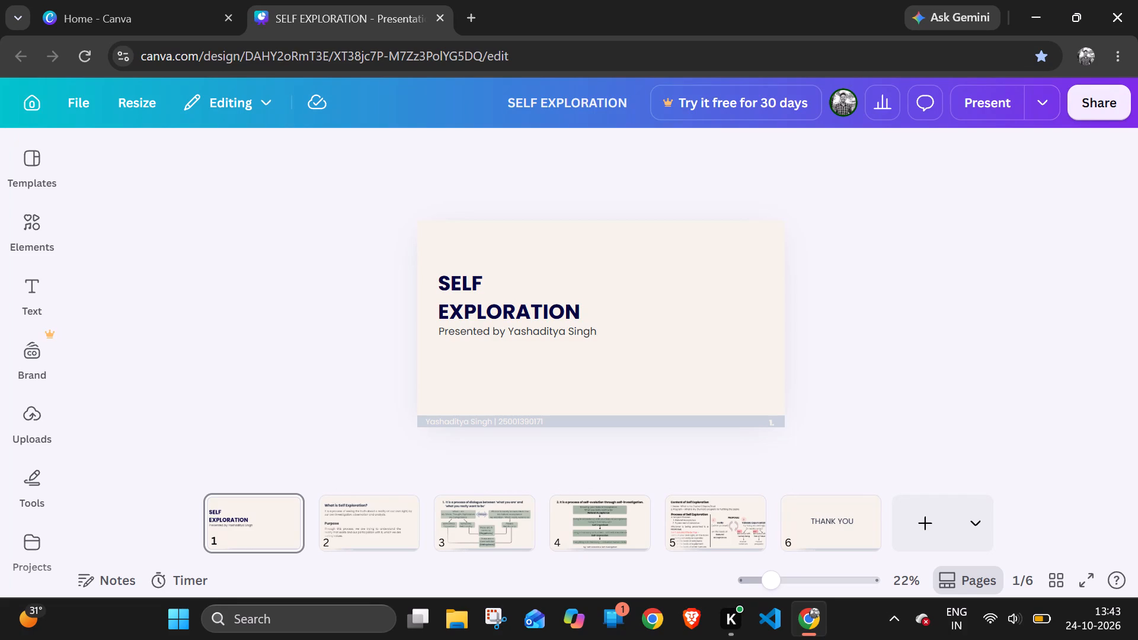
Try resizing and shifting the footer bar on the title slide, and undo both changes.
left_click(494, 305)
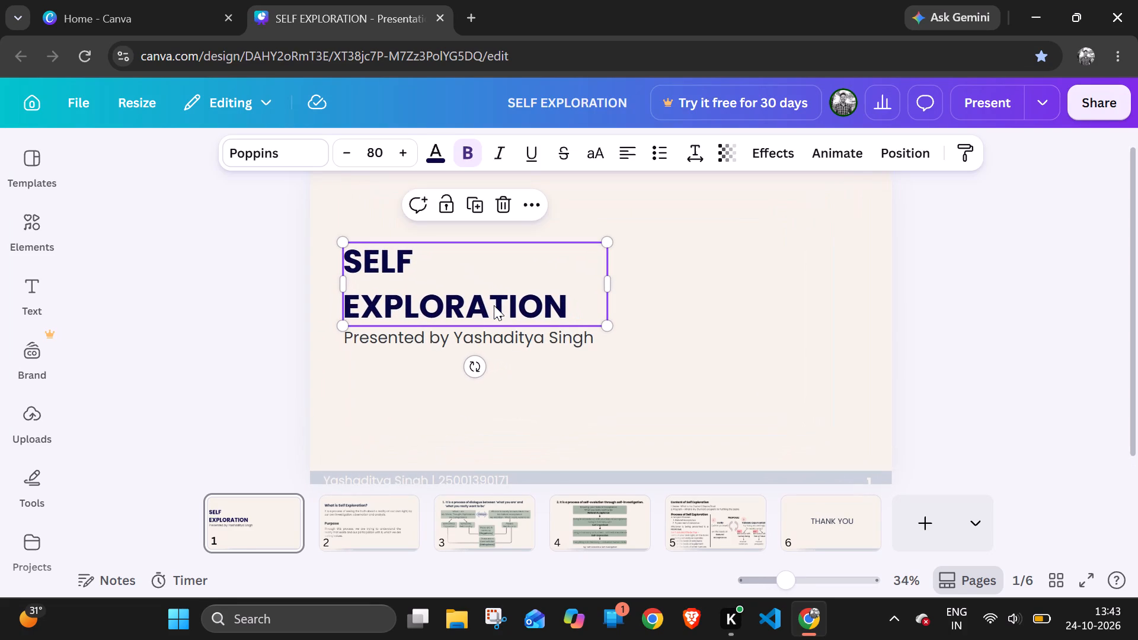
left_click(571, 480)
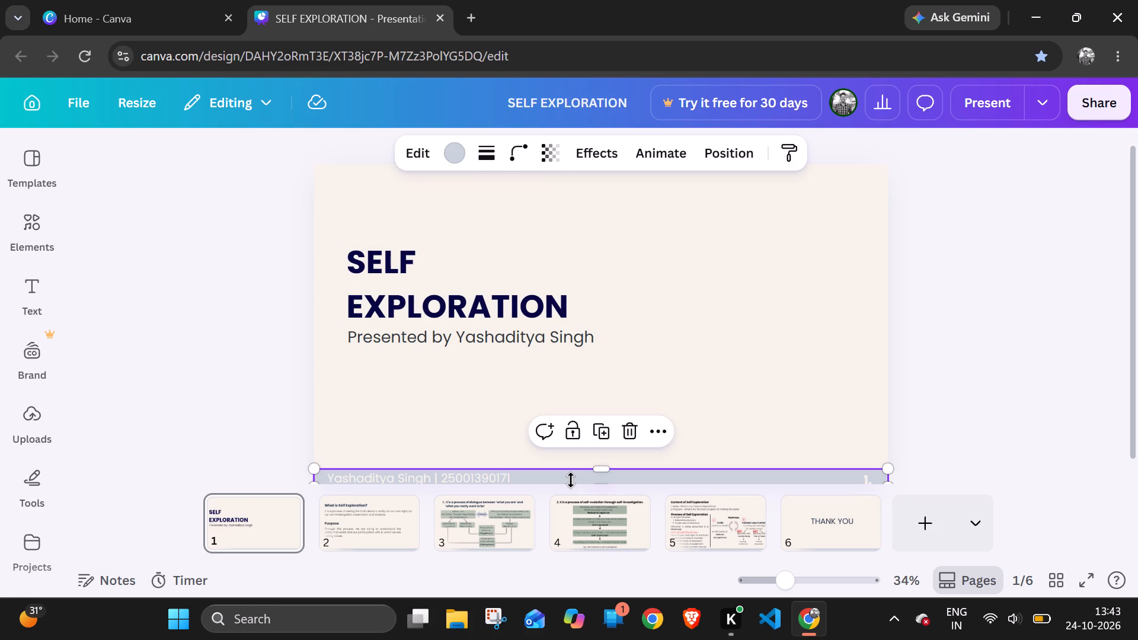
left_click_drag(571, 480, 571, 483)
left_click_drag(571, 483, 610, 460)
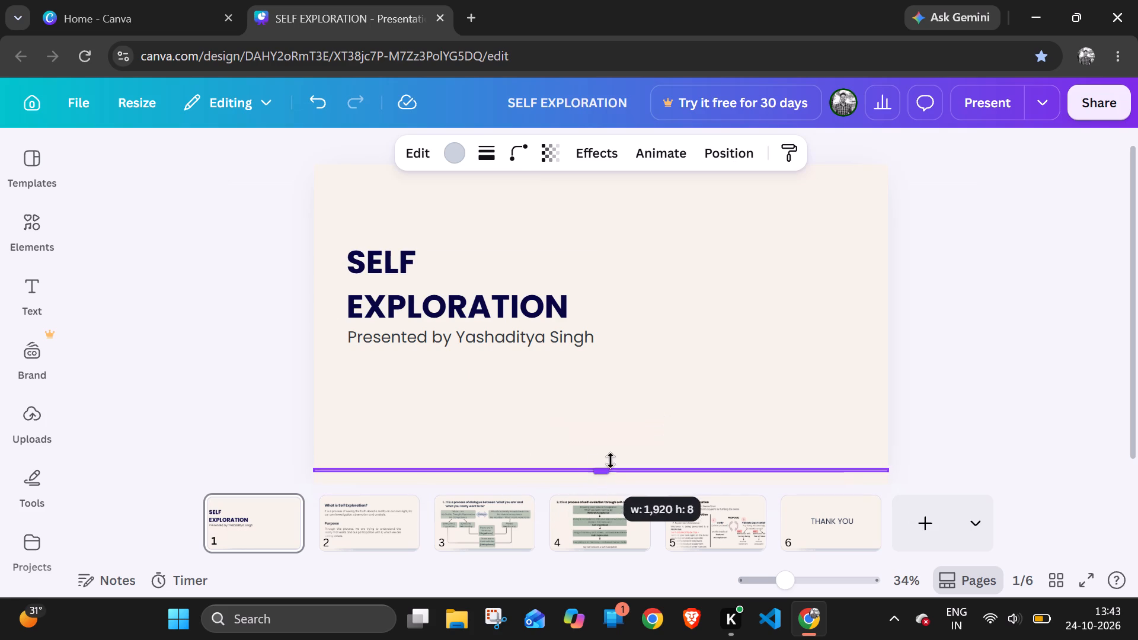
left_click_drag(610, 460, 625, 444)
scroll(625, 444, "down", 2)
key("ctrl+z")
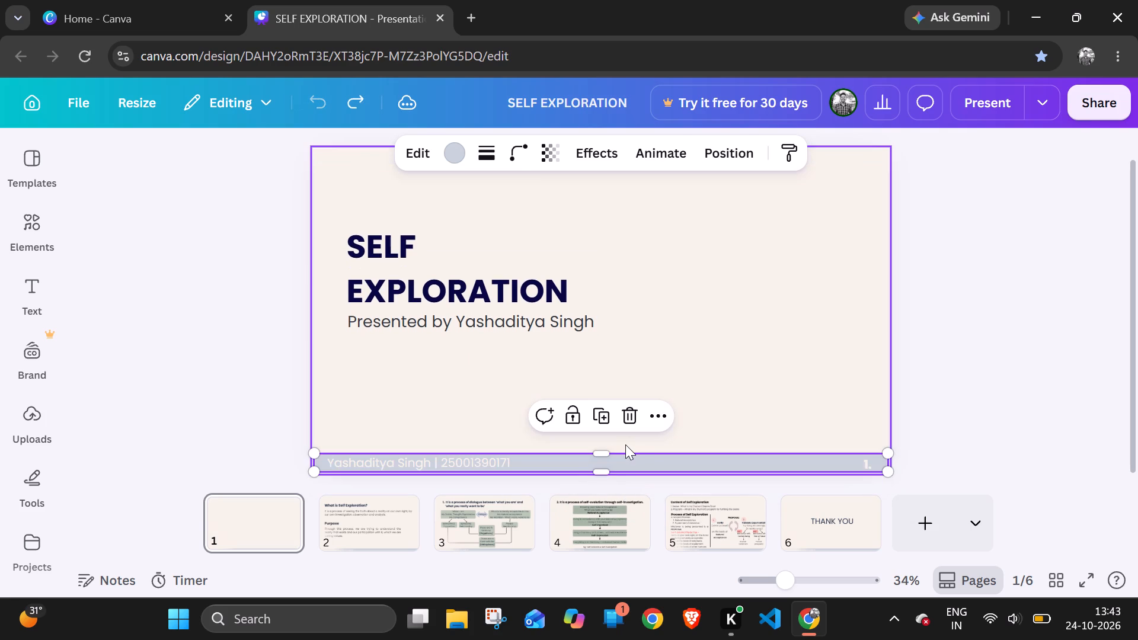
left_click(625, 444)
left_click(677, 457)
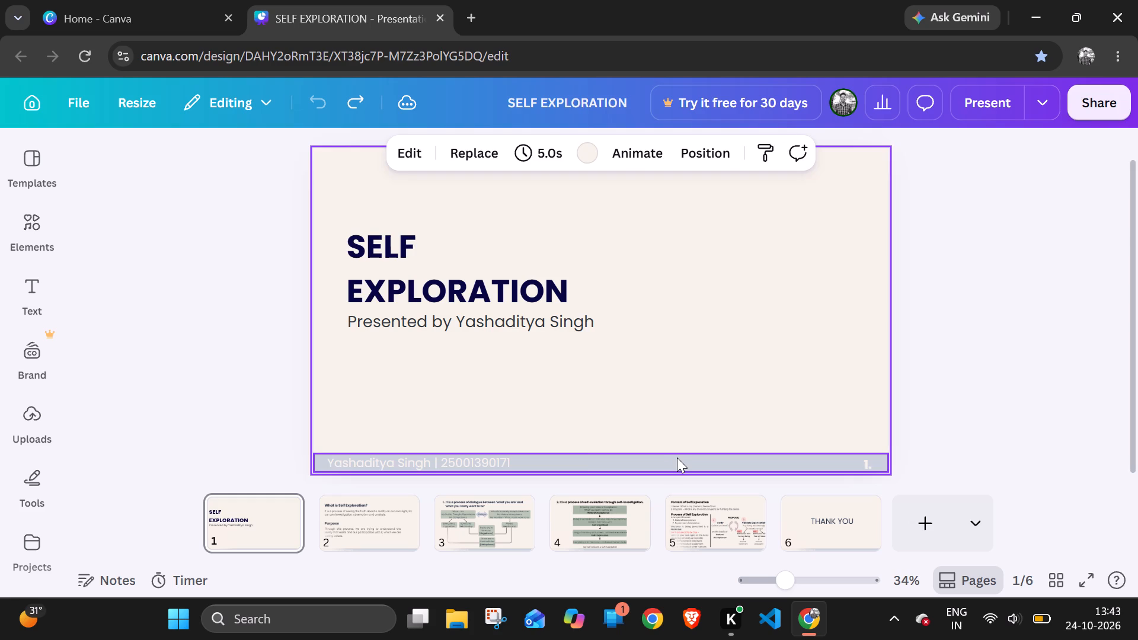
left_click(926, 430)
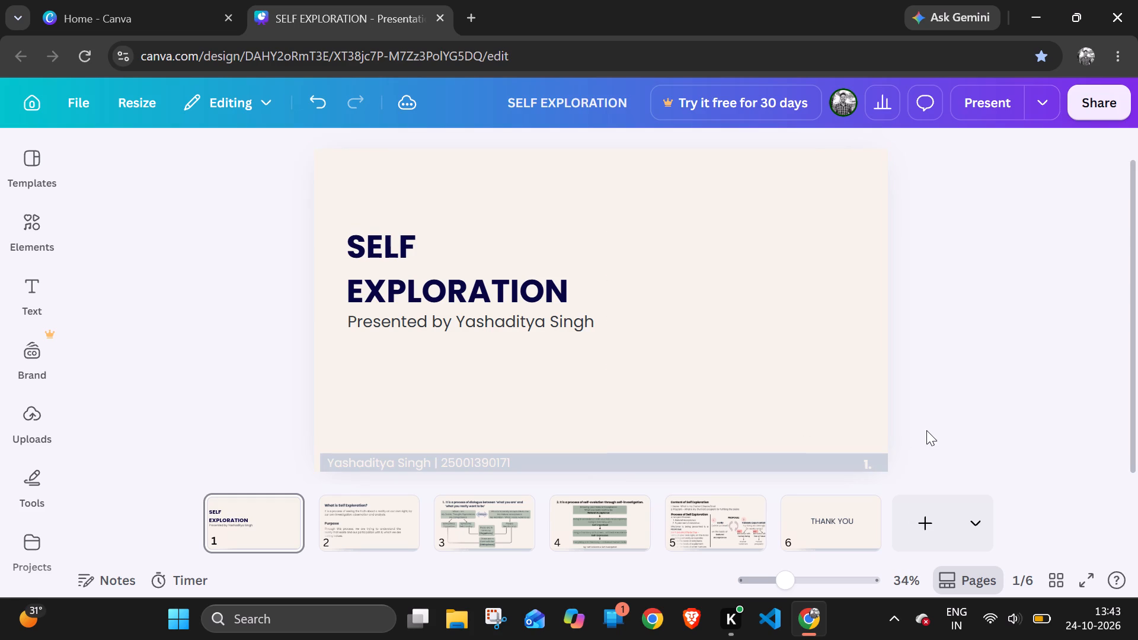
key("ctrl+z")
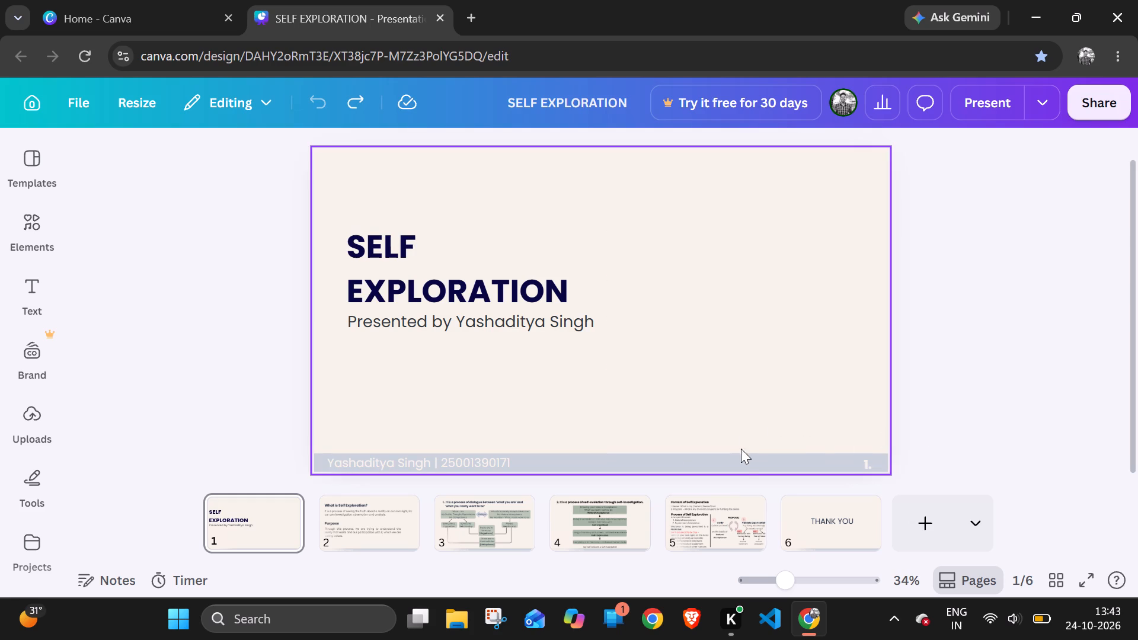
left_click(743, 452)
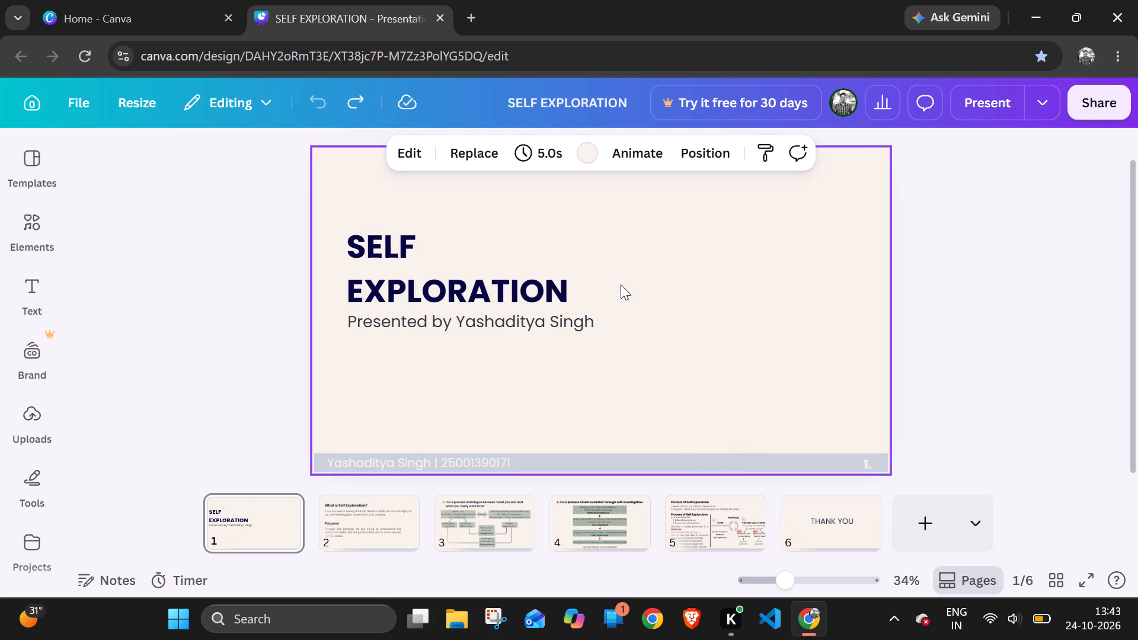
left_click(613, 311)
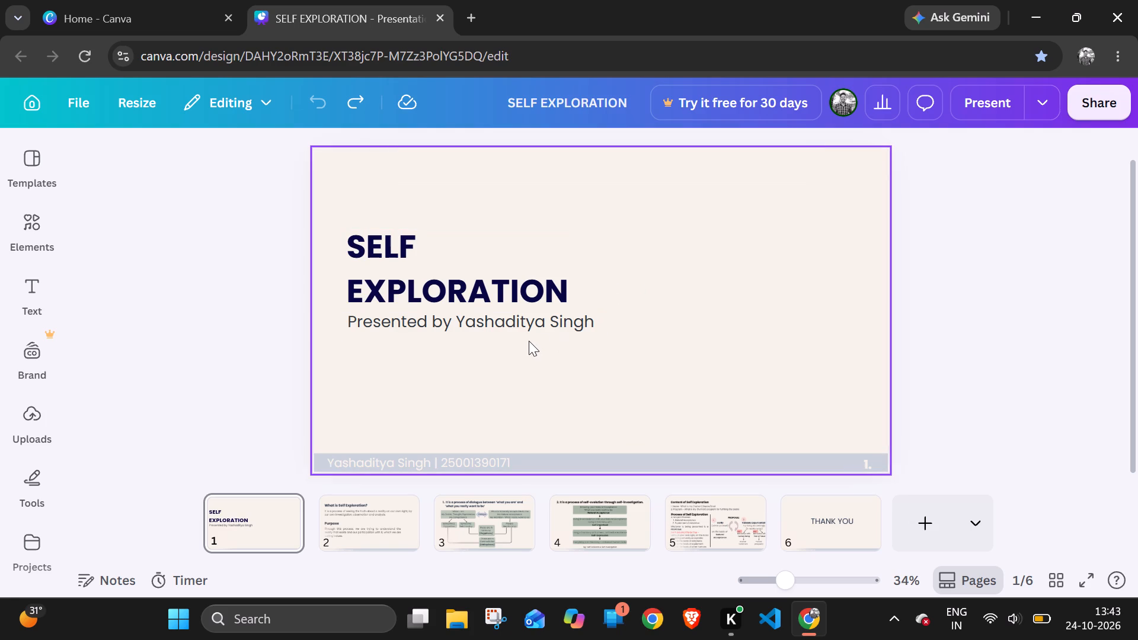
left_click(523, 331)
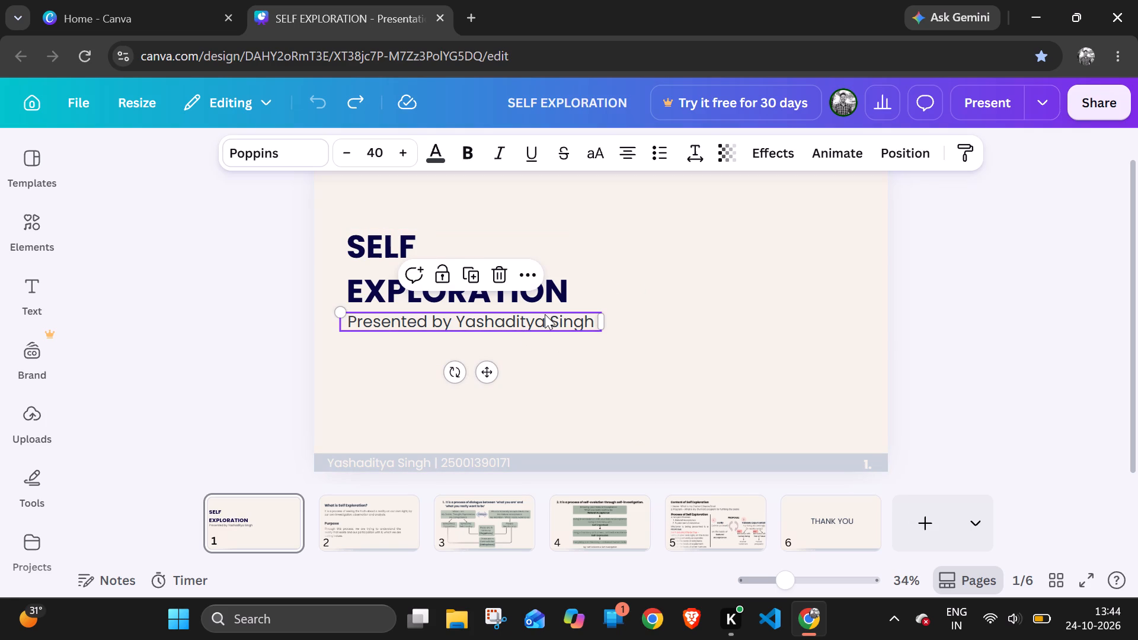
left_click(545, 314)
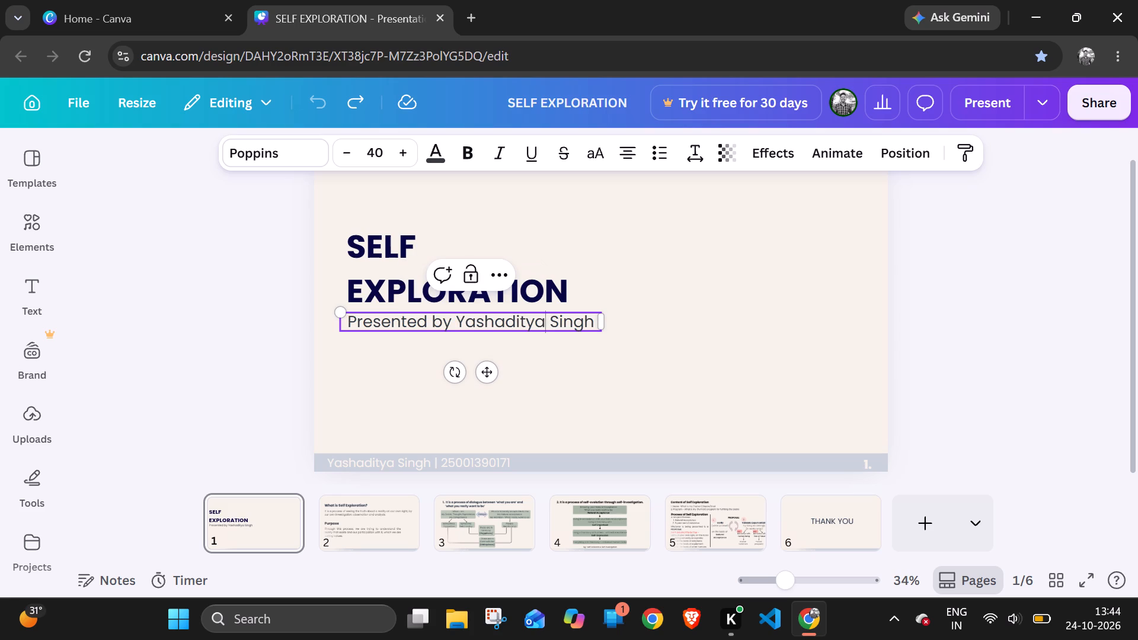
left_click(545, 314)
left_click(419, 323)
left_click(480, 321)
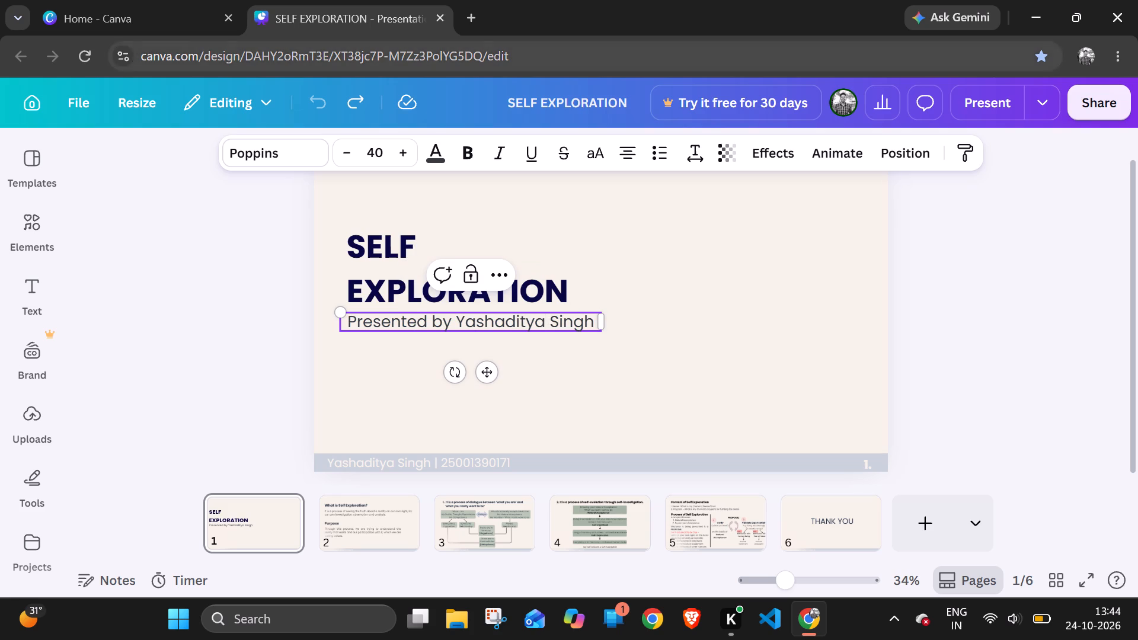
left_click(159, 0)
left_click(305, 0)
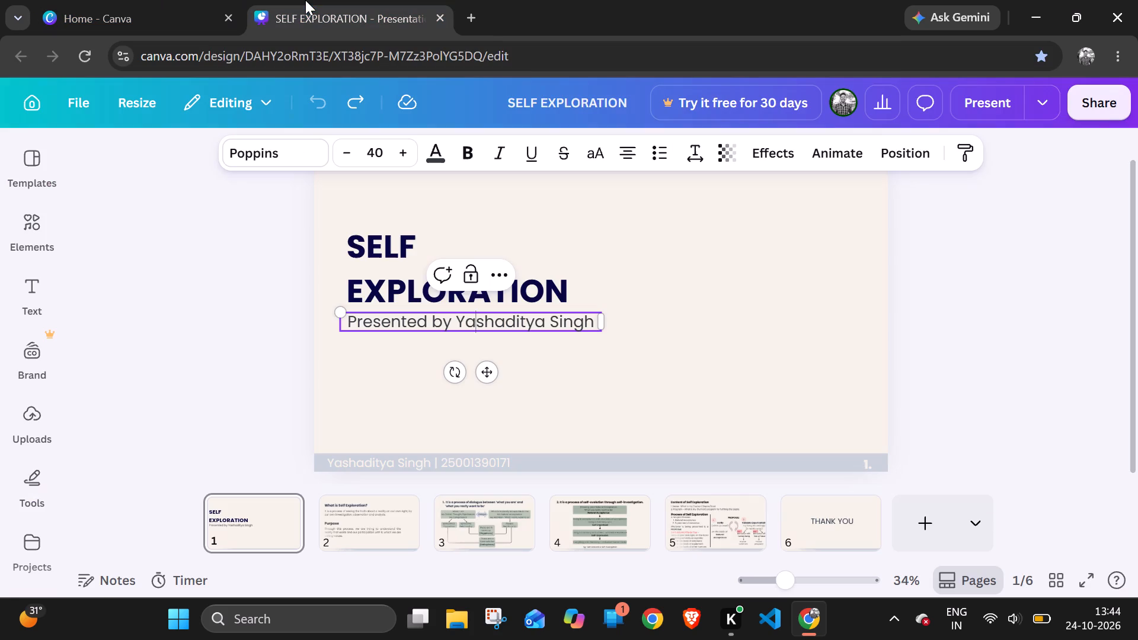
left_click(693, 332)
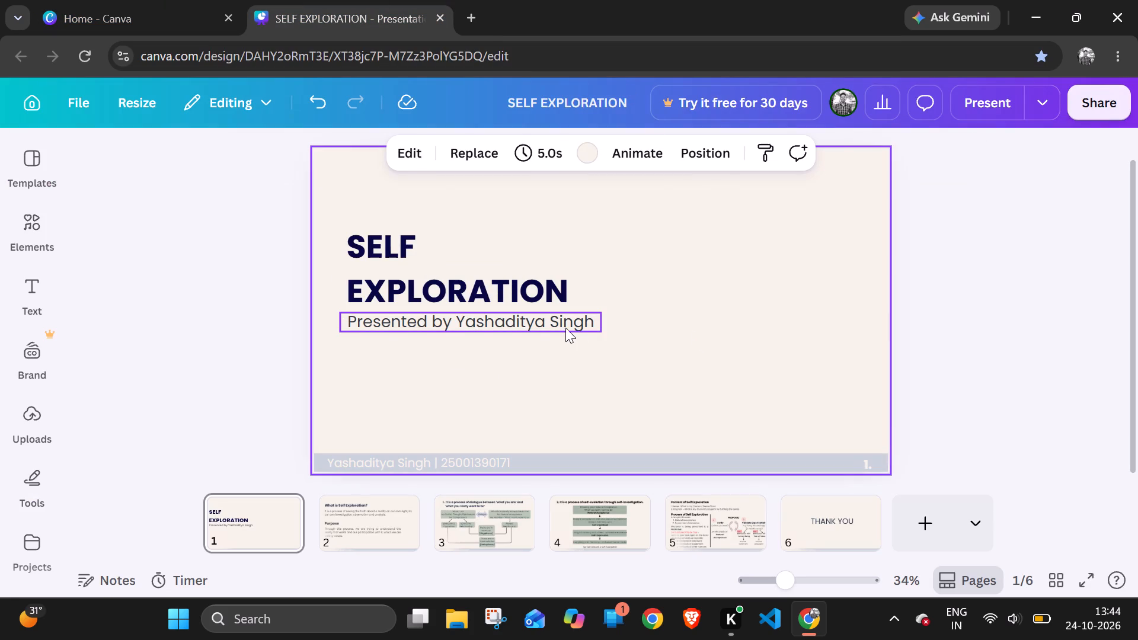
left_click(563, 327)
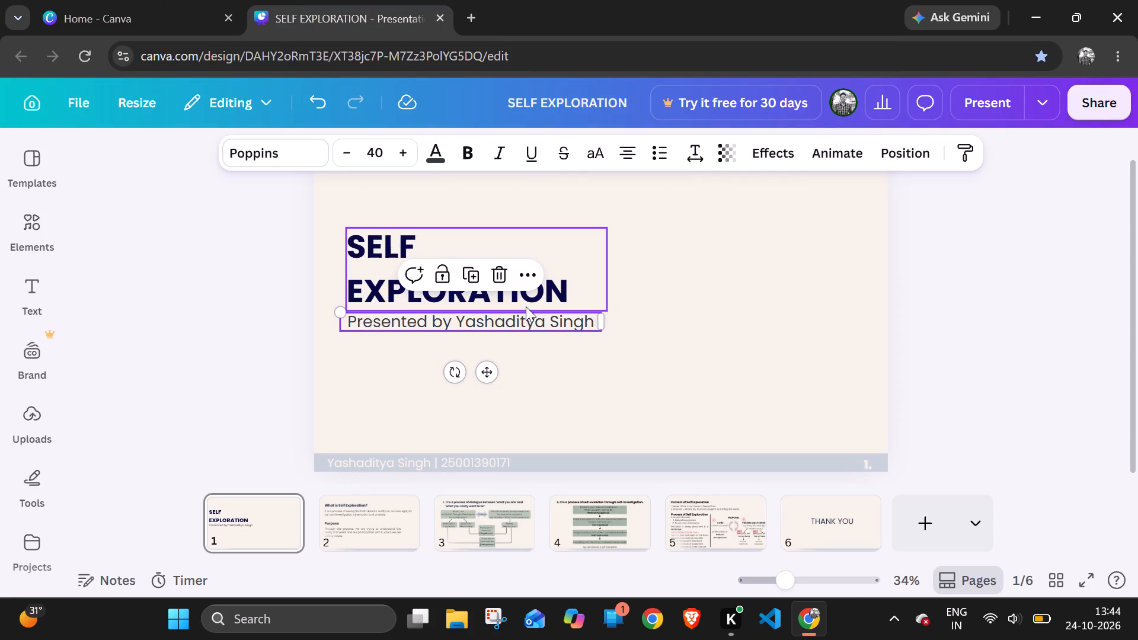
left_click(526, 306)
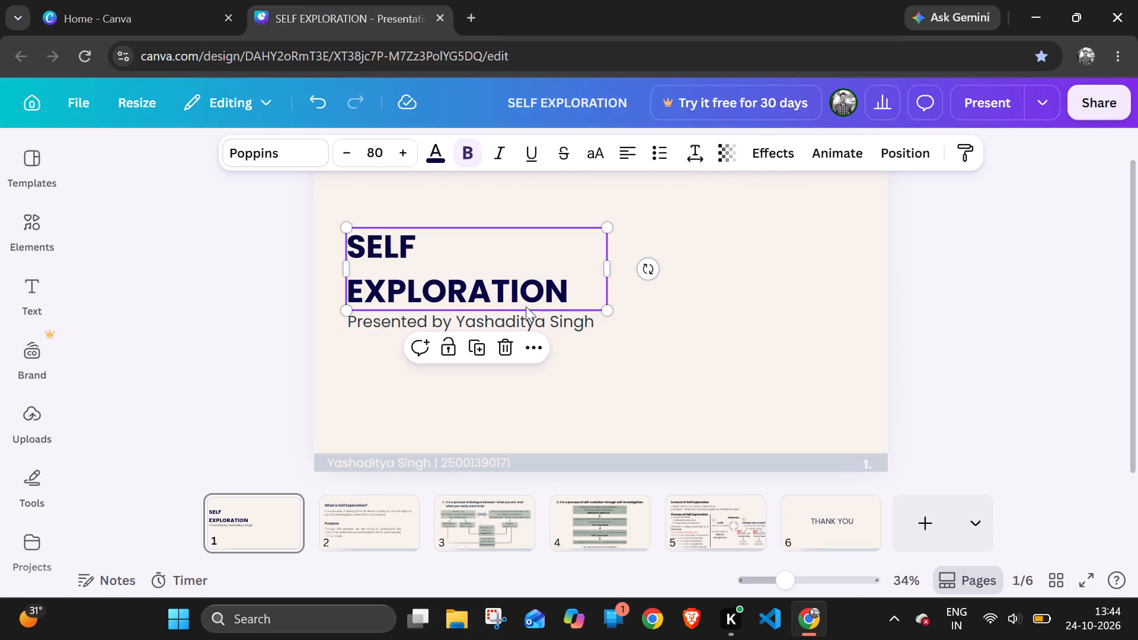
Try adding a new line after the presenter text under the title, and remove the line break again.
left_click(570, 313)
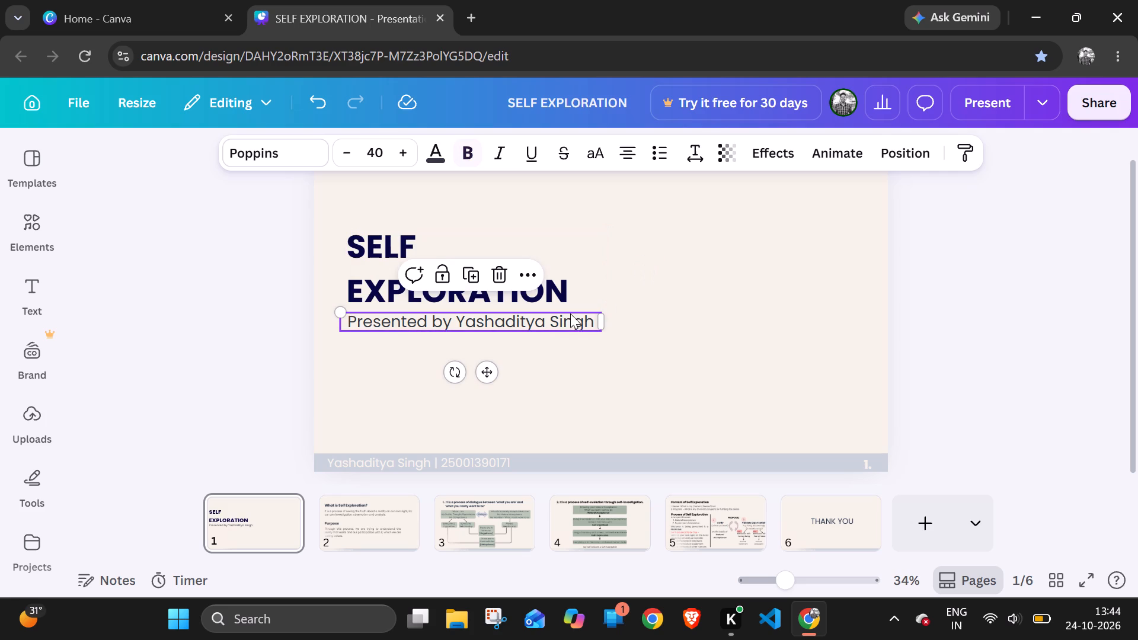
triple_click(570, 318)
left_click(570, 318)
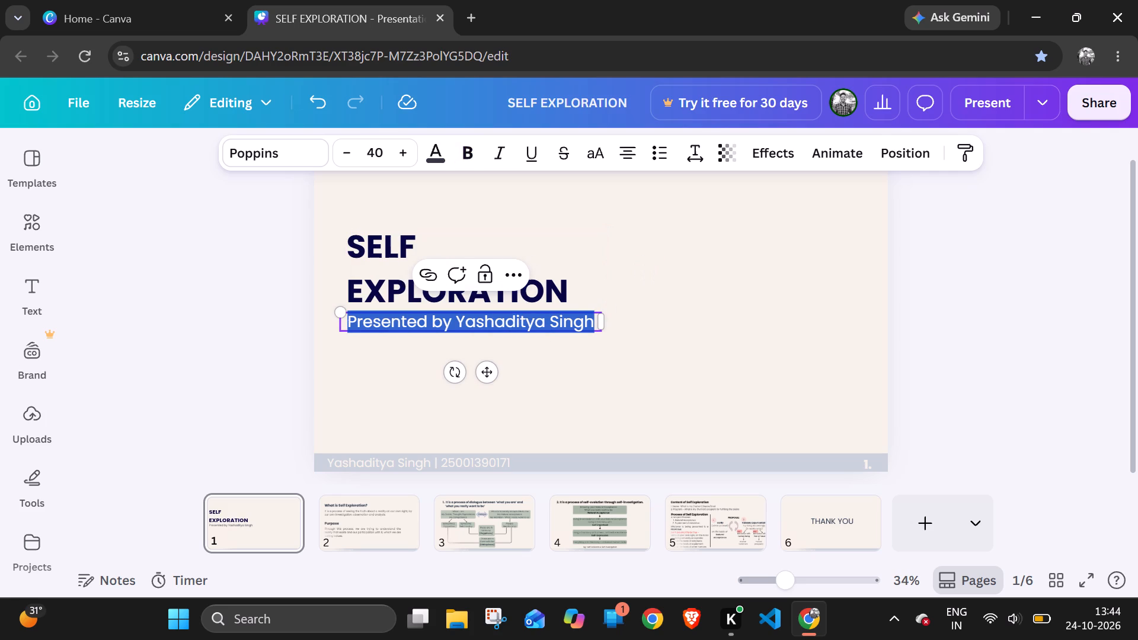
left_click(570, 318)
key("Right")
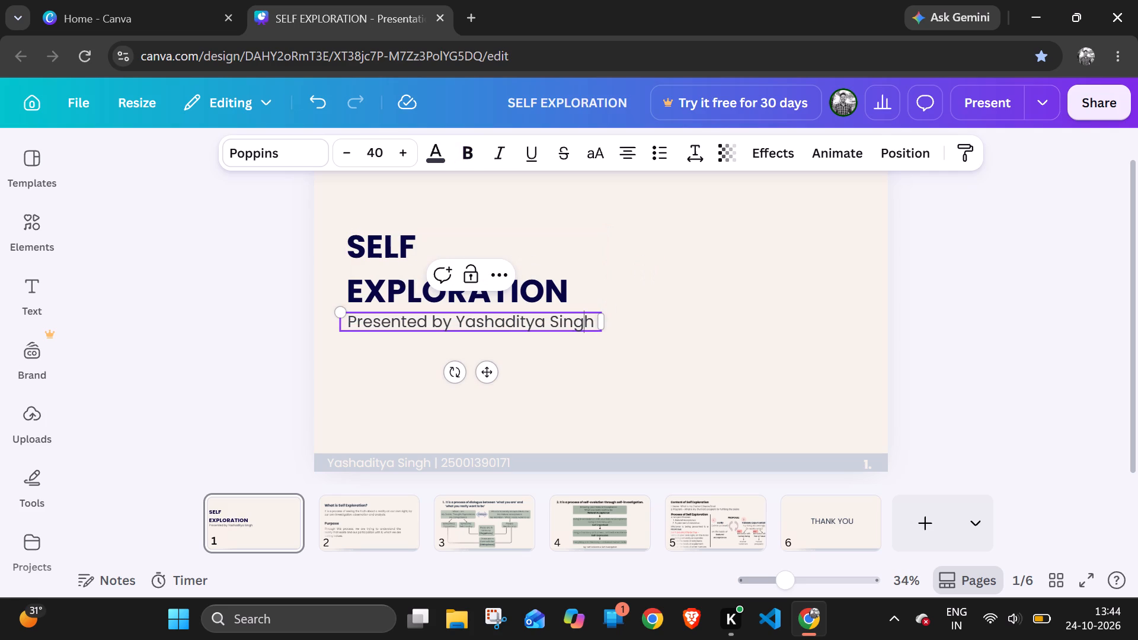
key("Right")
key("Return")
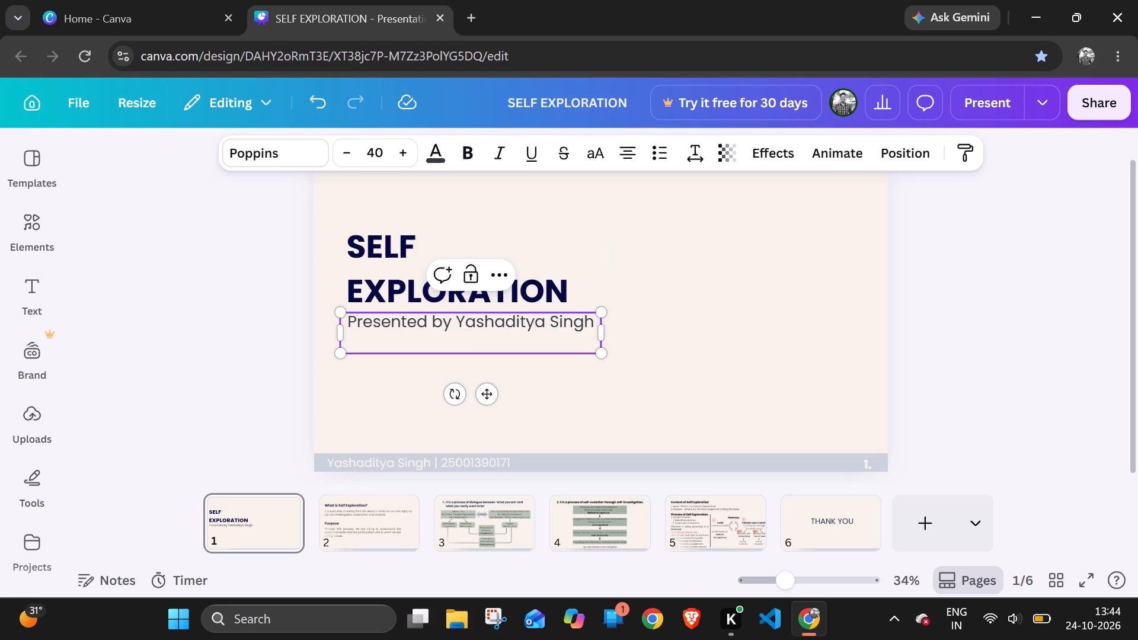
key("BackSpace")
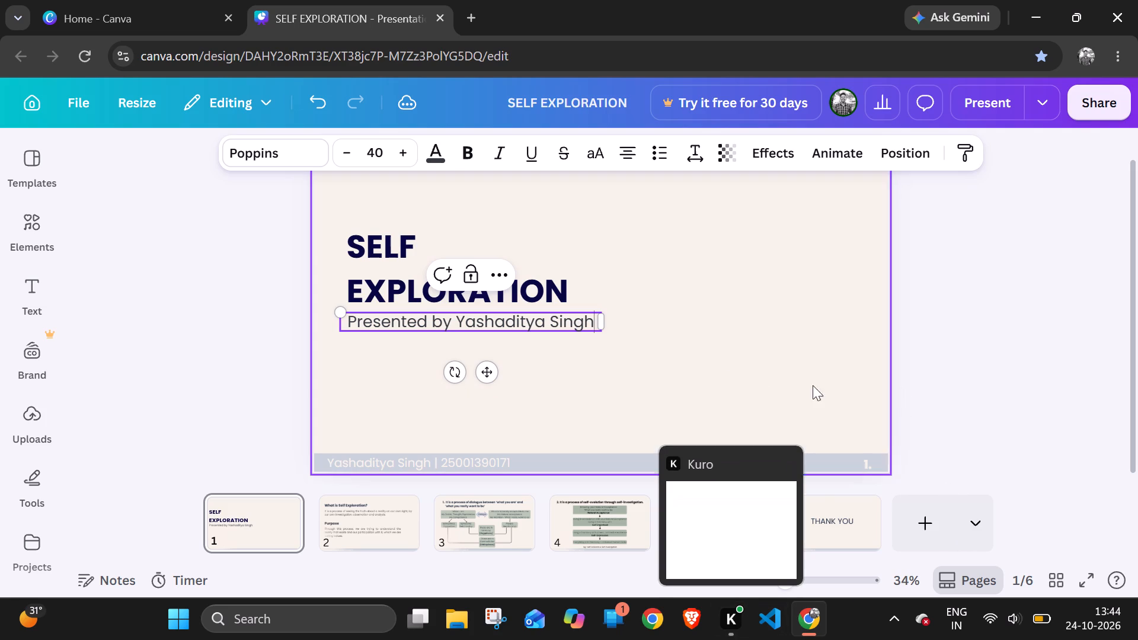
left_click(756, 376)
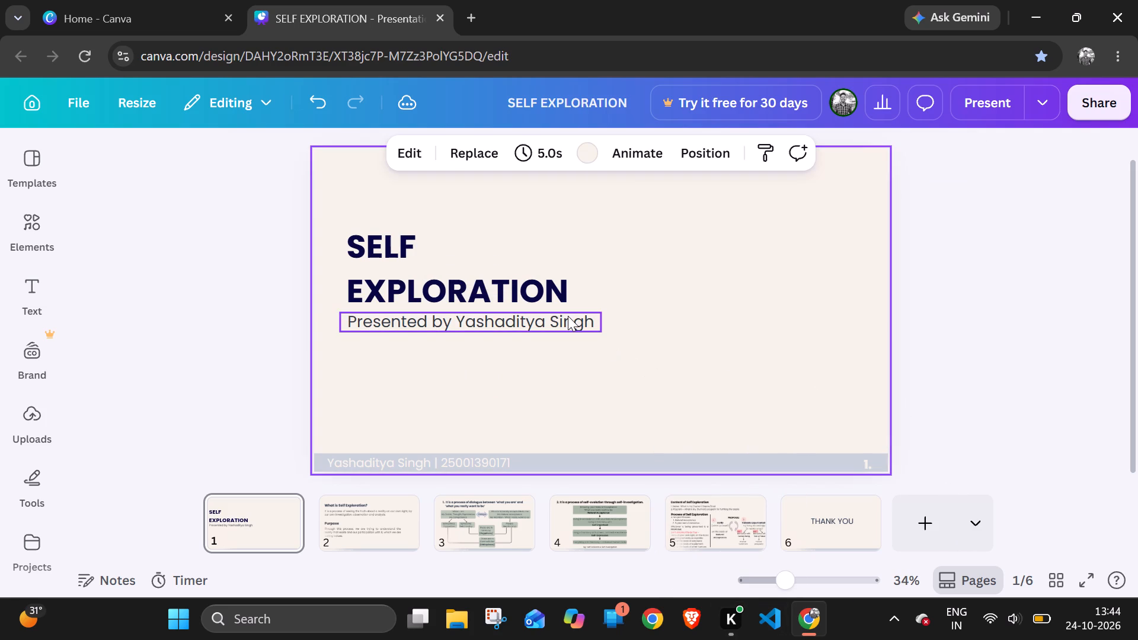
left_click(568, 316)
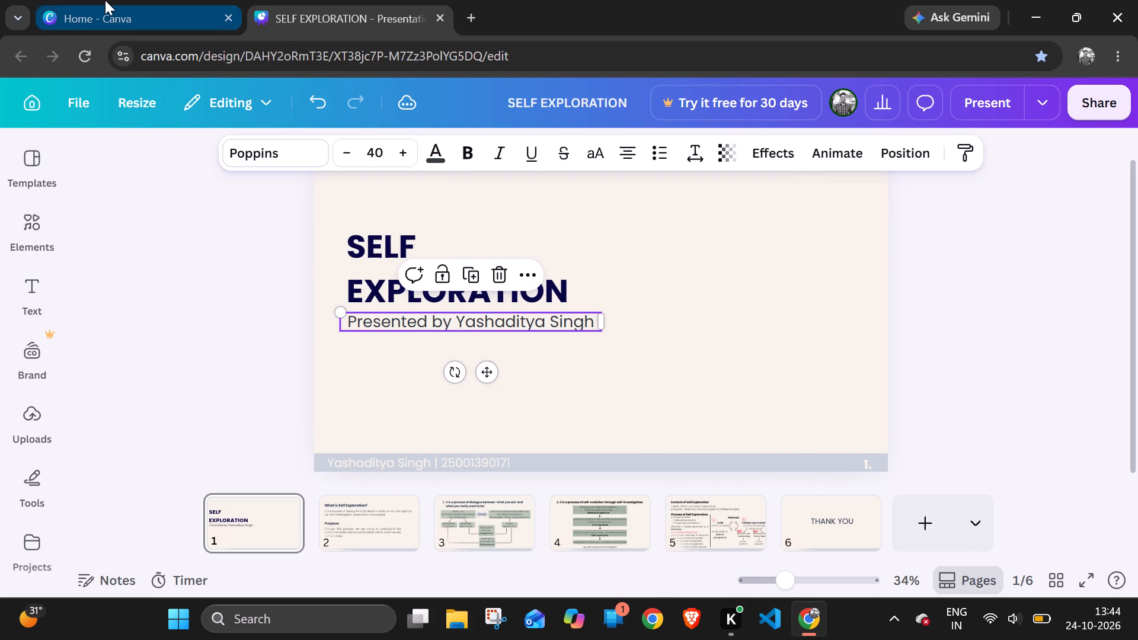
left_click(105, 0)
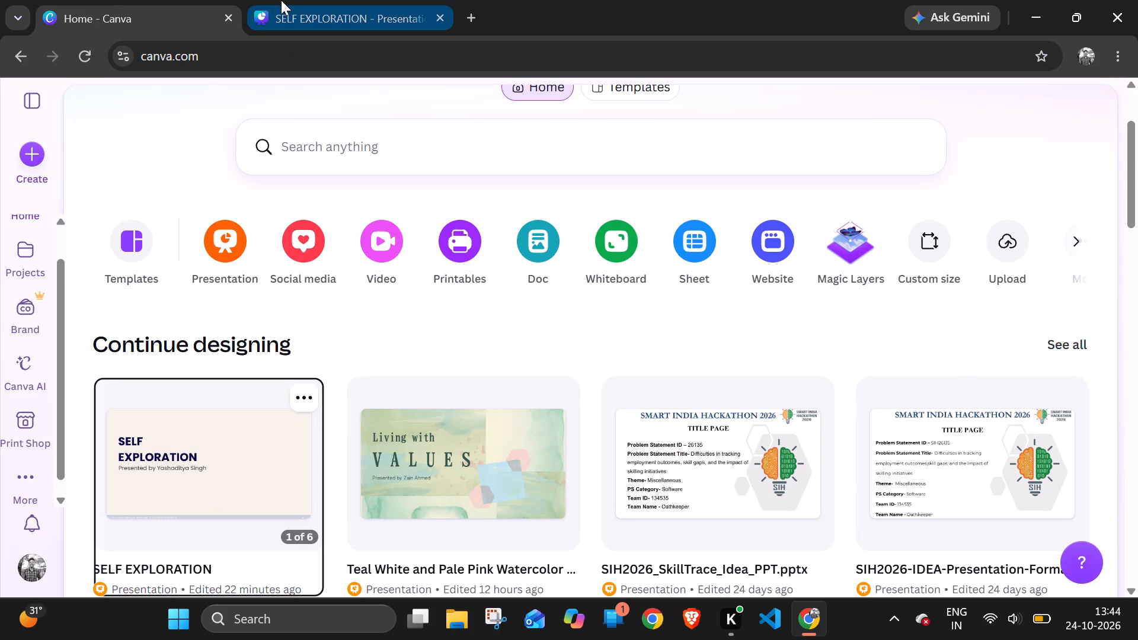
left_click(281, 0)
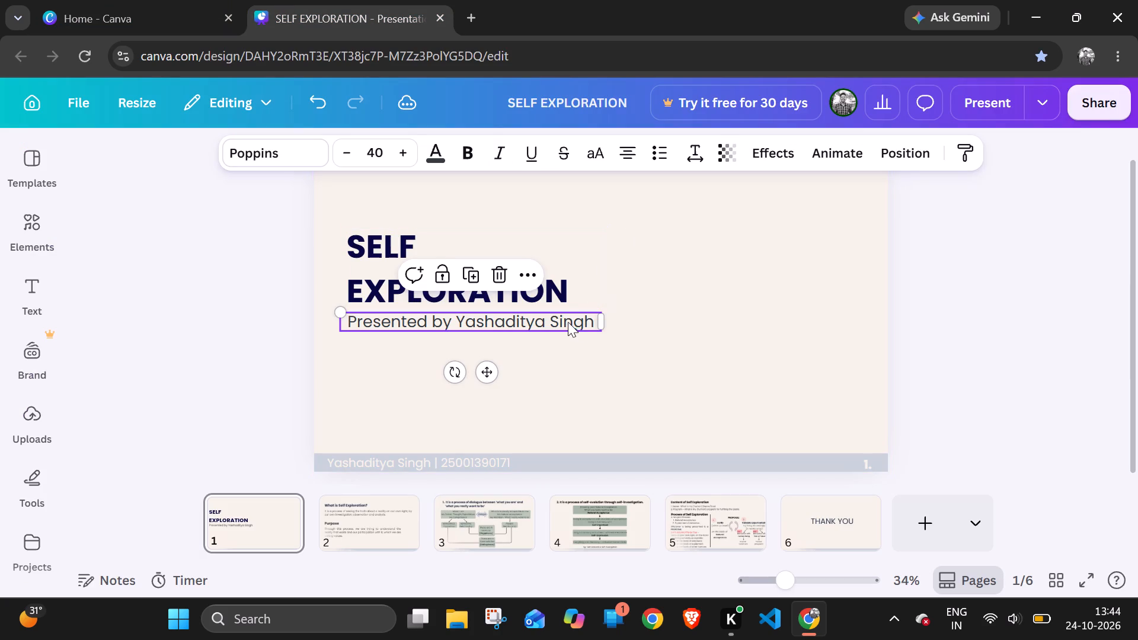
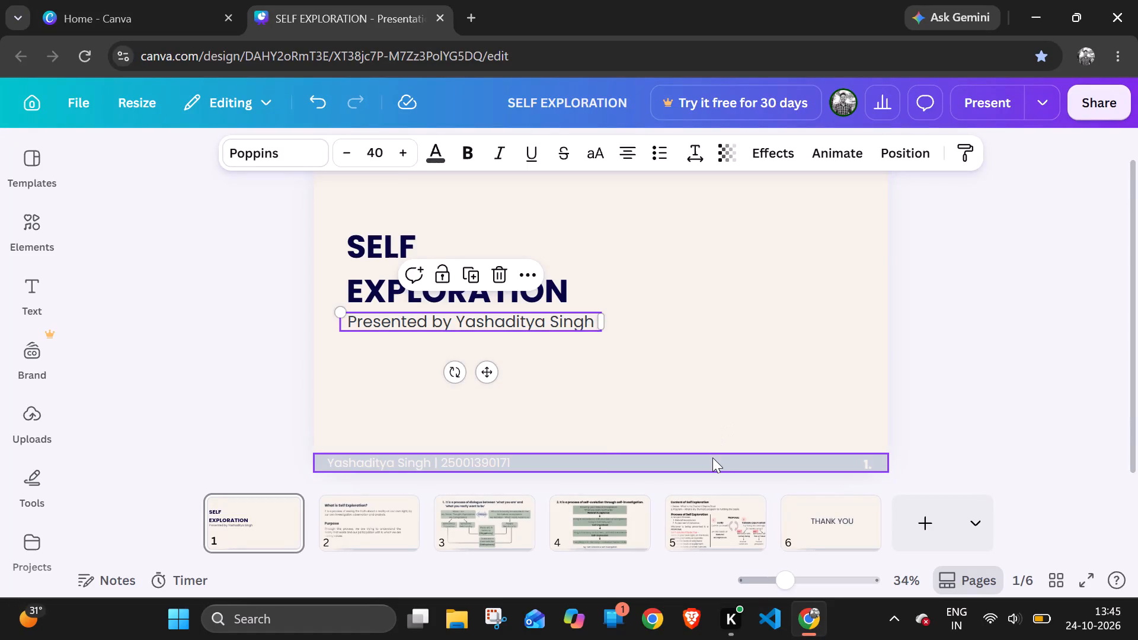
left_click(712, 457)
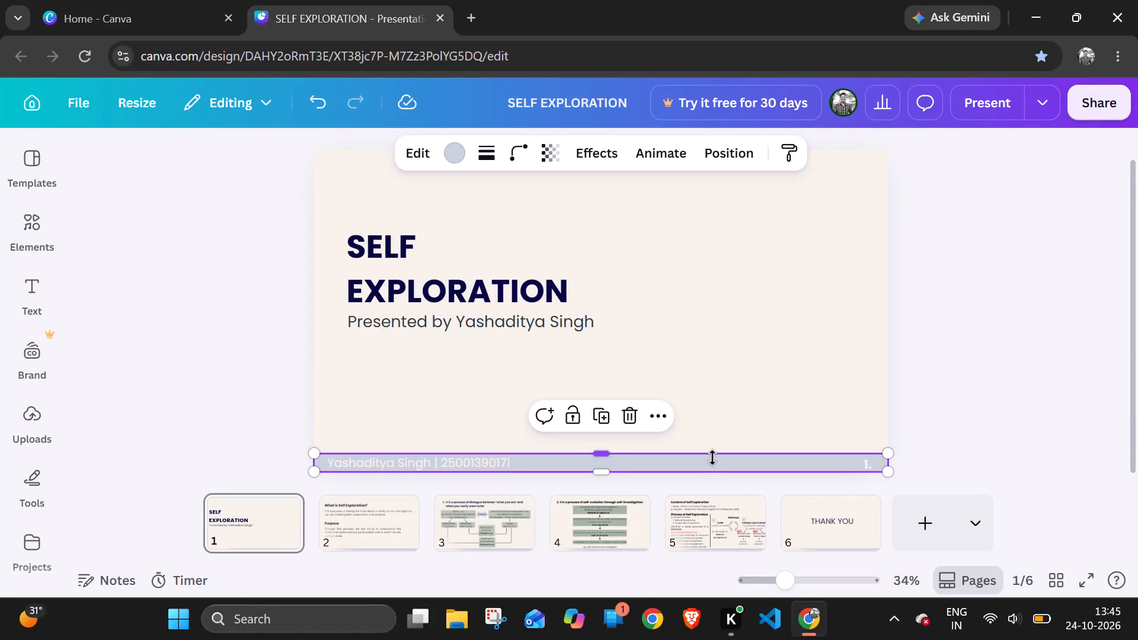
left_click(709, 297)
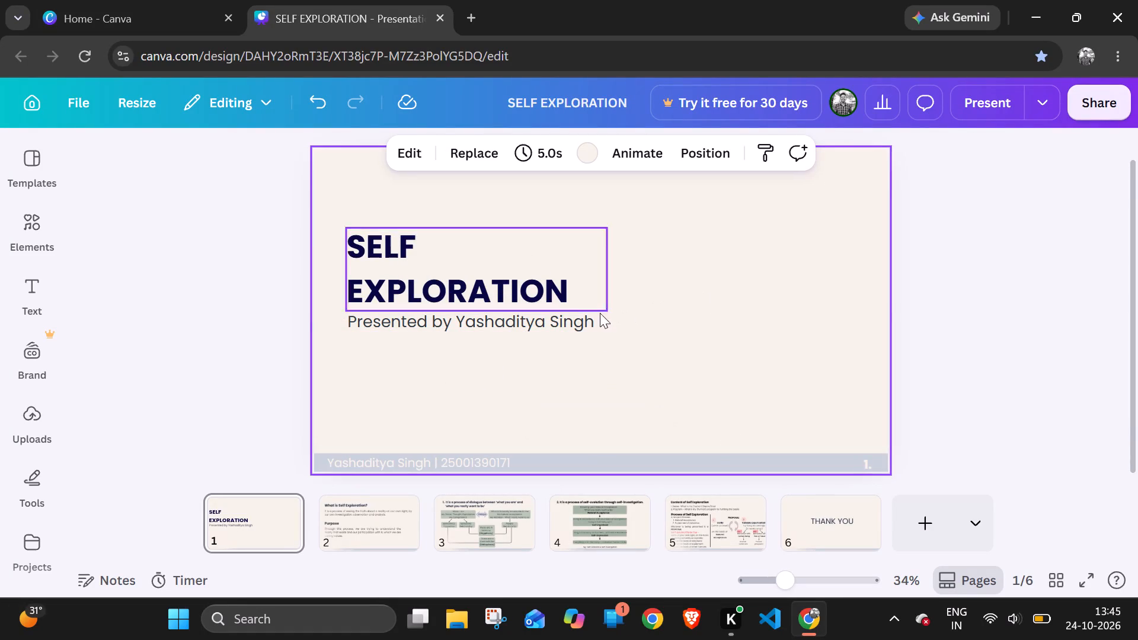
Add an empty line below the presenter text and break it after "Presented by" so the name sits on its own line.
left_click(581, 316)
left_click(594, 318)
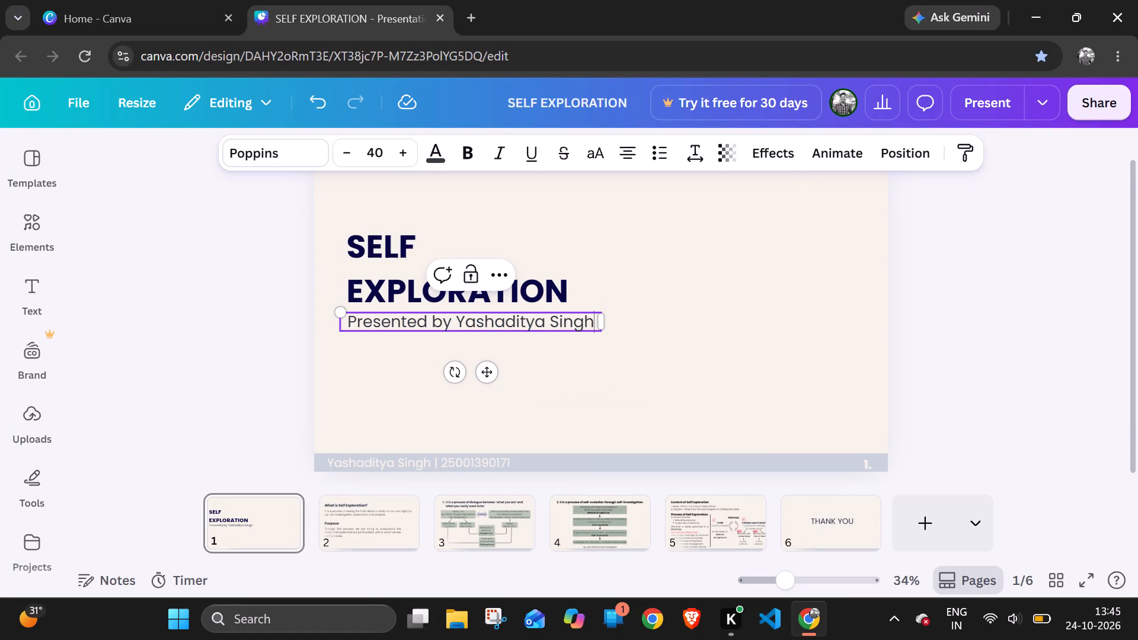
key("Return")
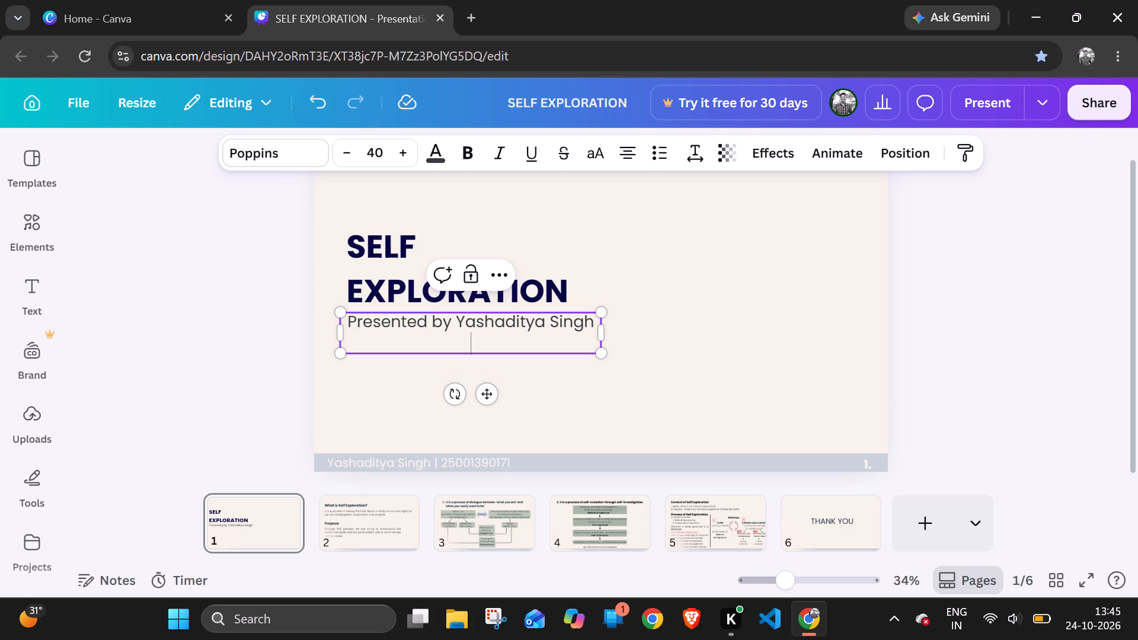
double_click(456, 320)
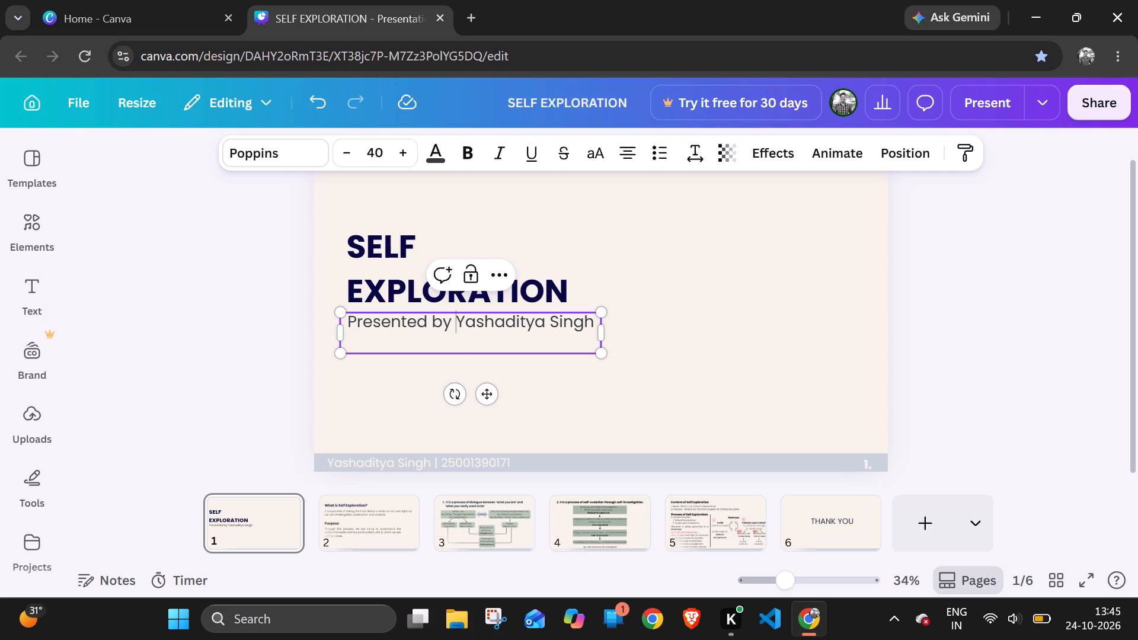
left_click(456, 320)
key("Return")
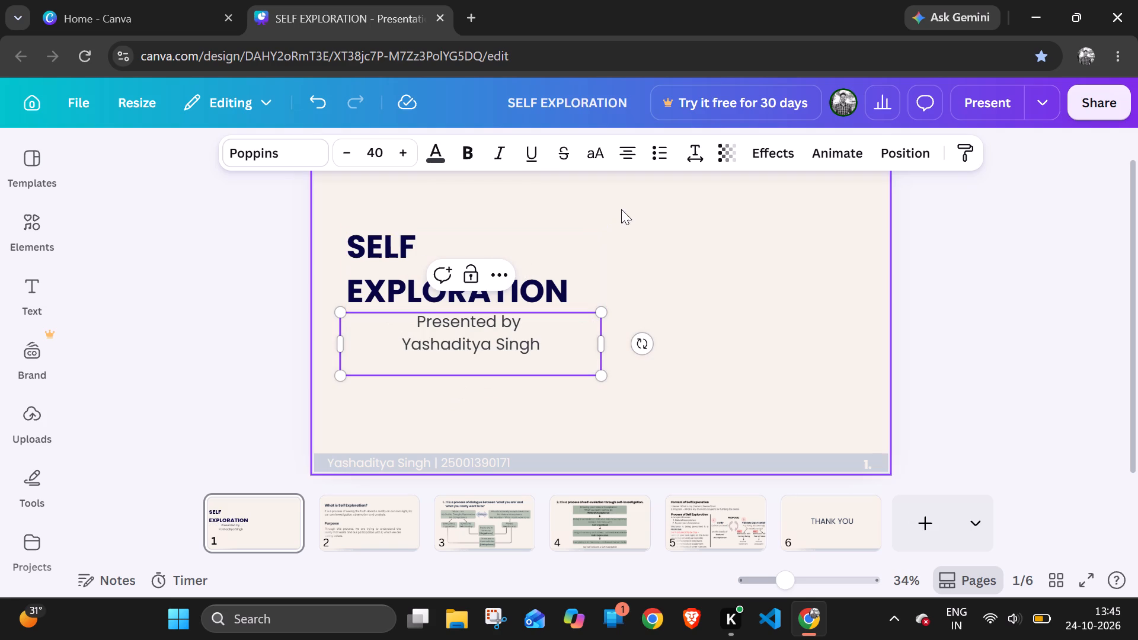
Set the alignment of all the presenter text under the title to justified.
left_click(632, 162)
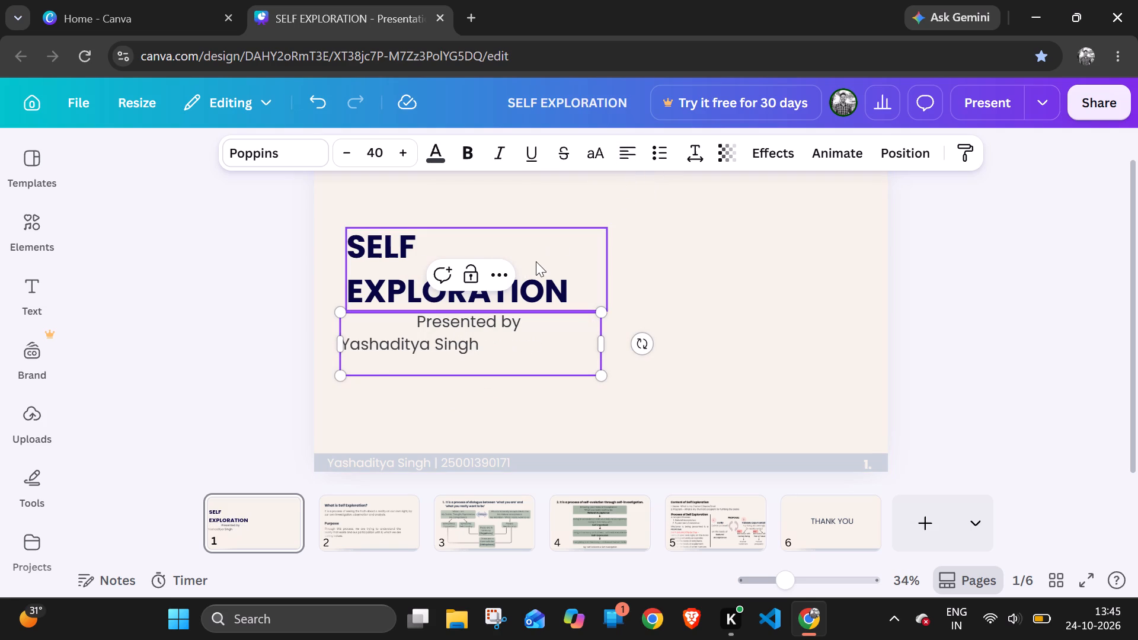
left_click(383, 361)
key("ctrl+a")
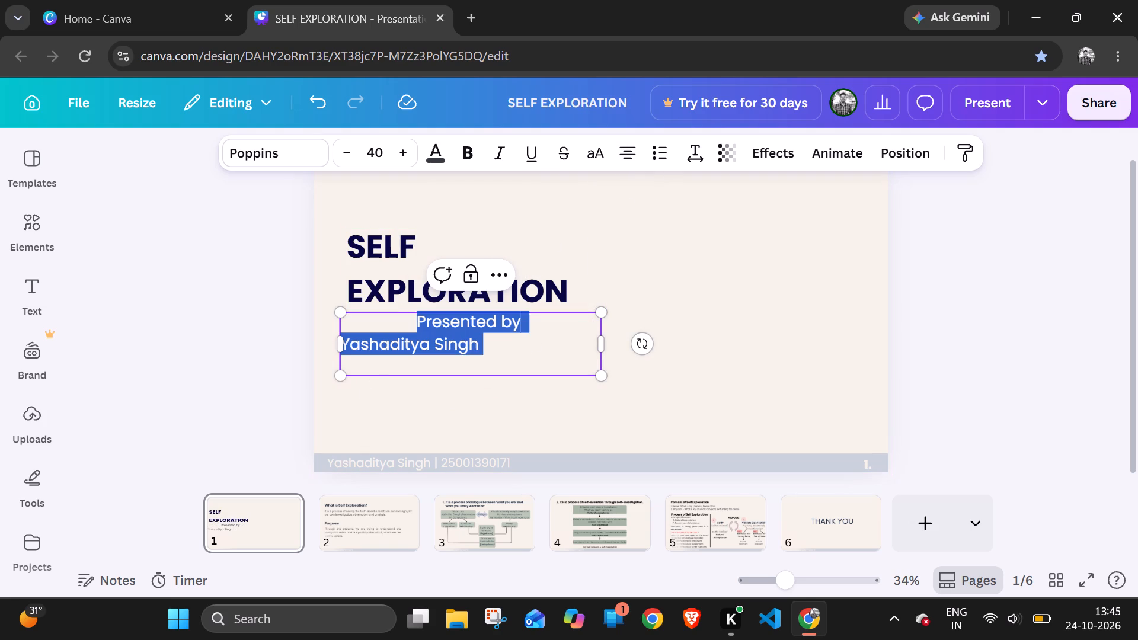
left_click(628, 146)
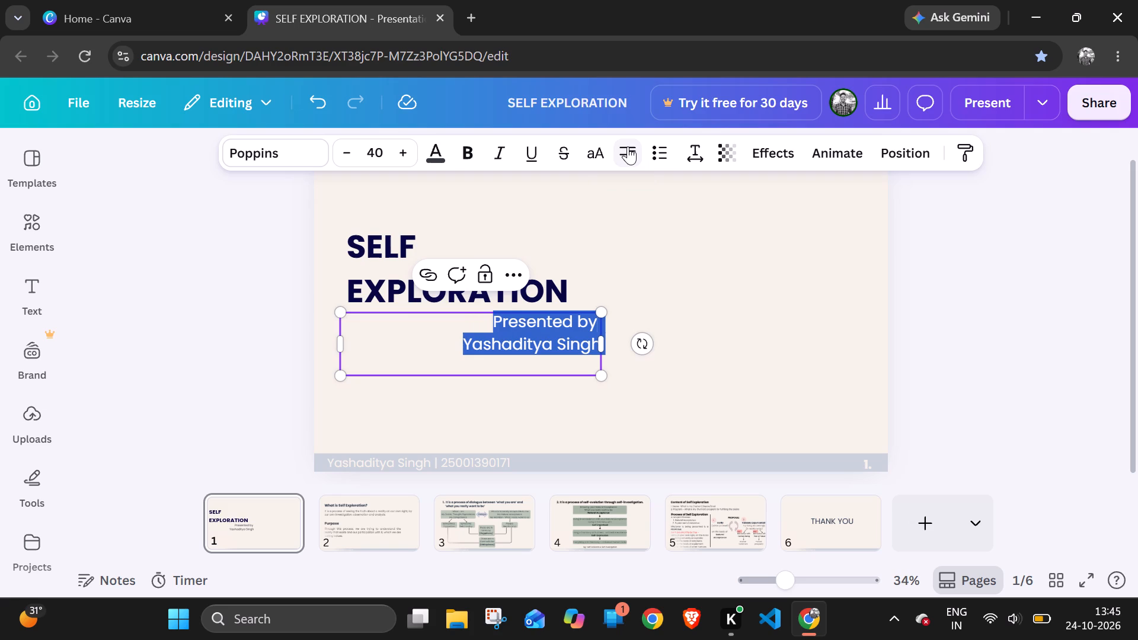
left_click(628, 146)
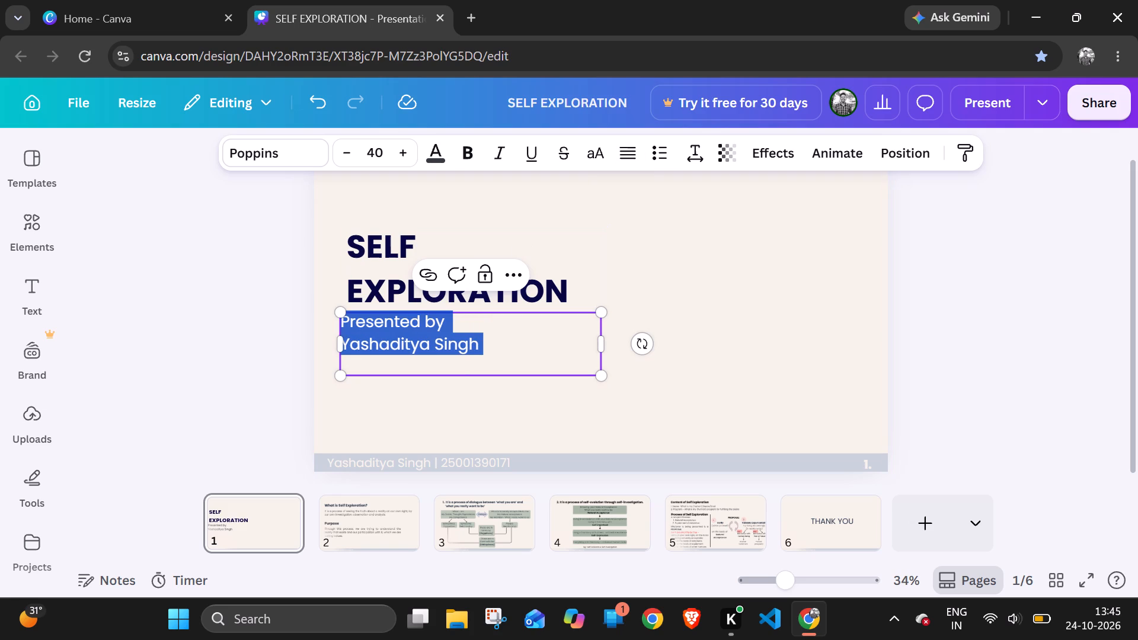
Turn the presenter's name line below "Presented by" into a bullet point.
left_click(413, 343)
key("Left")
key("Left")
key("Left")
key("Left")
key("Left")
key("Left")
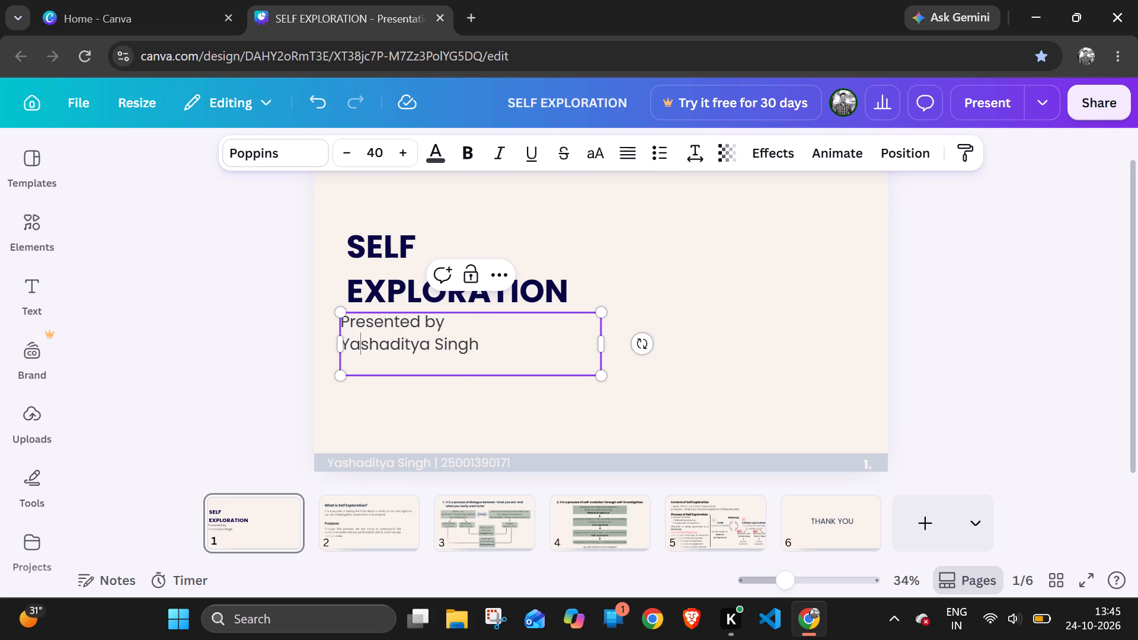
key("Left")
key("Left")
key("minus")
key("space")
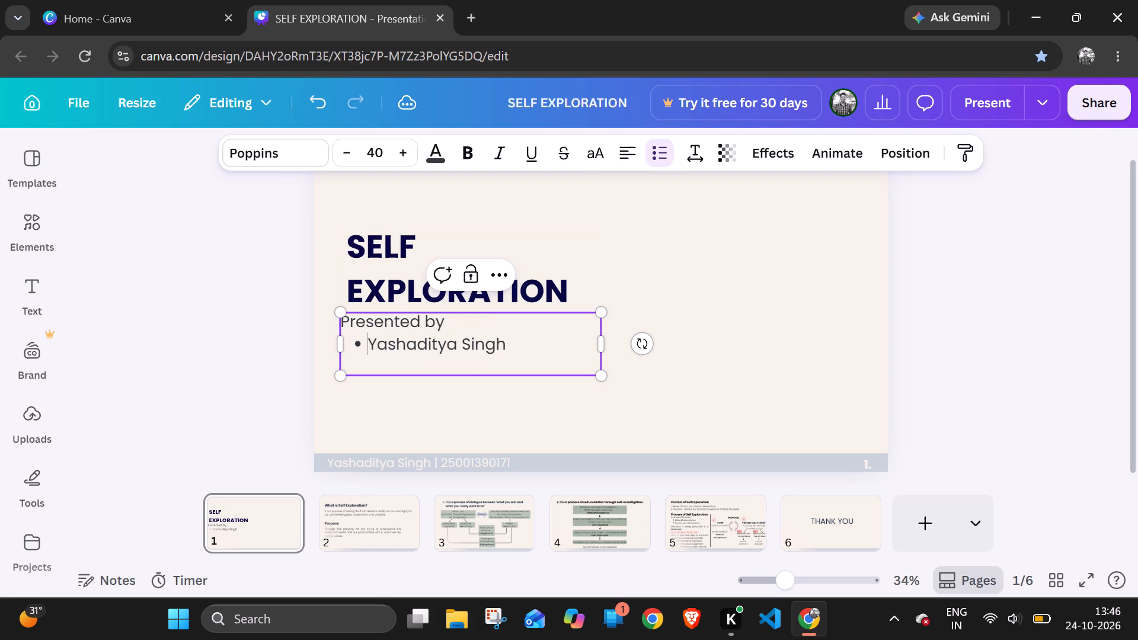
key("BackSpace")
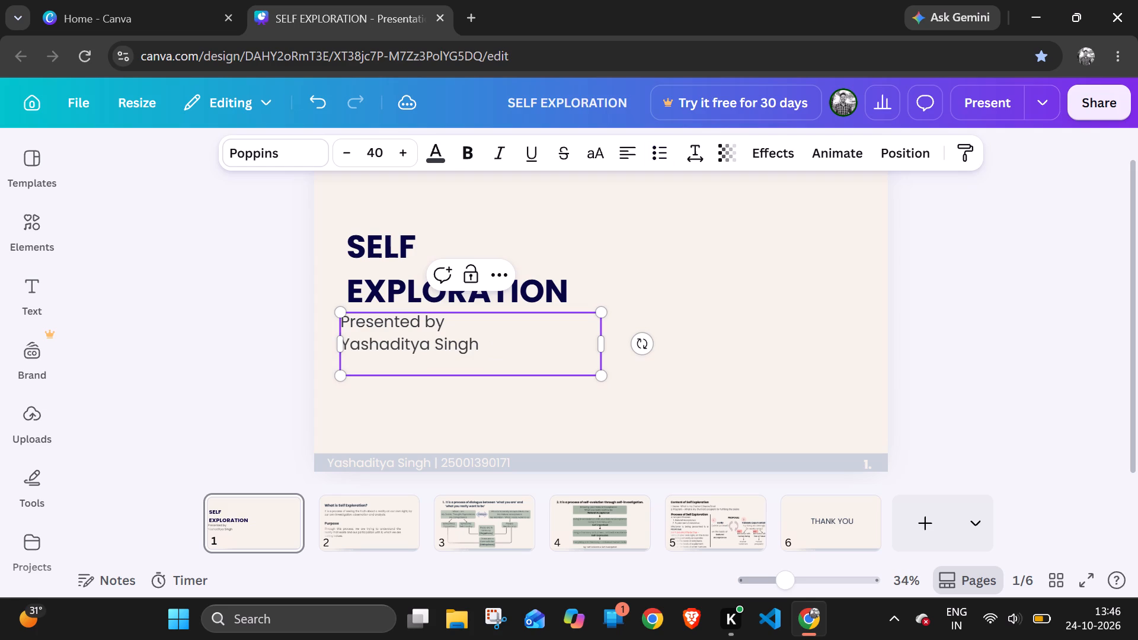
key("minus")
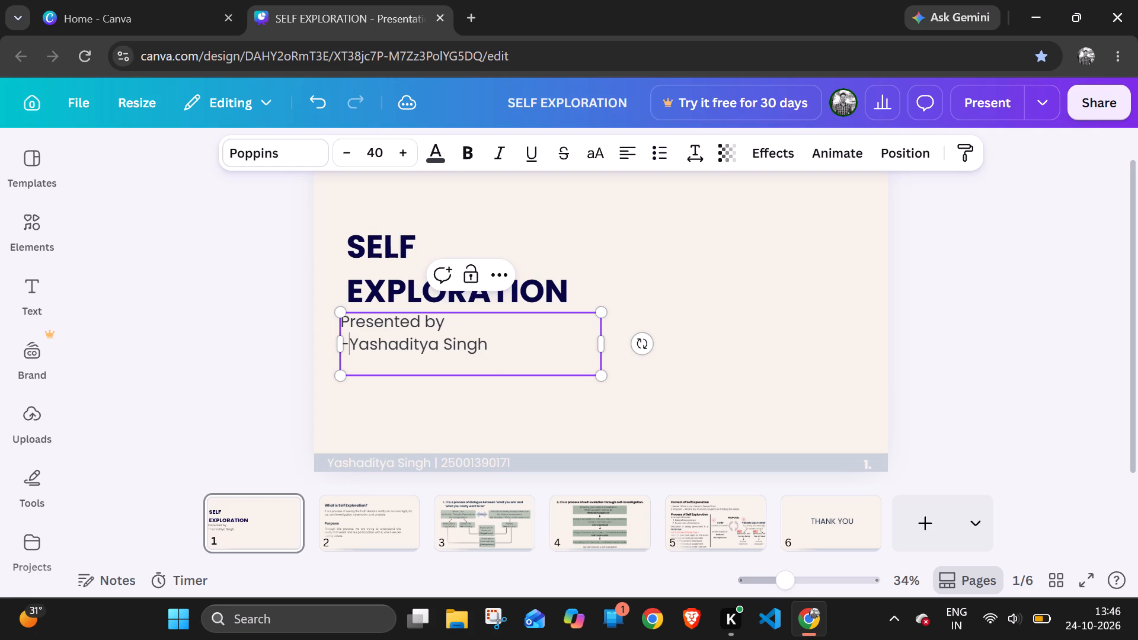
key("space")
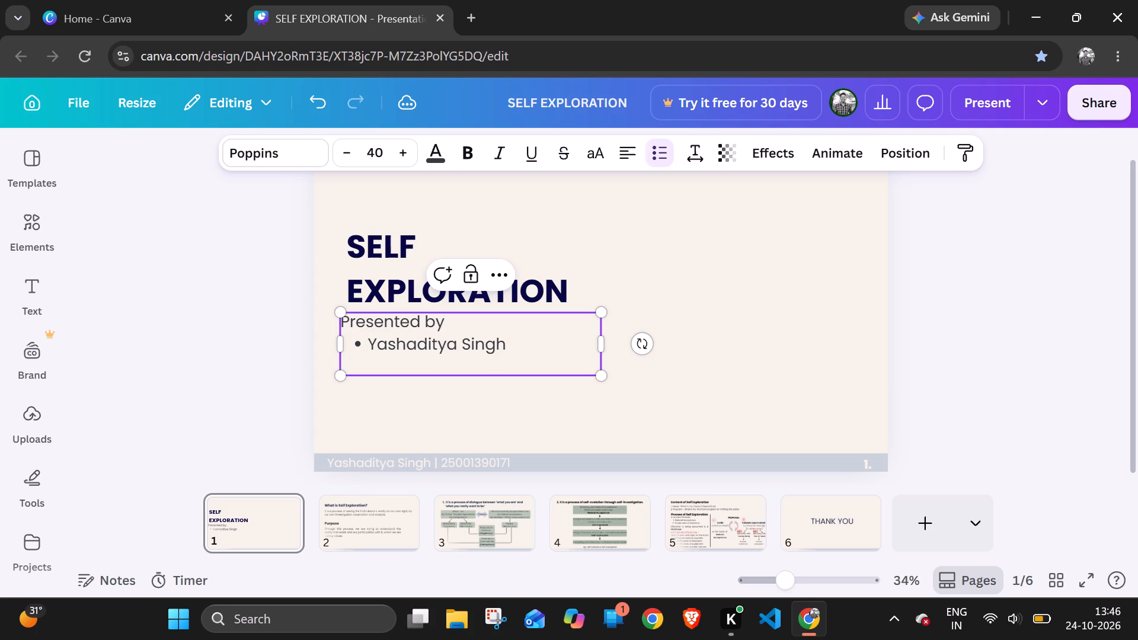
Add a bullet reading "Computer Science & Engineering" below the name and widen the text box to fit it on one line.
left_click(535, 337)
key("Return")
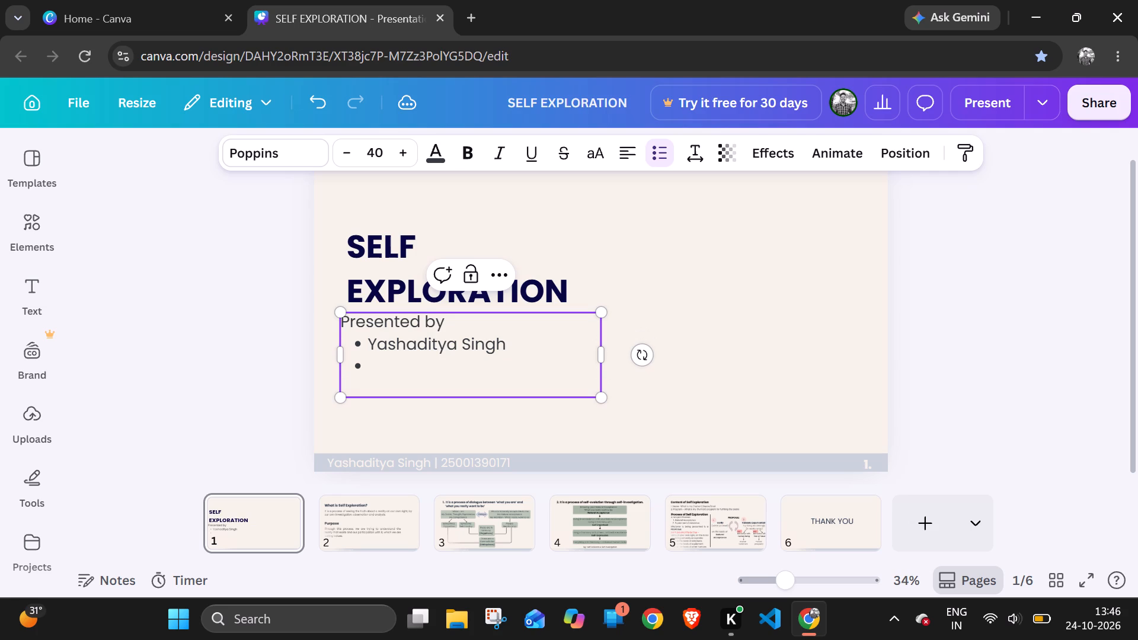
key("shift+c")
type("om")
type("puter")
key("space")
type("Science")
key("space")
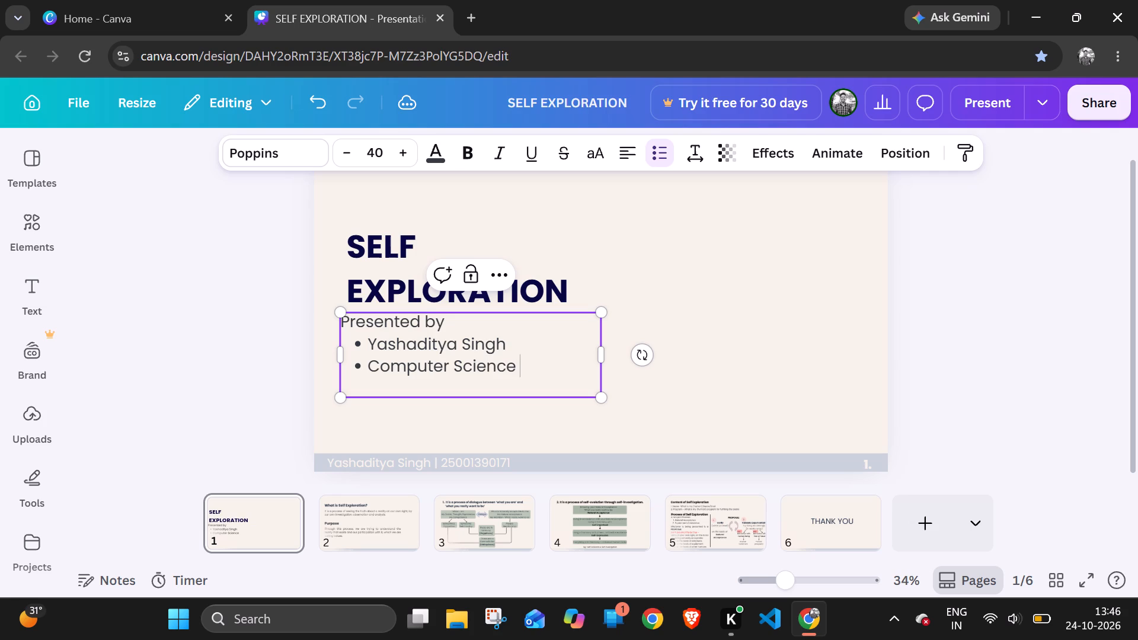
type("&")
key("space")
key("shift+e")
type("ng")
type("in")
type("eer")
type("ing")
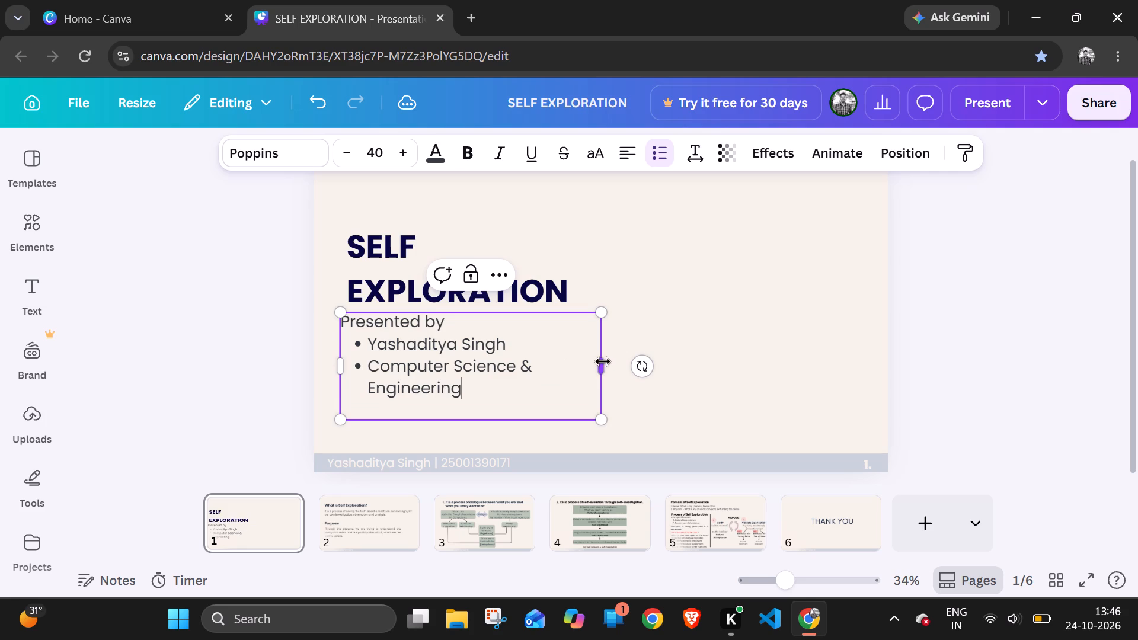
left_click_drag(603, 361, 638, 356)
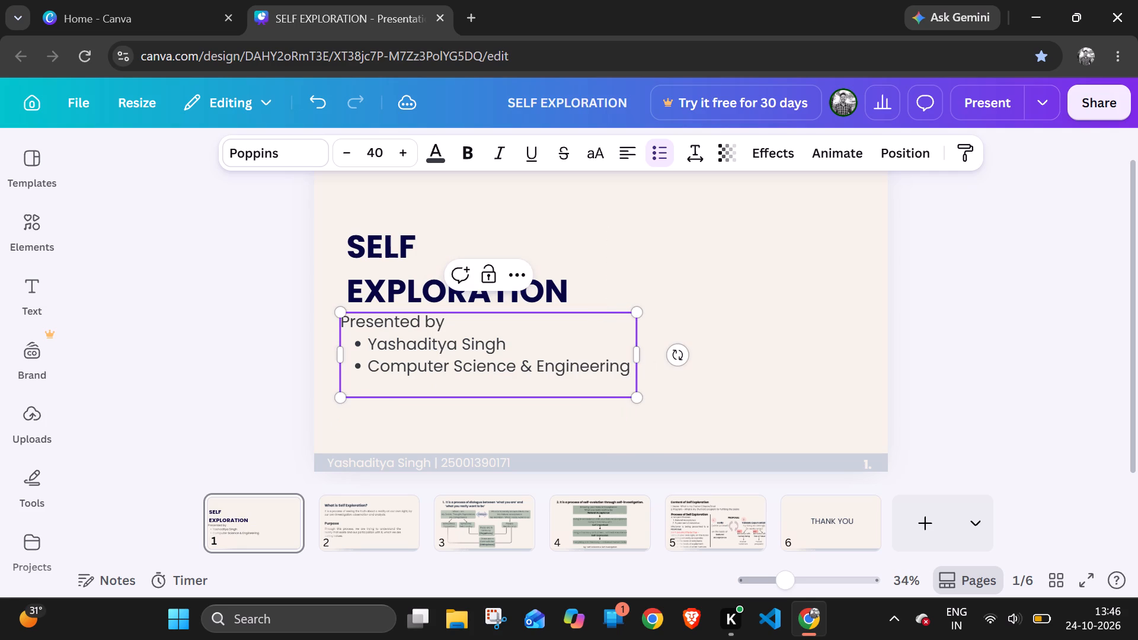
Add a bullet reading "CSE-3" below the Computer Science & Engineering bullet.
key("Return")
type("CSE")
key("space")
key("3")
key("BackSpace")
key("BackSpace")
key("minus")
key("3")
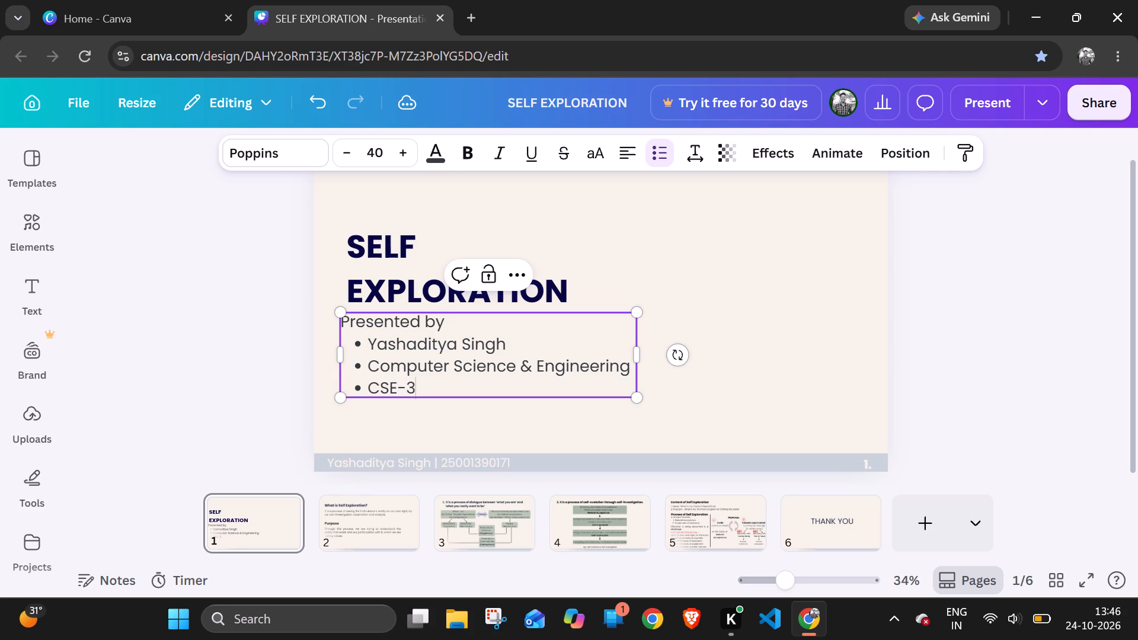
Add a bullet reading "2nd Year" below the CSE-3 bullet.
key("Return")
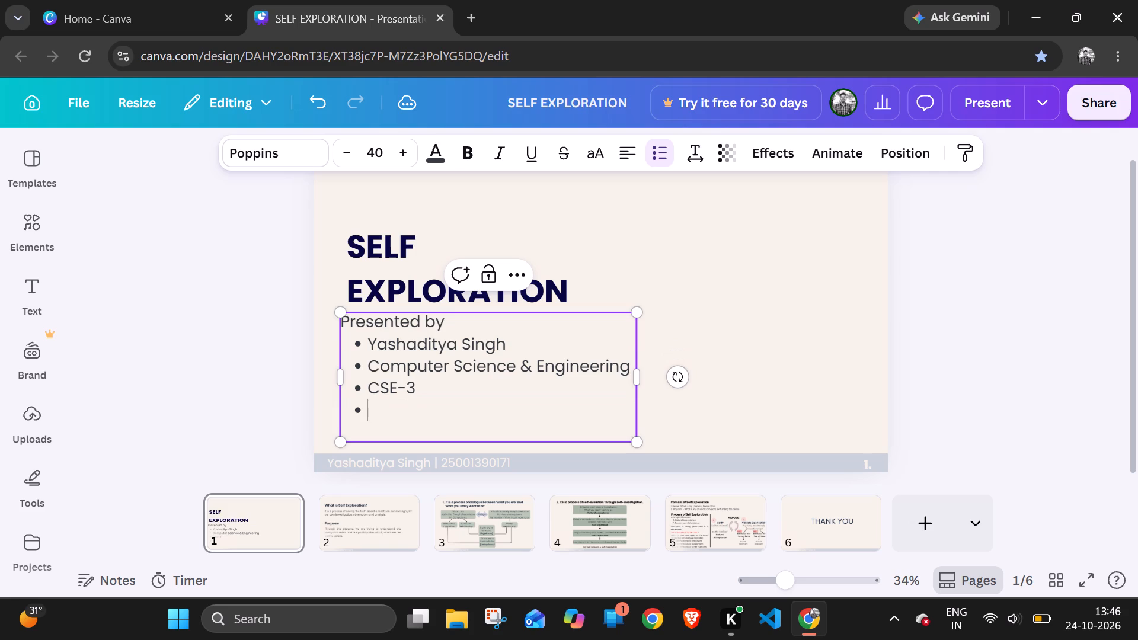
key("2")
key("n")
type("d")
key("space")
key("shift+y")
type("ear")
Add a final bullet with the presenter's student ID number, as given in the footer bar.
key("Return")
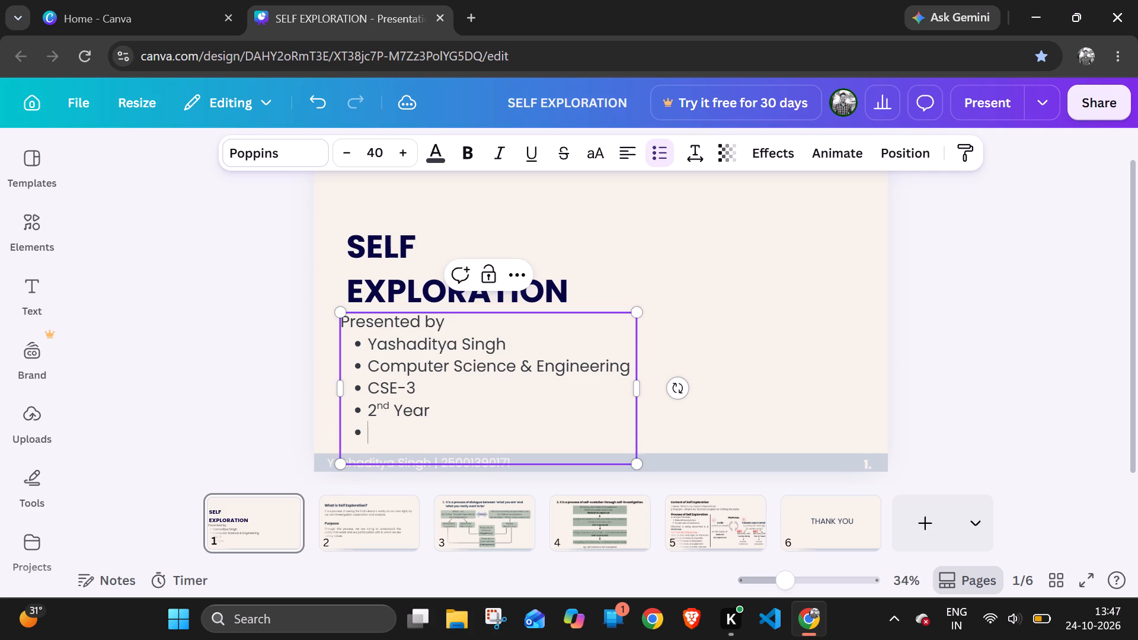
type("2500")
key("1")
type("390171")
left_click(726, 408)
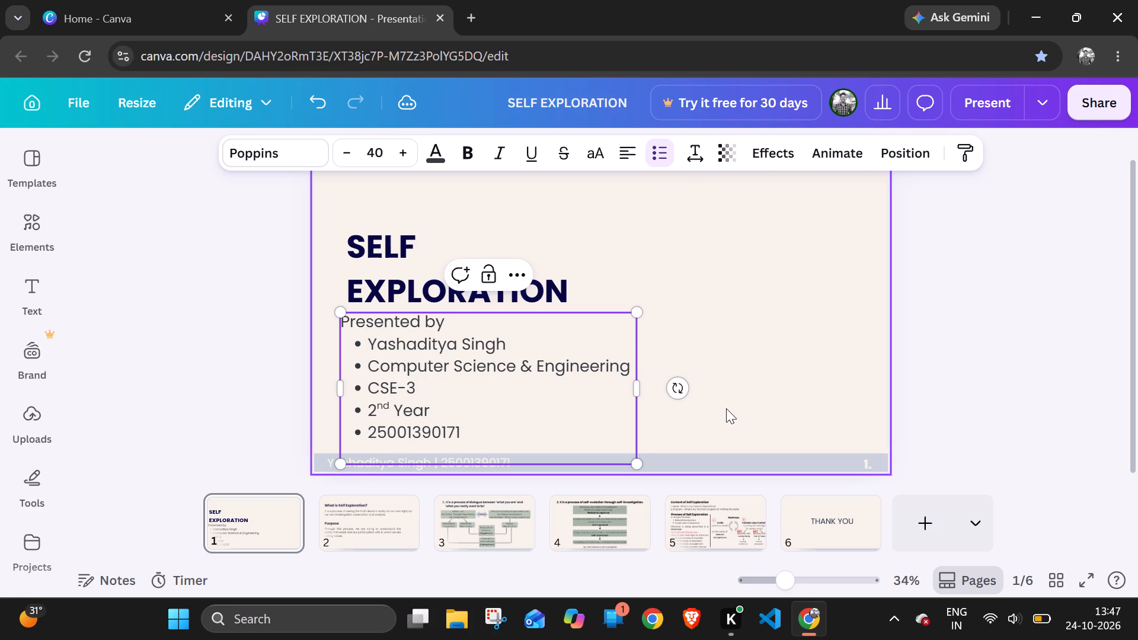
left_click(466, 421)
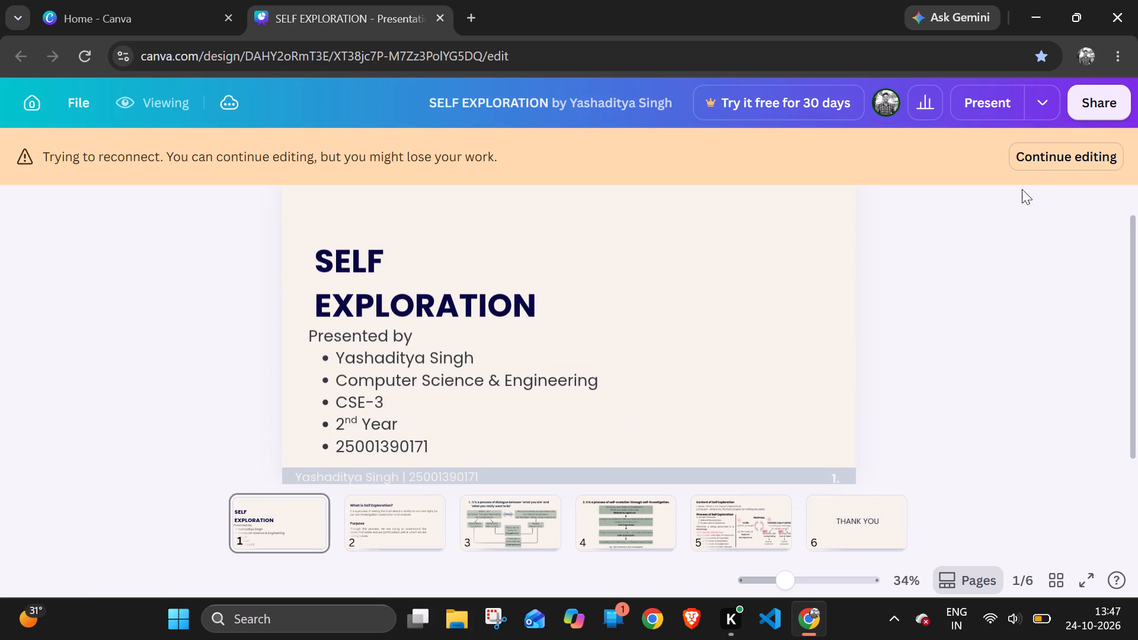
Resume editing the presentation despite the lost connection.
left_click(1053, 163)
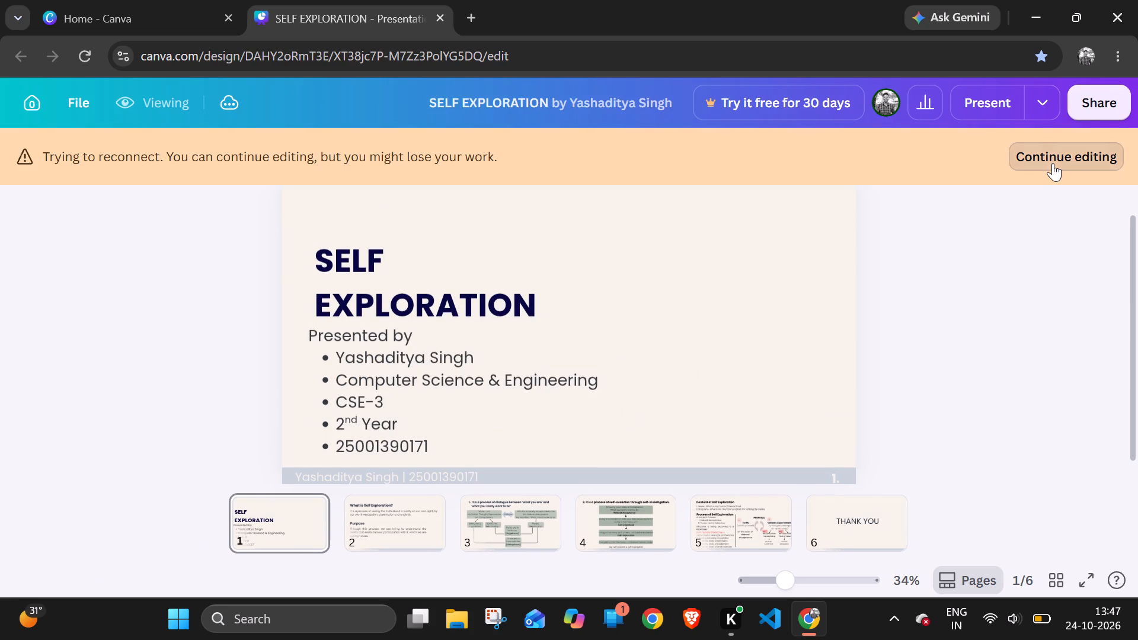
scroll(878, 235, "down", 1)
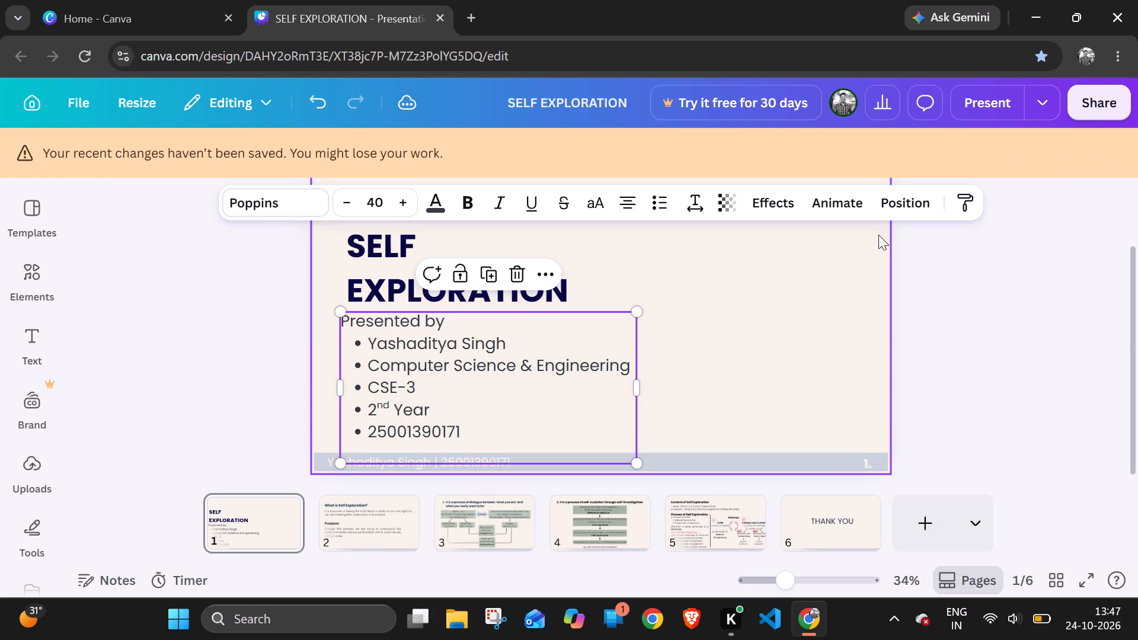
Review the finished title slide and the self-exploration definition and purpose slide, checking their text and layout.
left_click(1063, 276)
scroll(1063, 276, "up", 1)
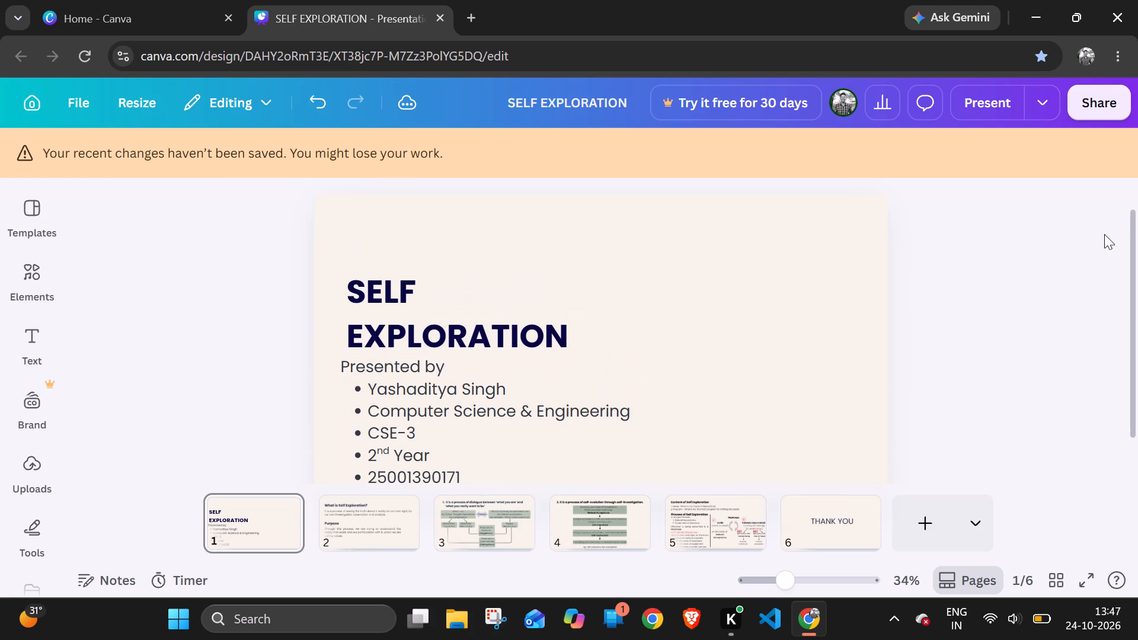
left_click(280, 240)
left_click(424, 164)
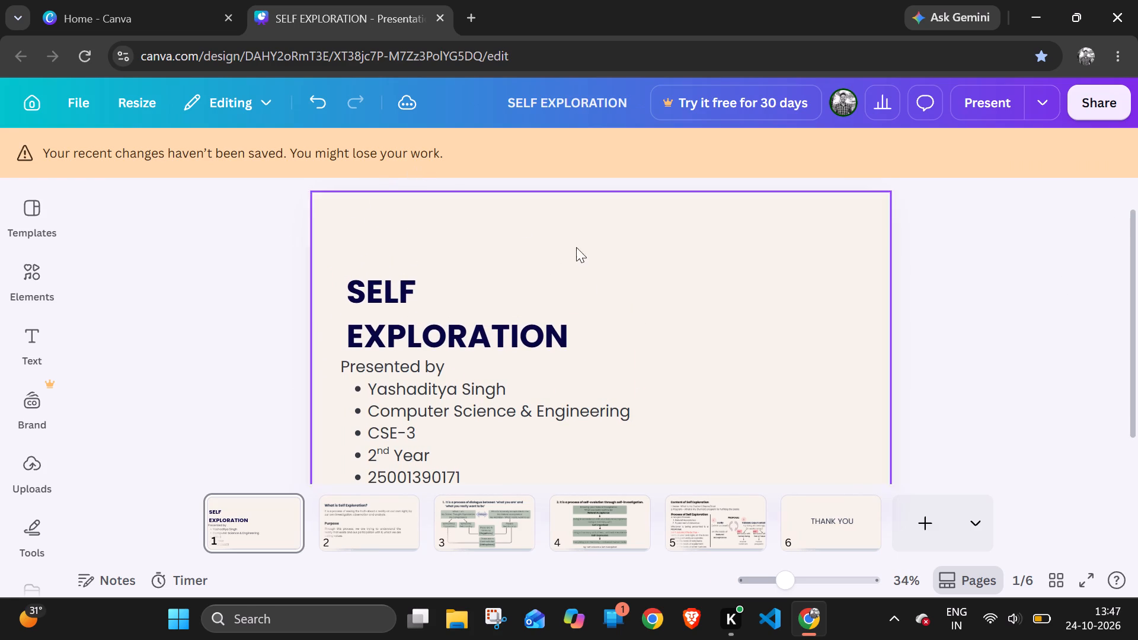
scroll(416, 449, "down", 1)
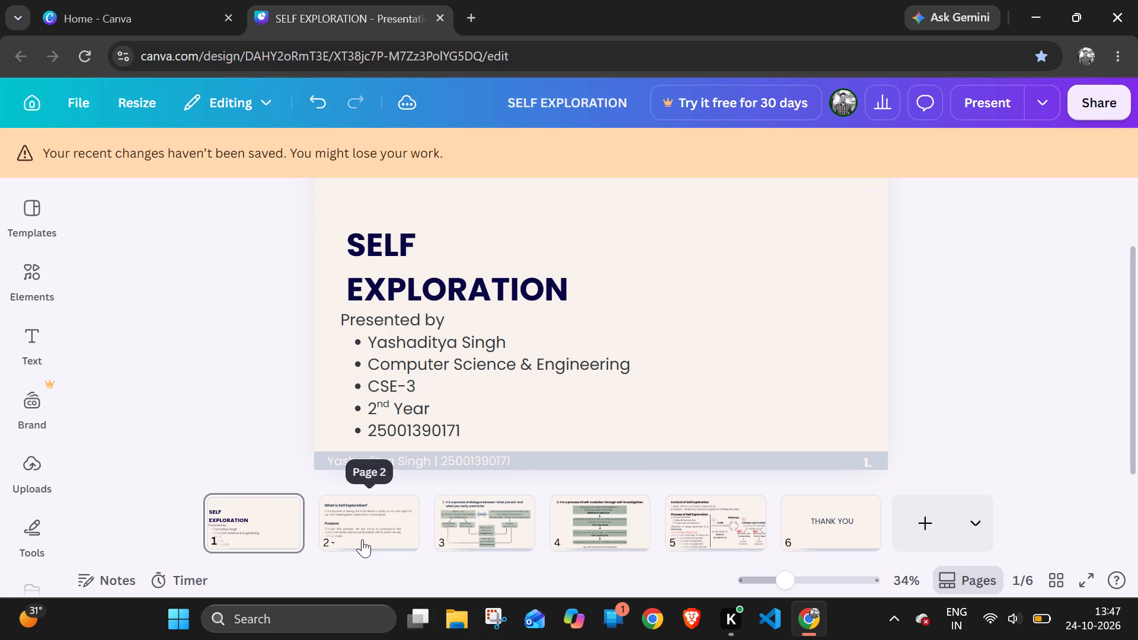
left_click(362, 539)
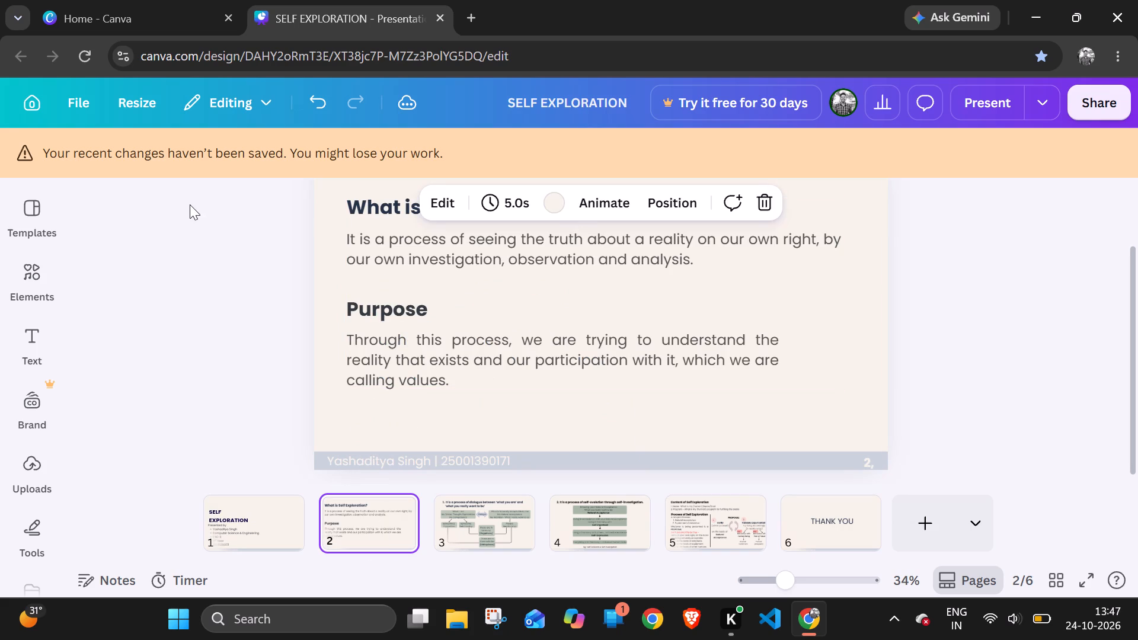
left_click(27, 153)
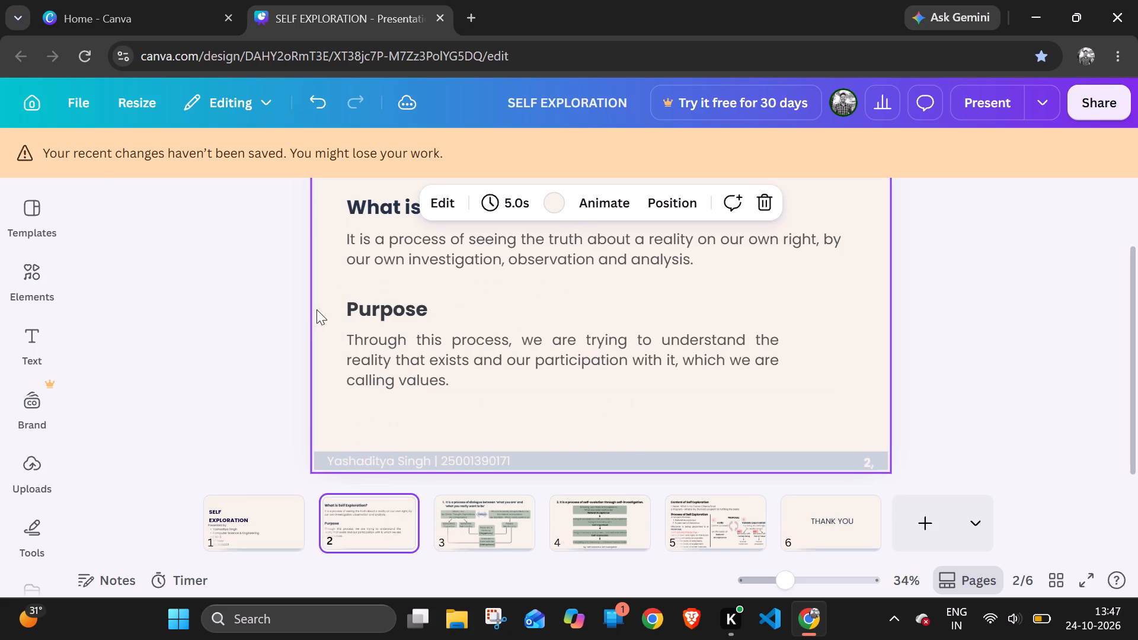
left_click(234, 535)
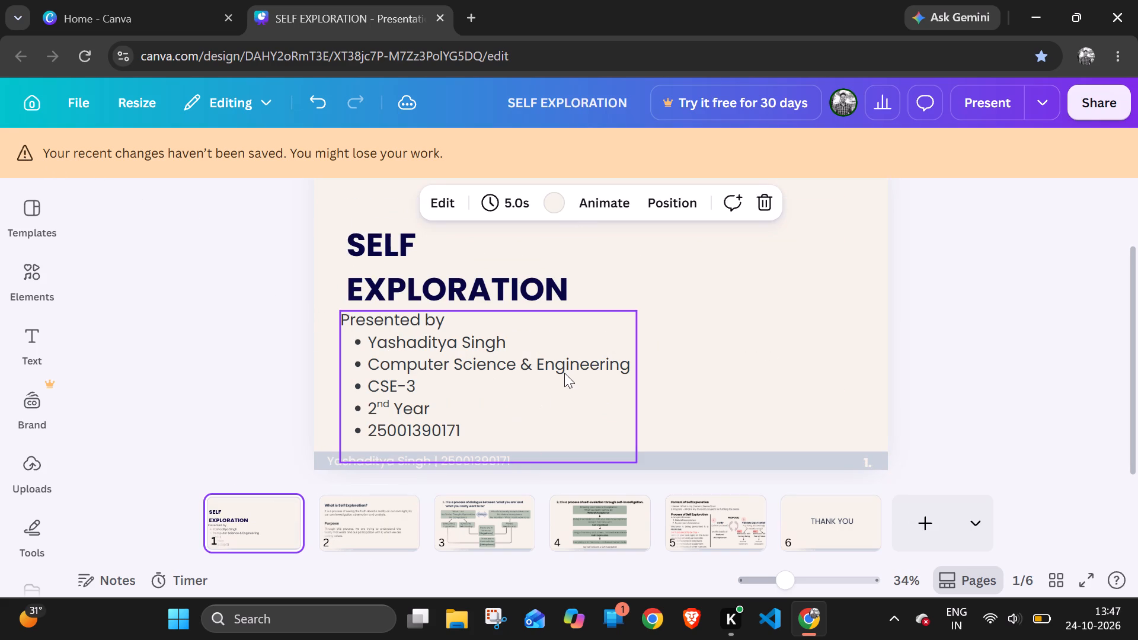
scroll(564, 373, "down", 1)
left_click(1129, 333)
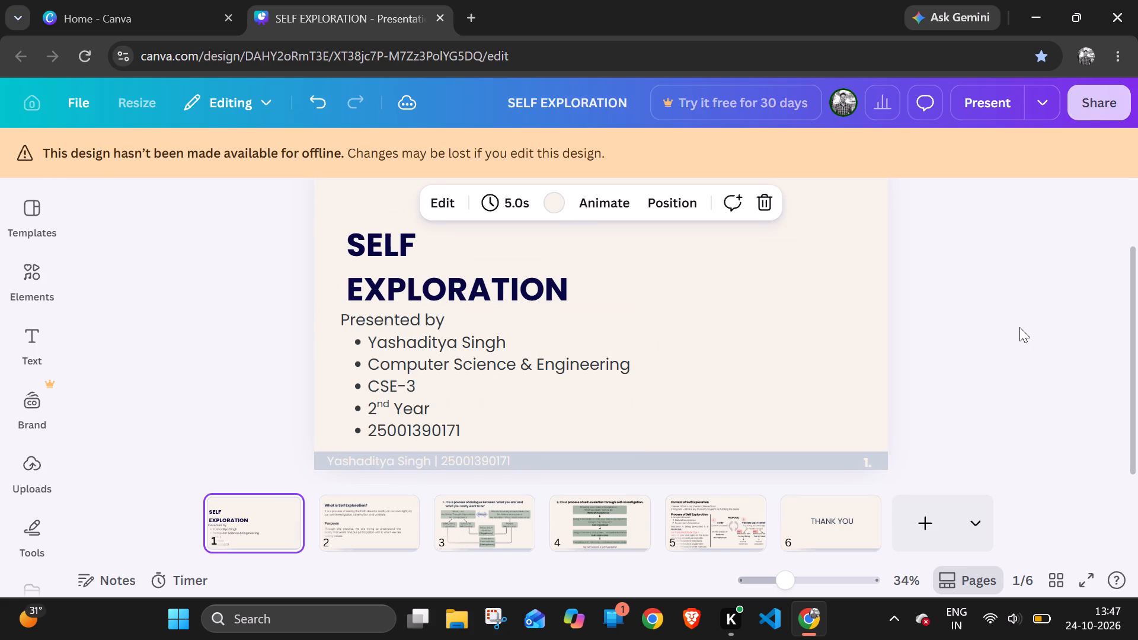
left_click(1019, 327)
scroll(1020, 332, "up", 1)
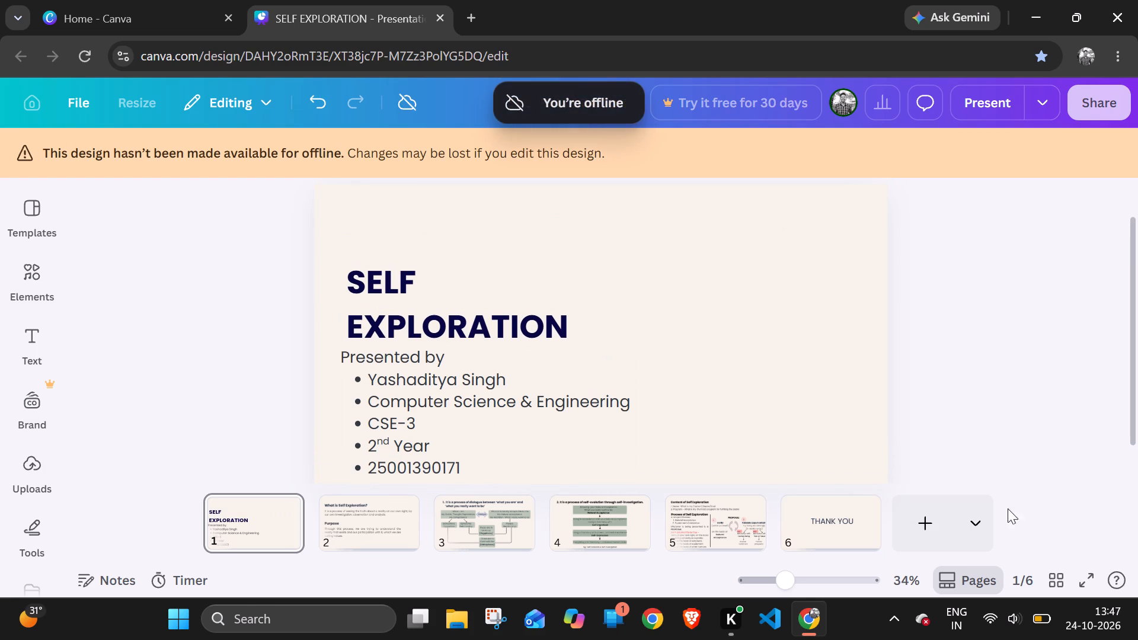
Refresh the available Wi-Fi networks, connect to "KUCHU PUCHU WIFI CHAHIYE" with automatic connection enabled, and return to the title slide.
left_click(988, 630)
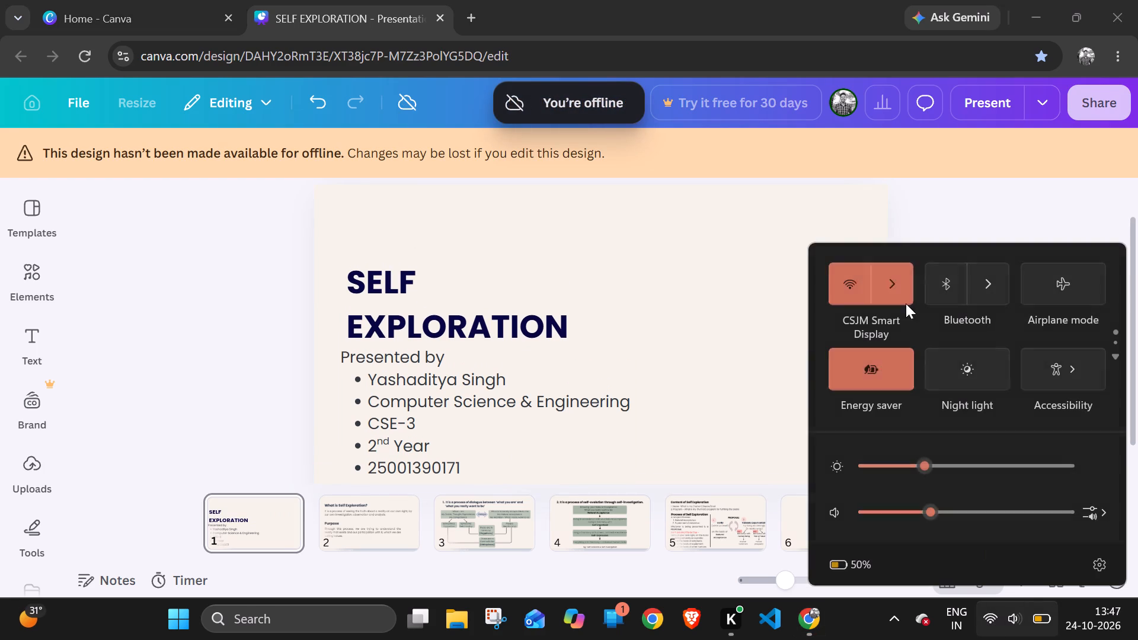
left_click(899, 292)
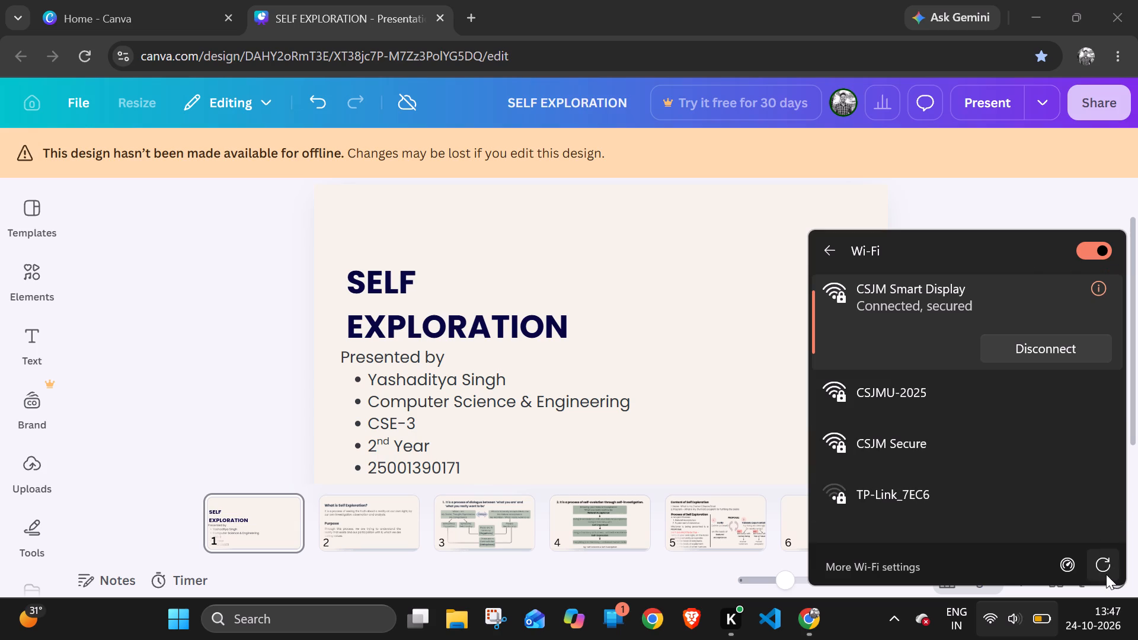
left_click(1106, 574)
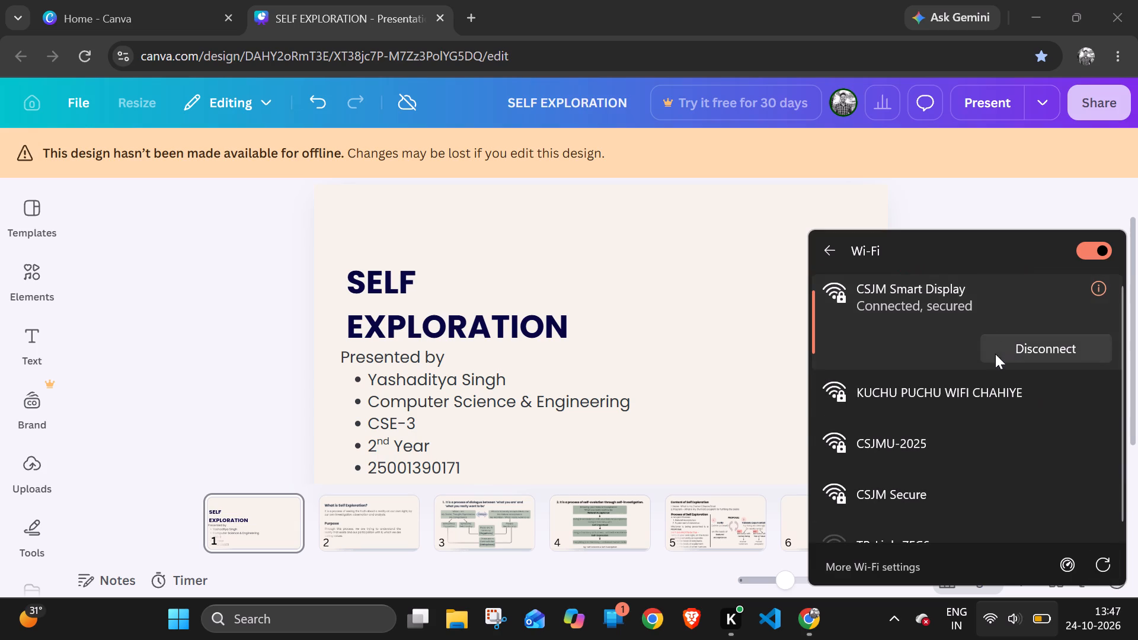
left_click(991, 381)
left_click(1011, 427)
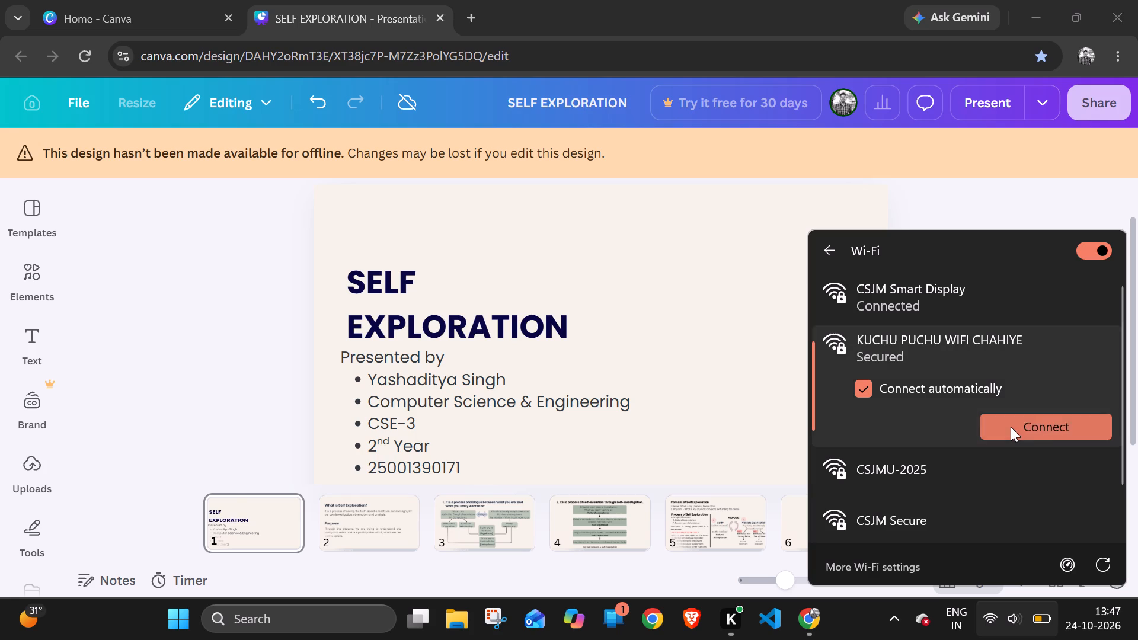
left_click(226, 520)
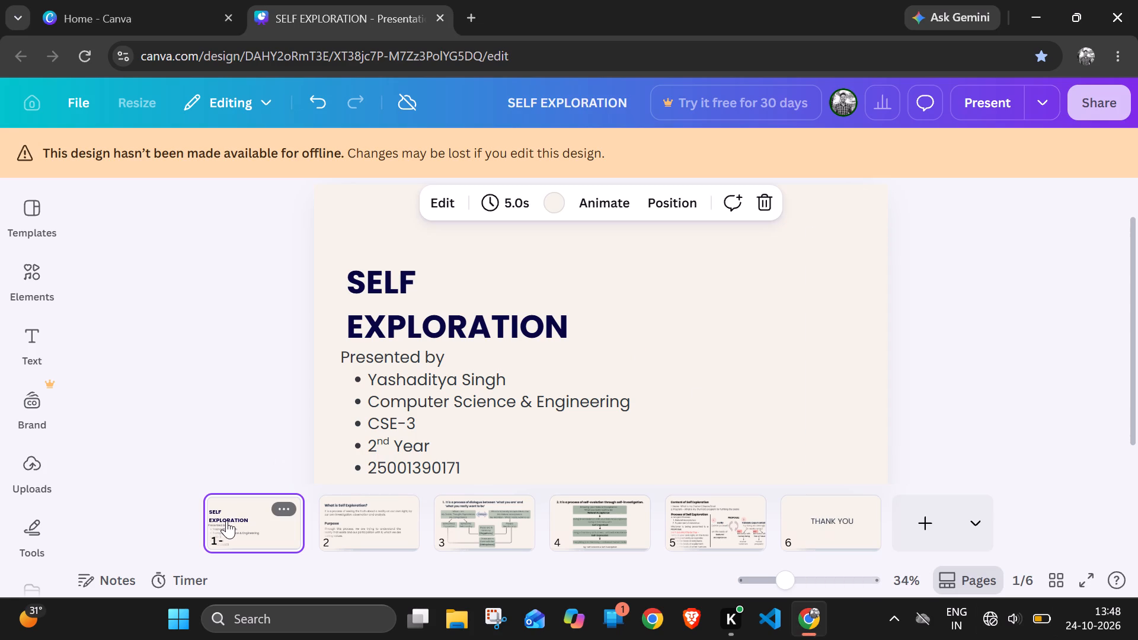
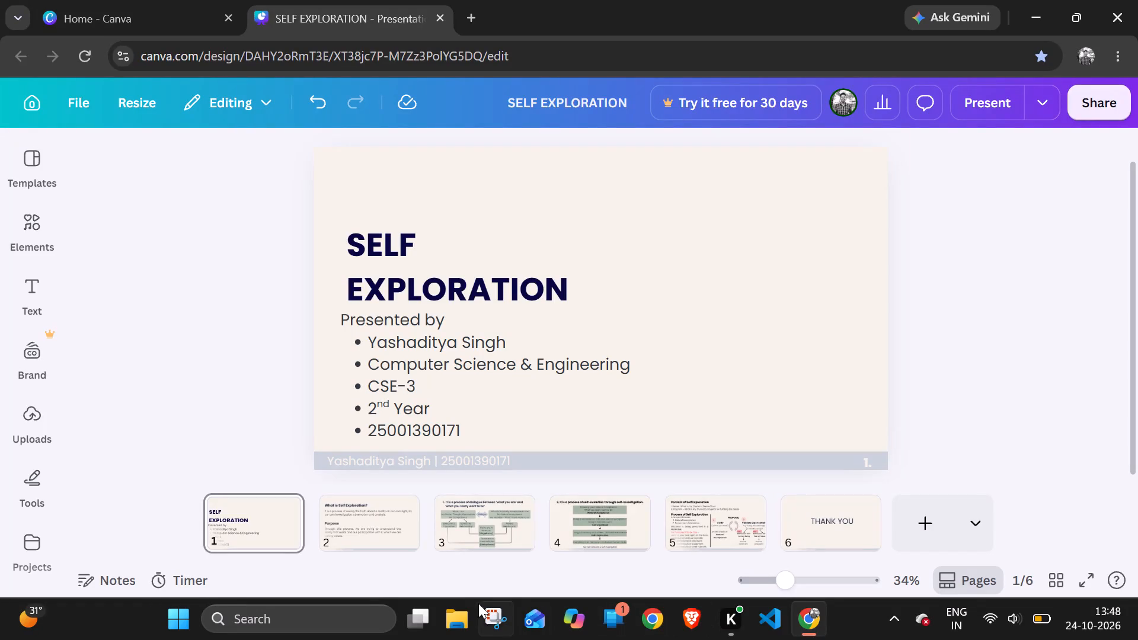
Switch to the Snipping Tool to capture a screenshot of the SELF EXPLORATION title slide.
left_click(492, 609)
left_click(271, 52)
left_click_drag(312, 134, 931, 511)
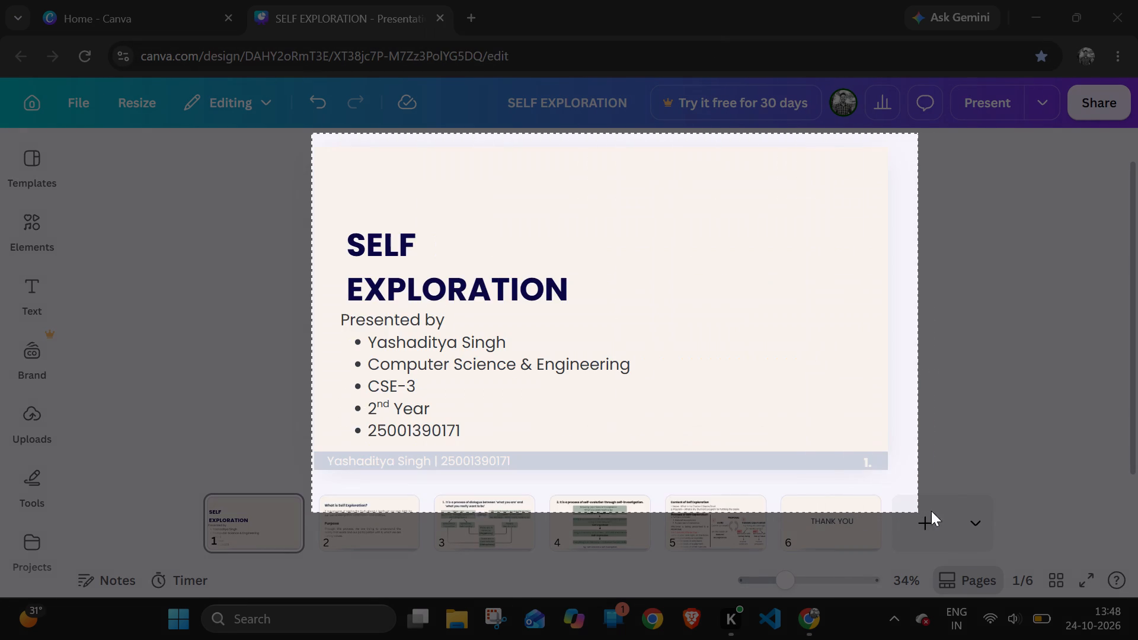
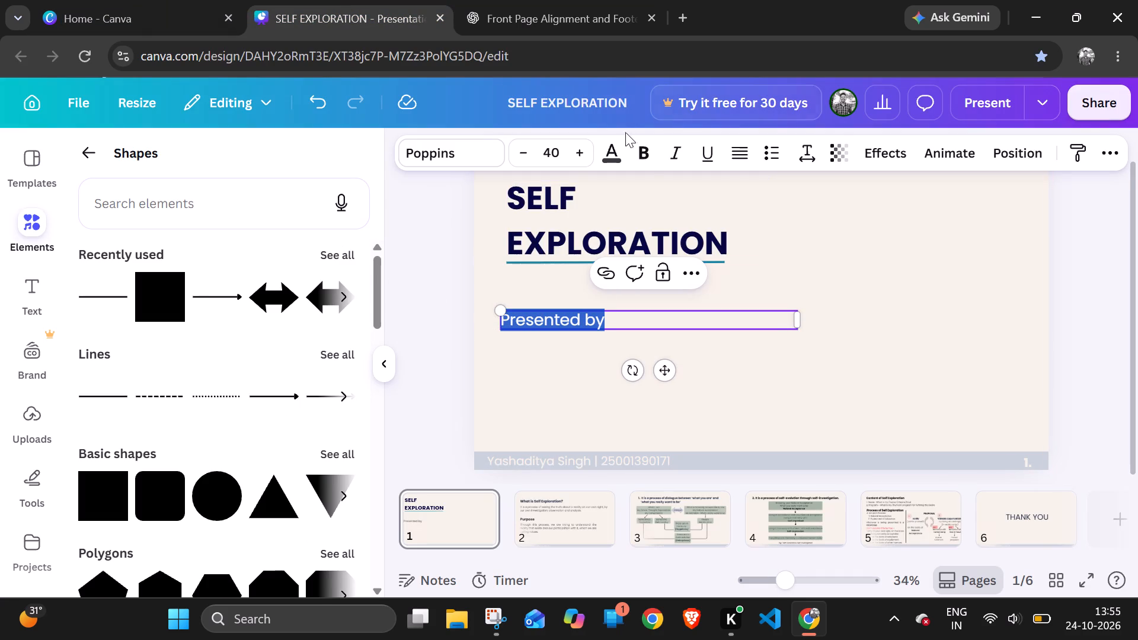
left_click(616, 153)
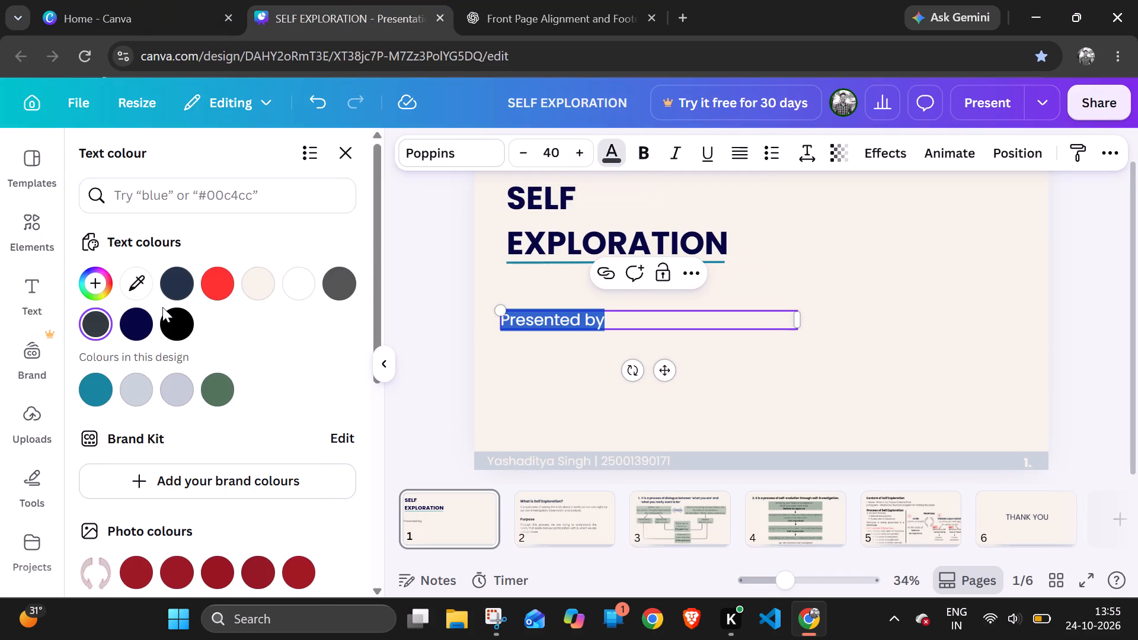
left_click(93, 326)
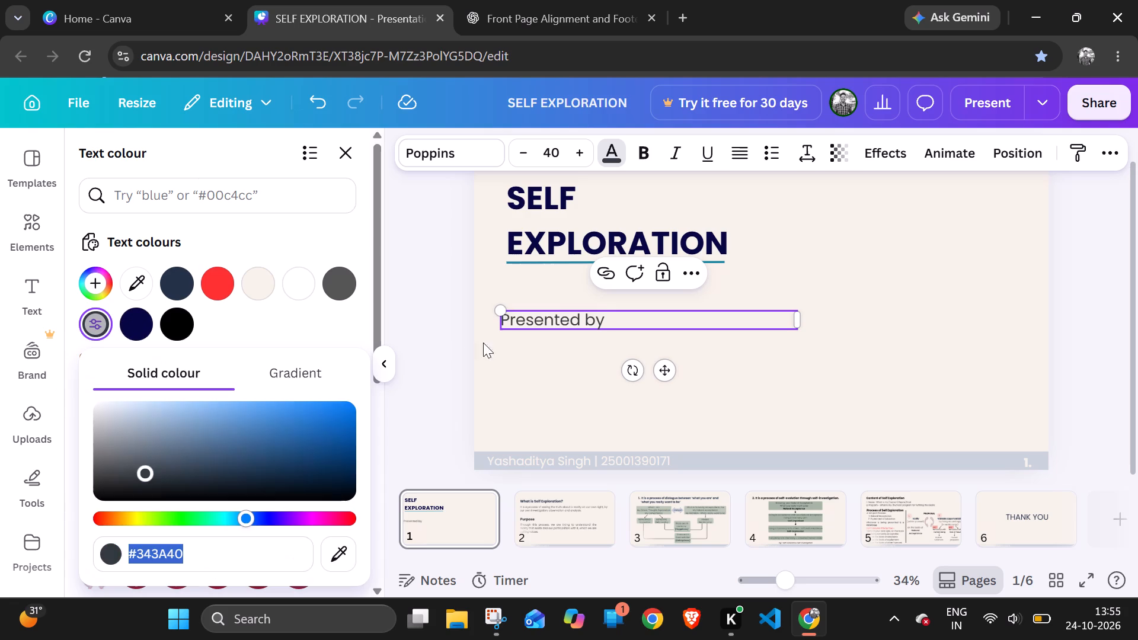
left_click(571, 317)
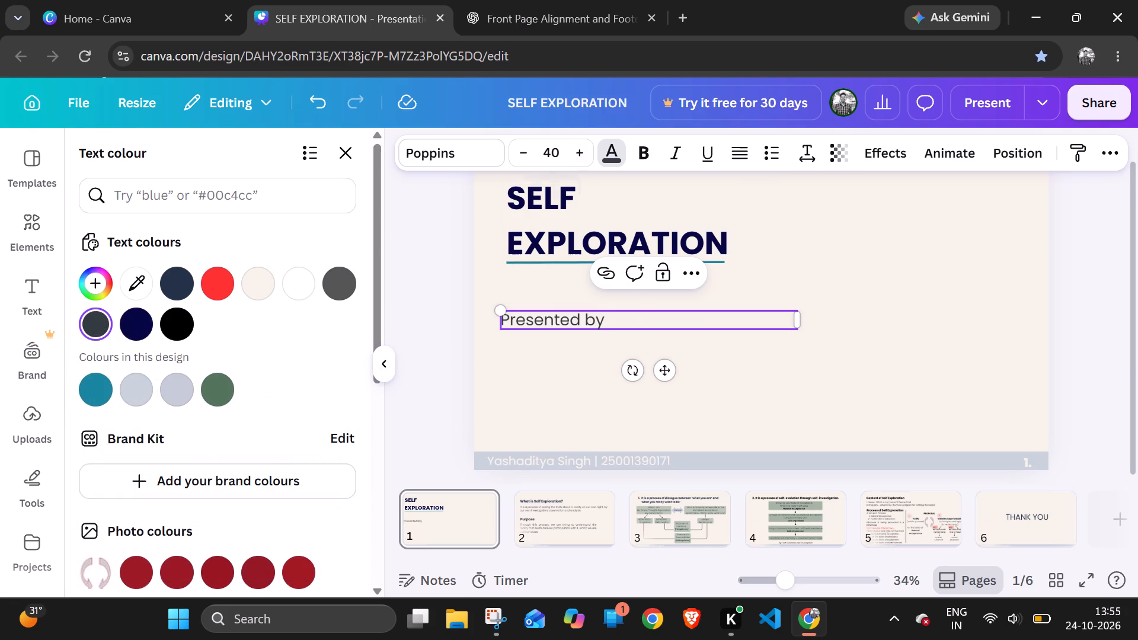
left_click(564, 158)
key("BackSpace")
type("30")
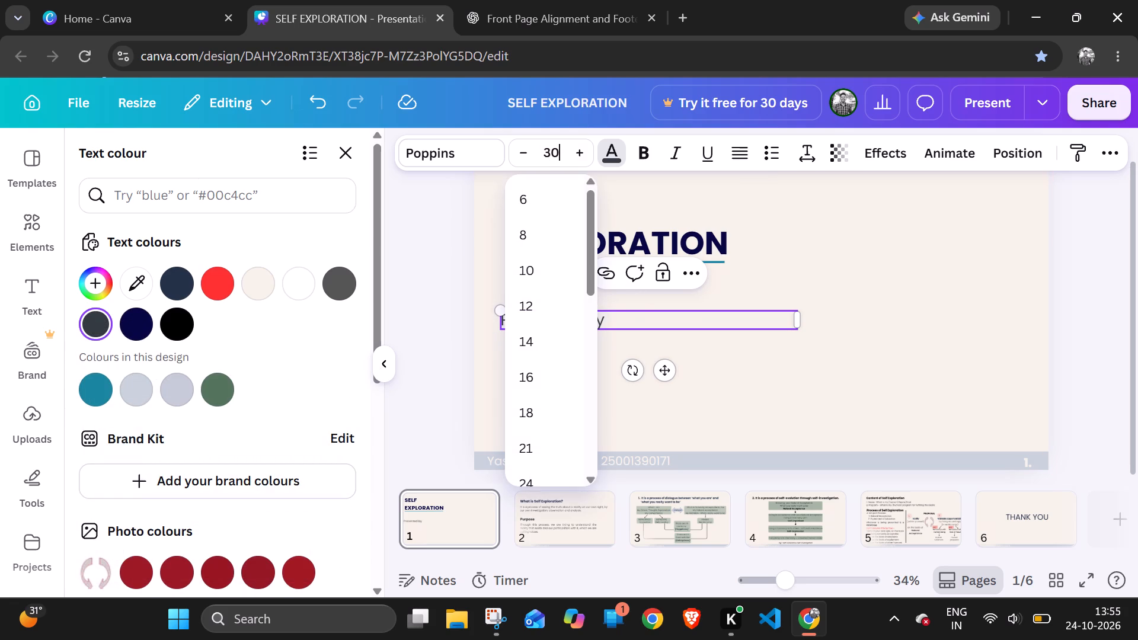
key("Return")
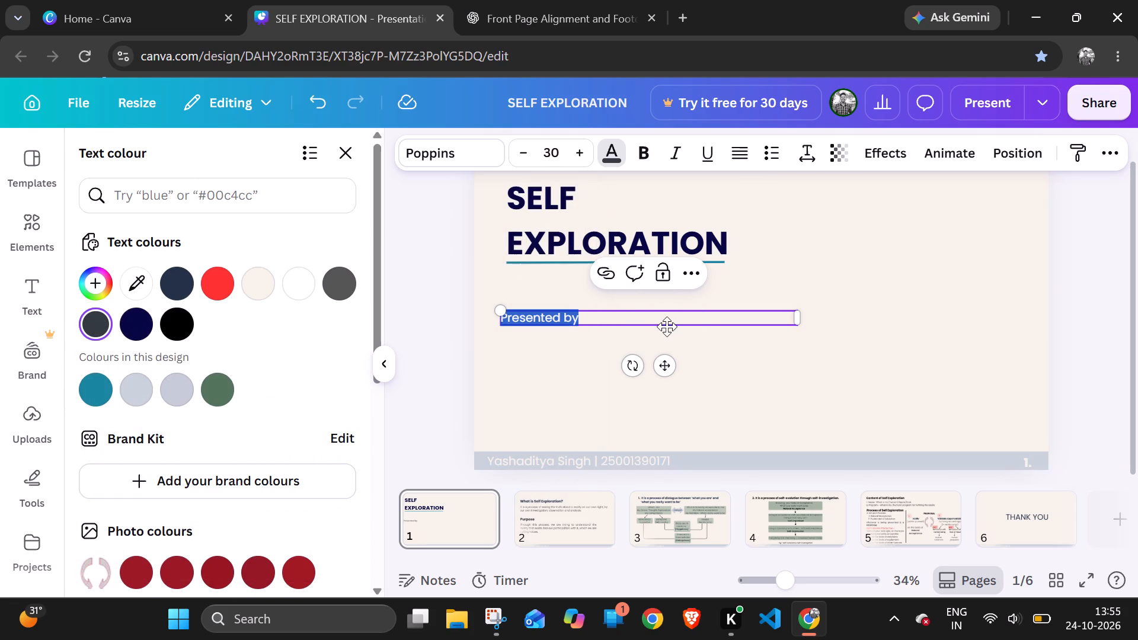
Narrow the "Presented by" text box to fit its words and place it just beneath the accent line, aligned to the line's left end.
left_click_drag(801, 319, 625, 321)
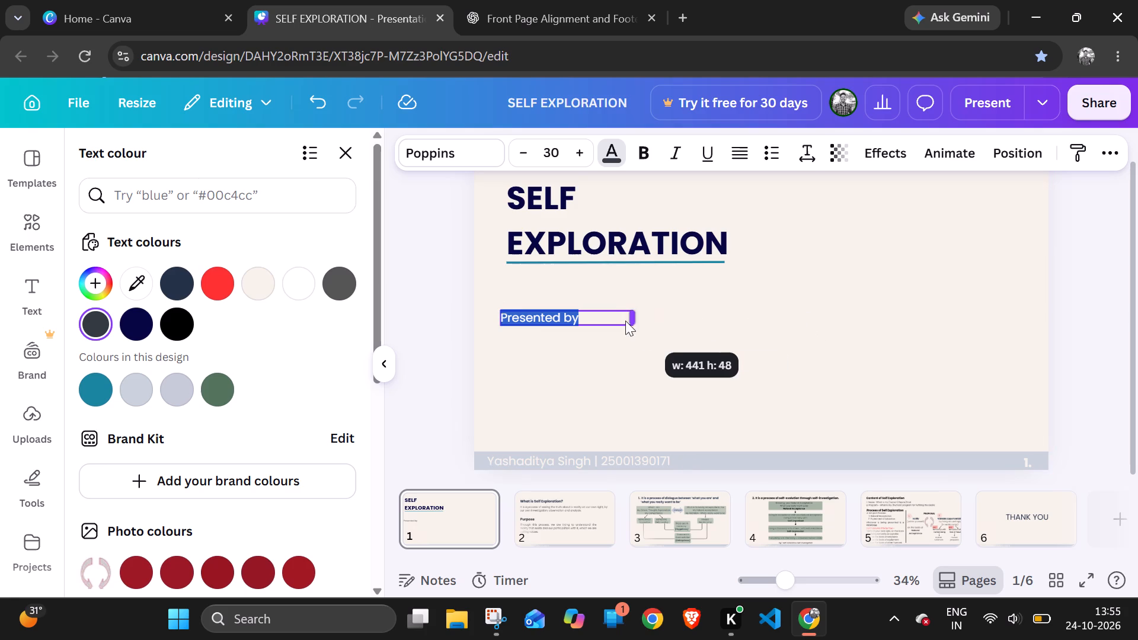
left_click_drag(625, 321, 589, 320)
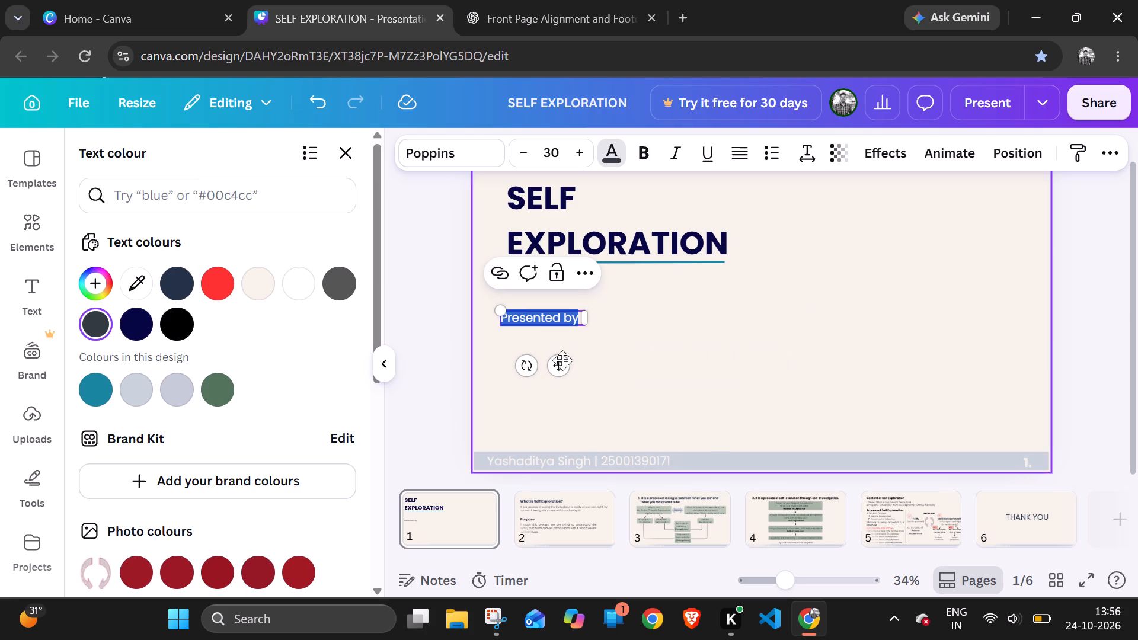
left_click_drag(560, 364, 568, 327)
left_click(649, 306)
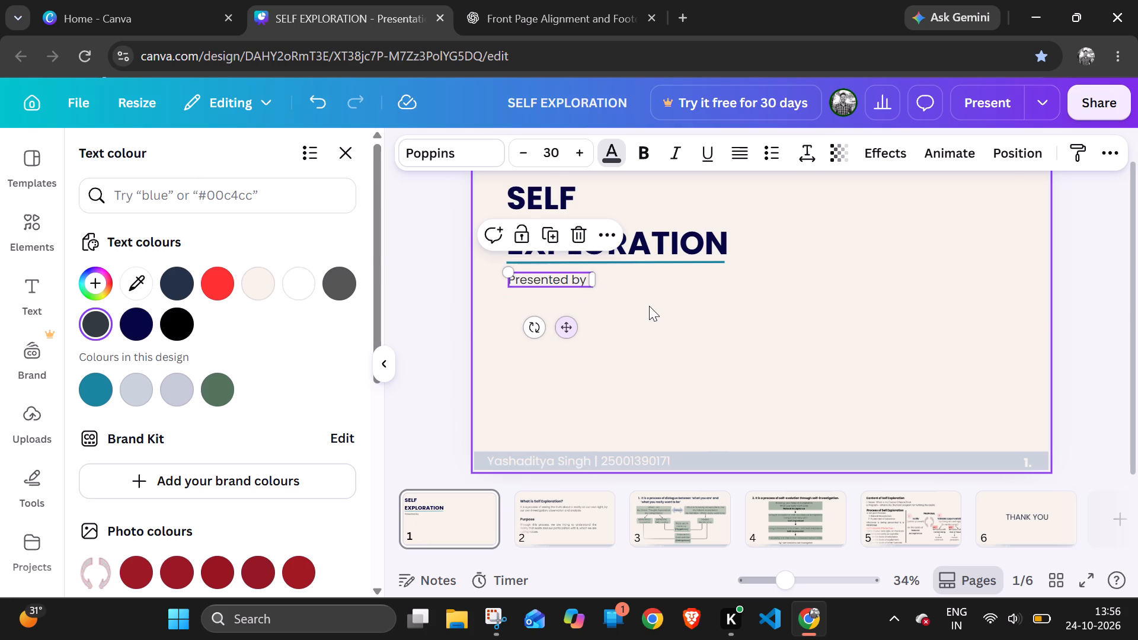
left_click(546, 281)
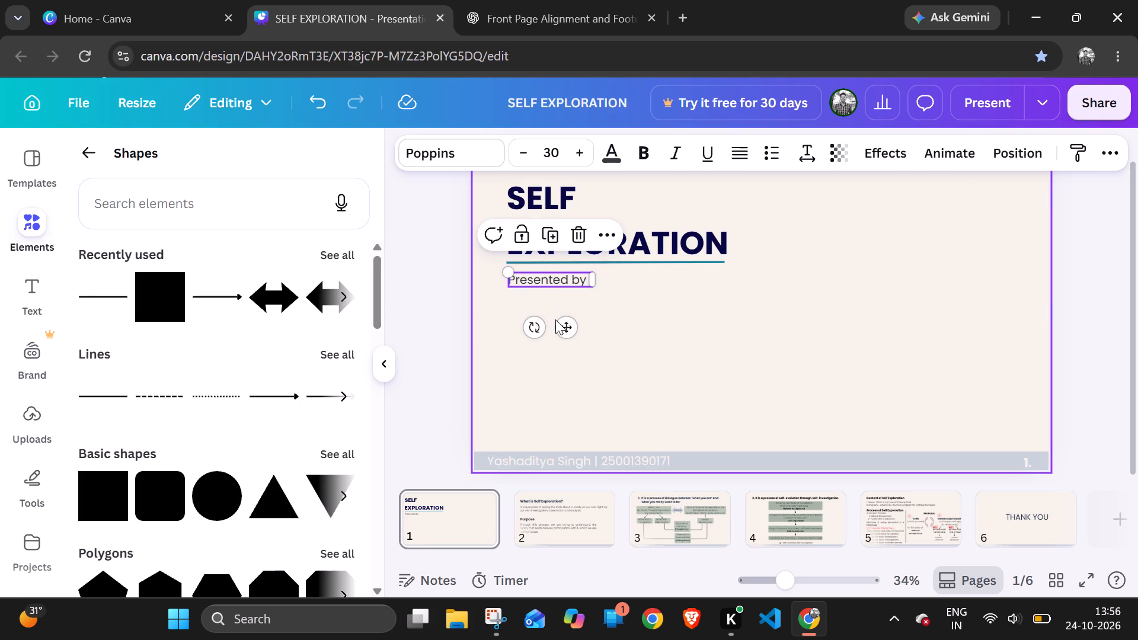
left_click(563, 326)
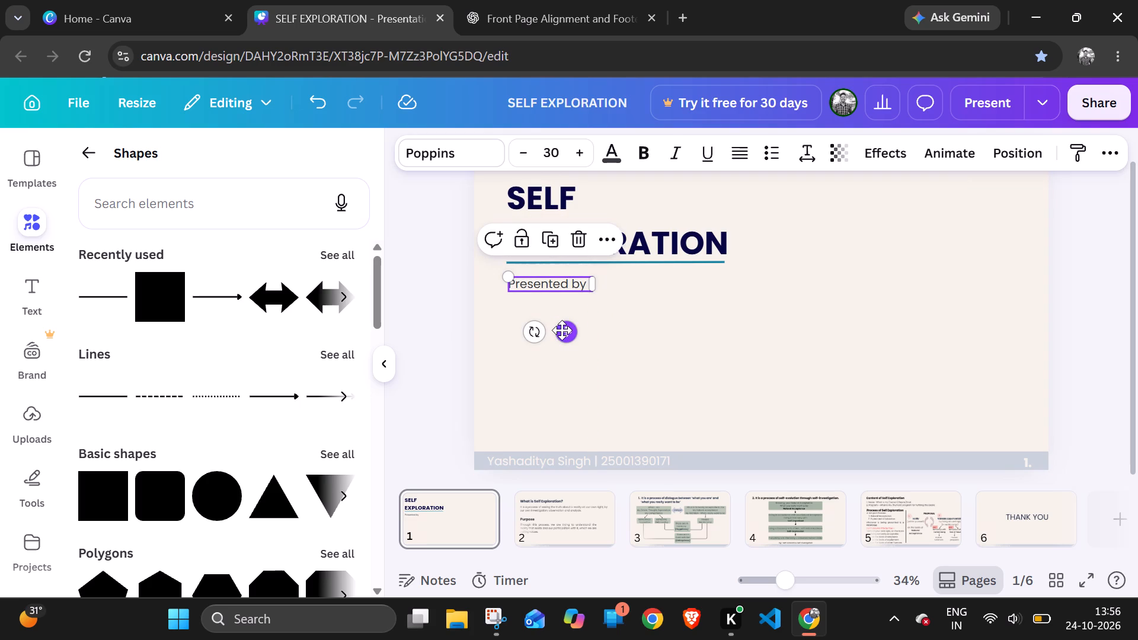
left_click(562, 330)
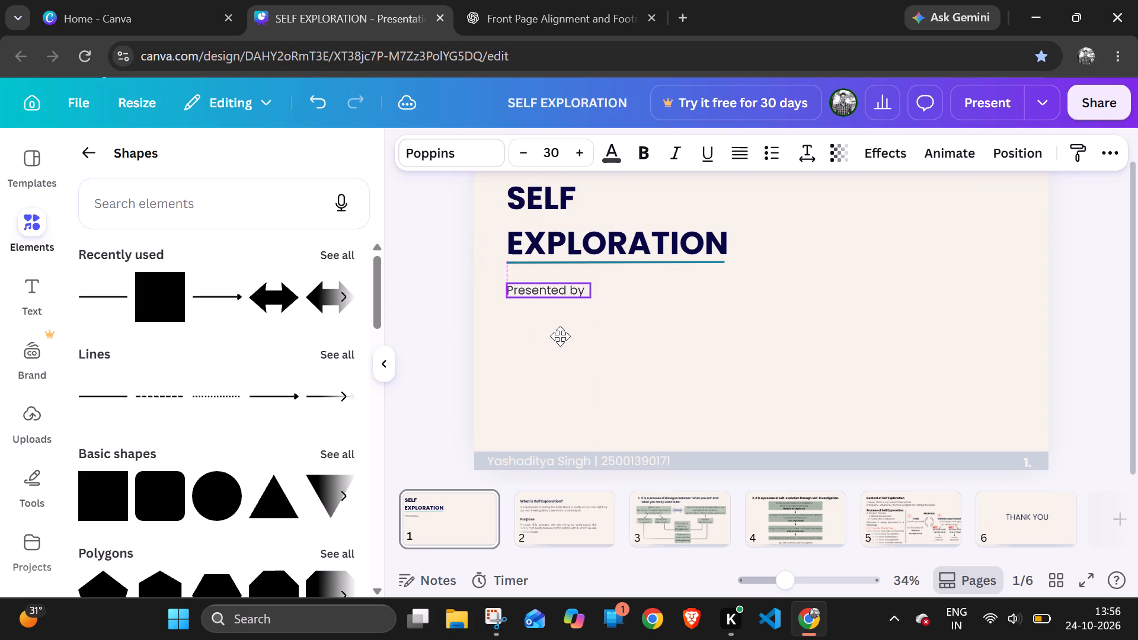
left_click(626, 318)
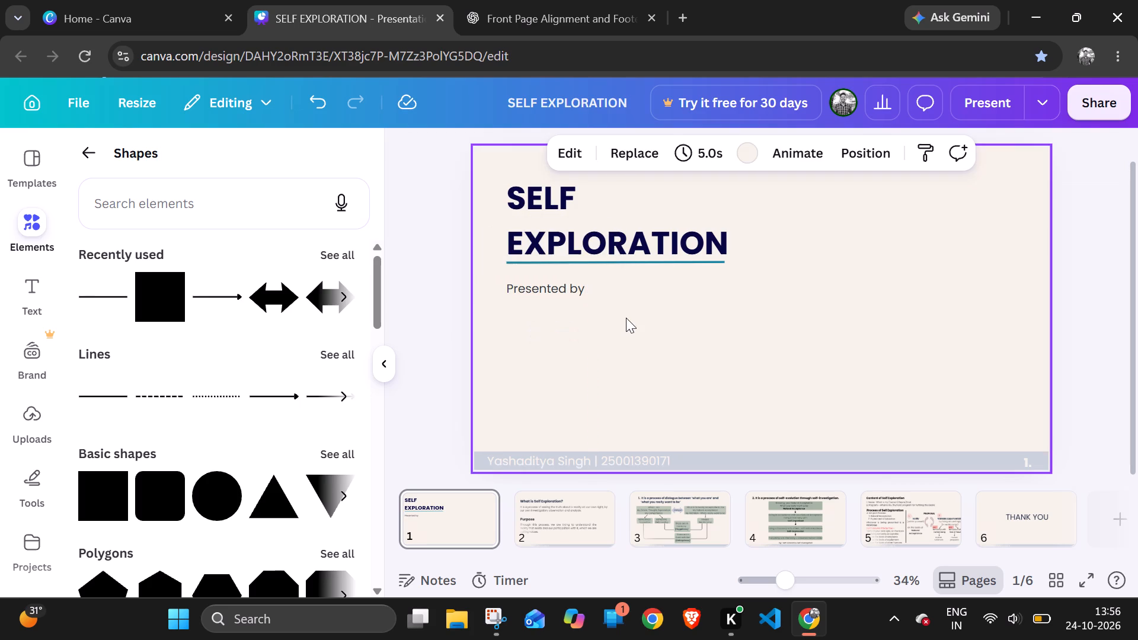
Add a new text box to the title slide and set its text size to 40.
left_click(30, 300)
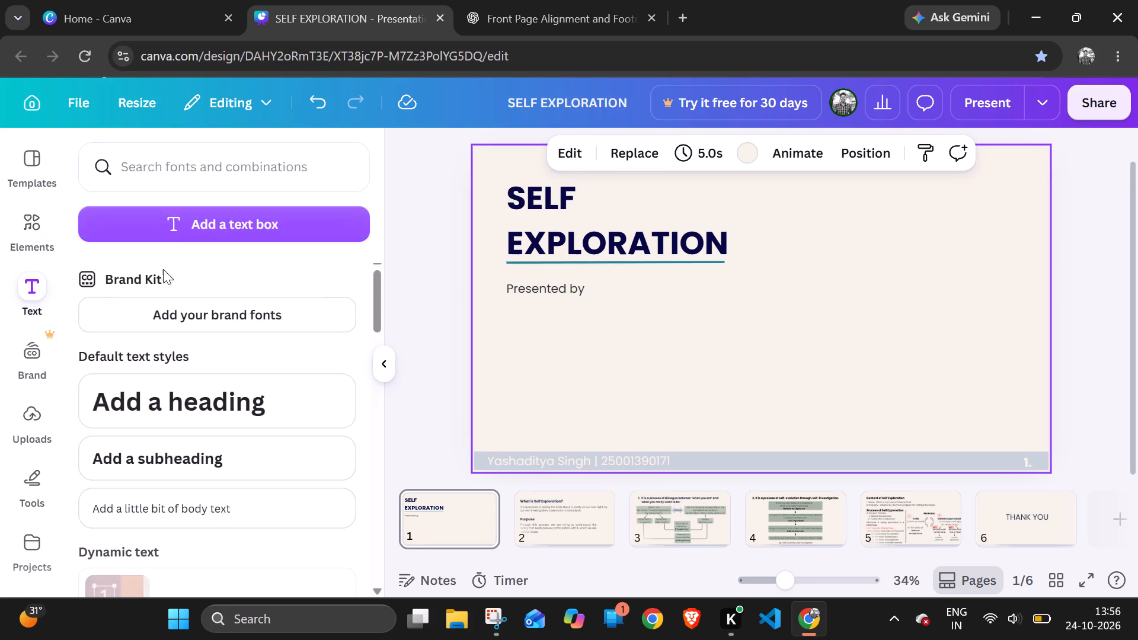
left_click(185, 226)
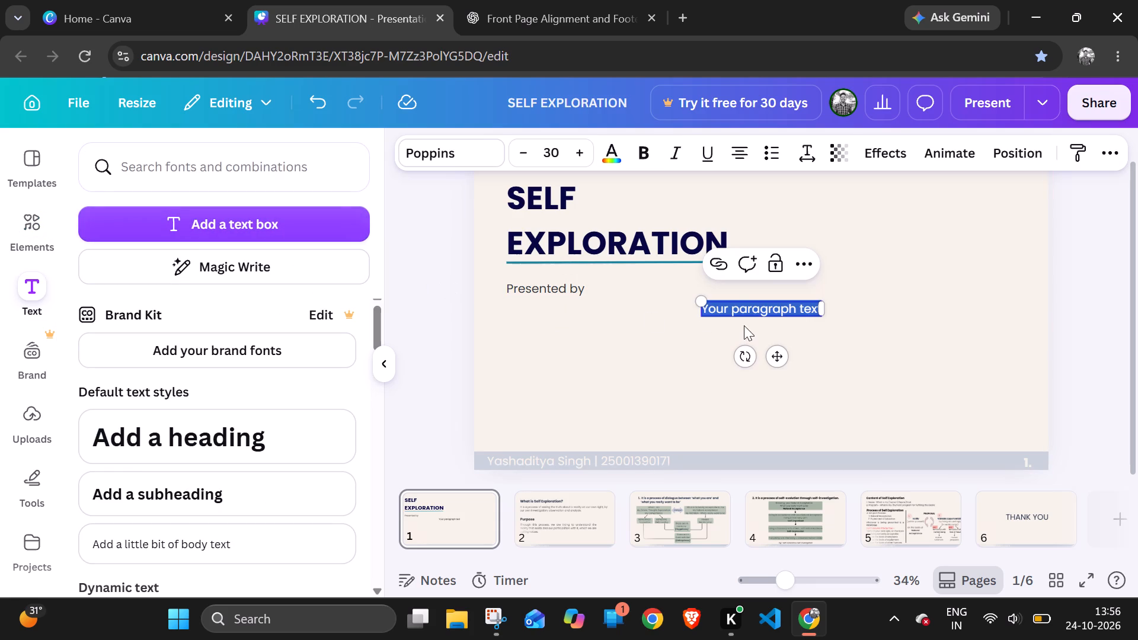
left_click(574, 152)
triple_click(574, 152)
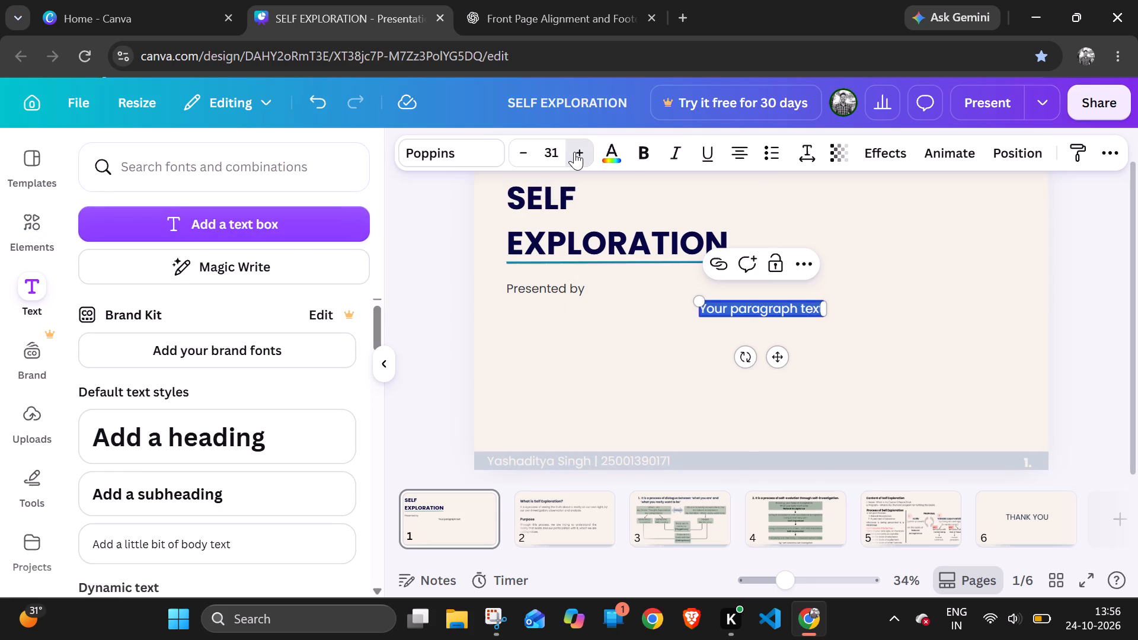
triple_click(574, 152)
left_click(574, 152)
left_click(574, 152)
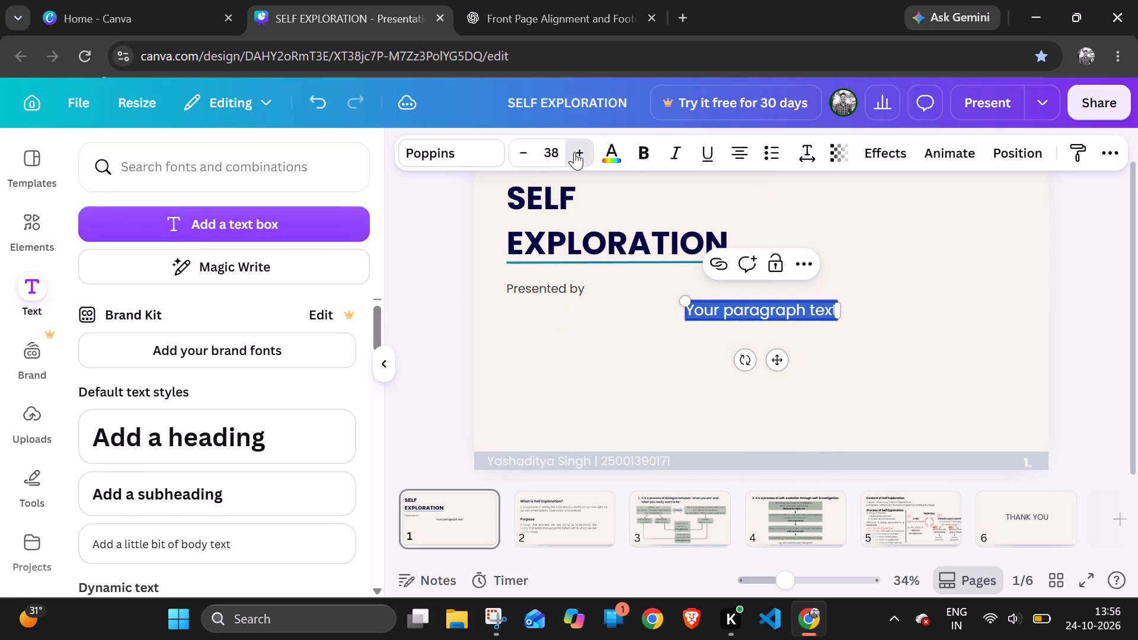
left_click(574, 152)
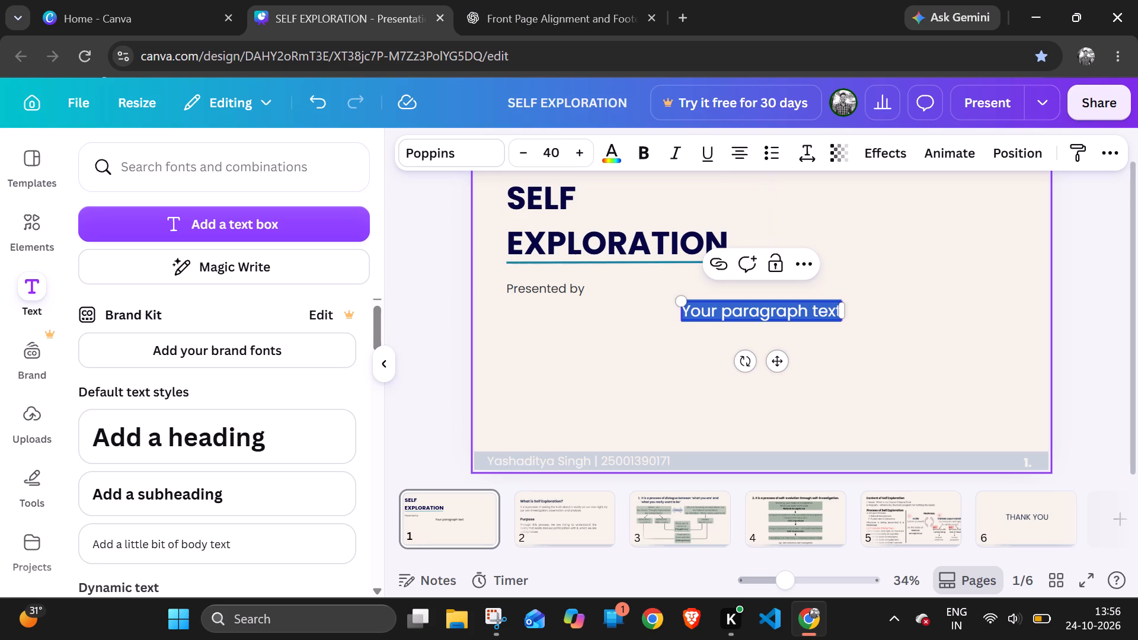
Replace the new text box's placeholder with the presenter's full name, correcting the capitalisation of the surname.
key("BackSpace")
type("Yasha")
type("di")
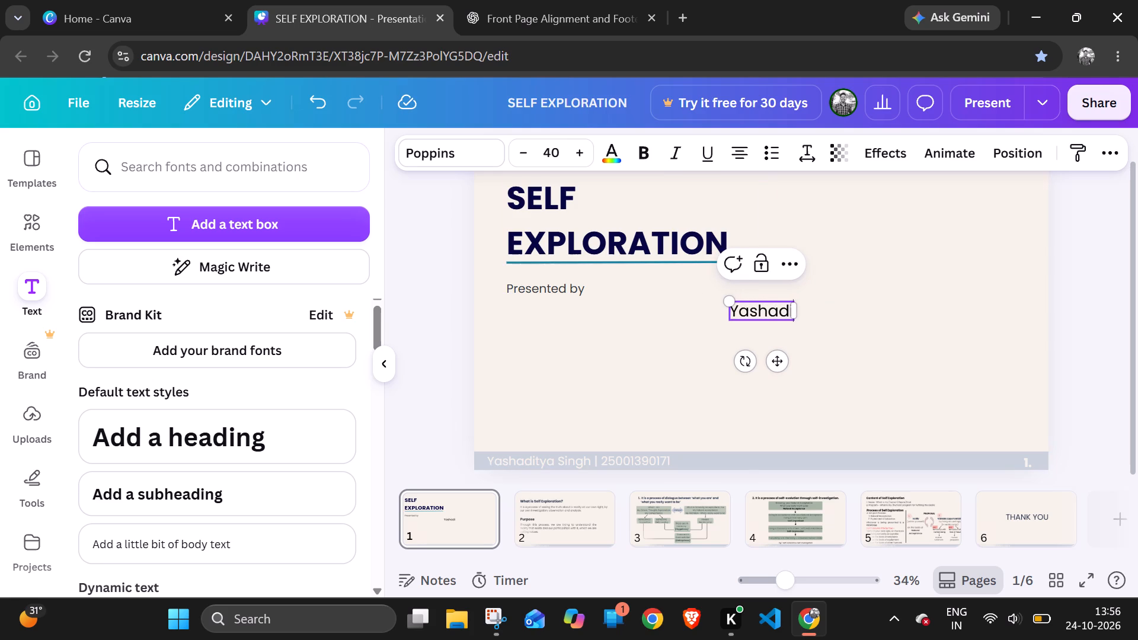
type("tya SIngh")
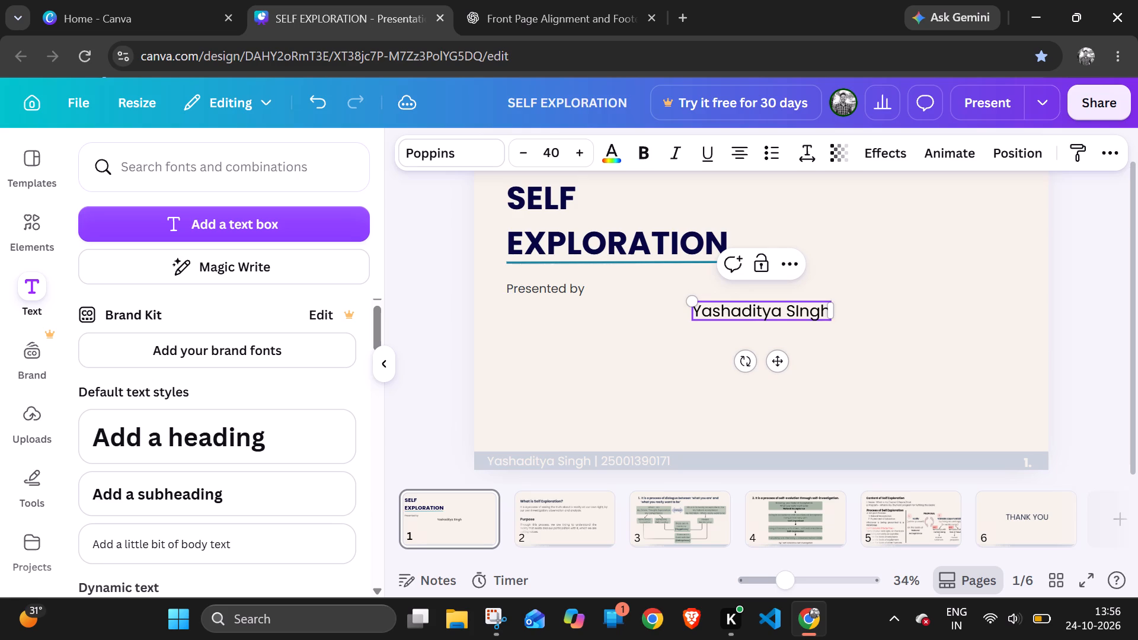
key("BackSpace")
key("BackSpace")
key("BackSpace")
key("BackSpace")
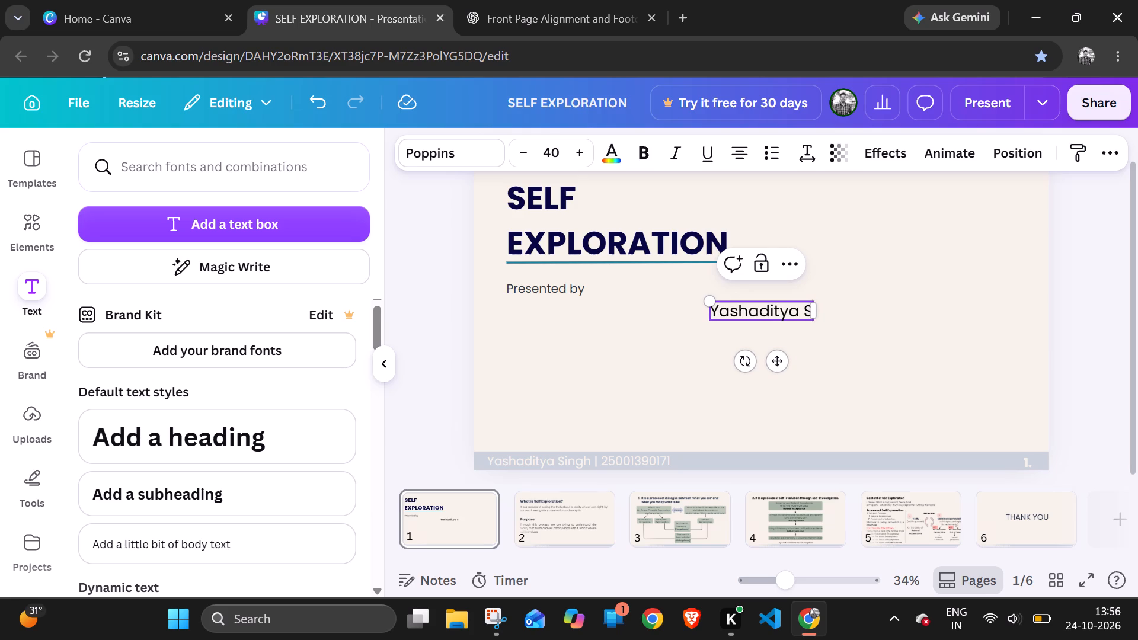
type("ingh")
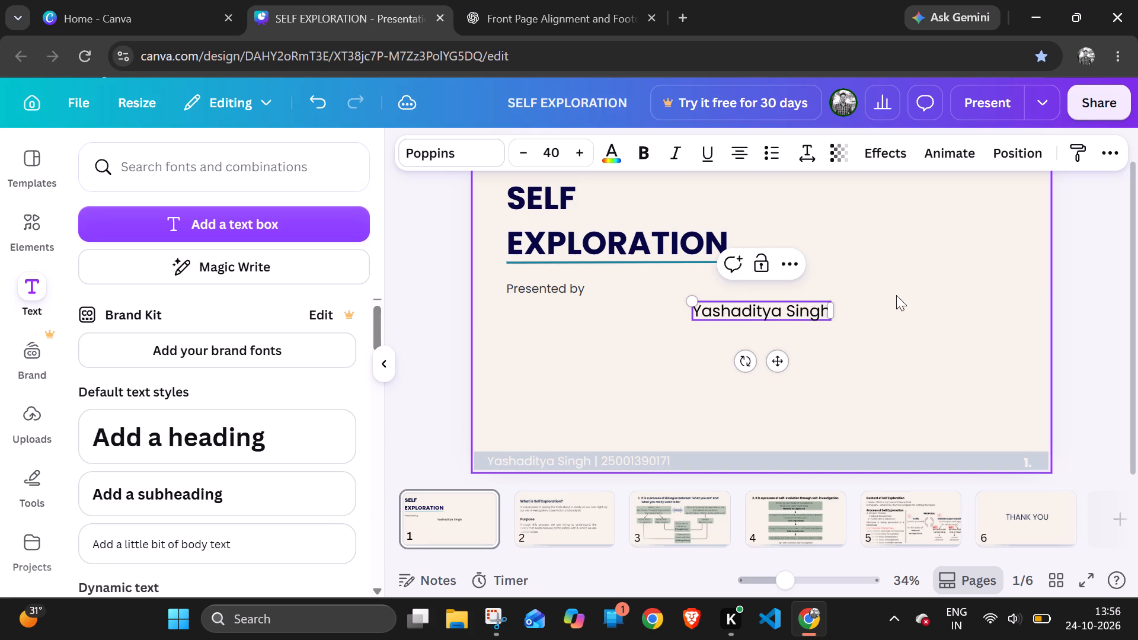
Place the presenter's name directly beneath "Presented by", with their left edges aligned.
left_click_drag(776, 363, 591, 356)
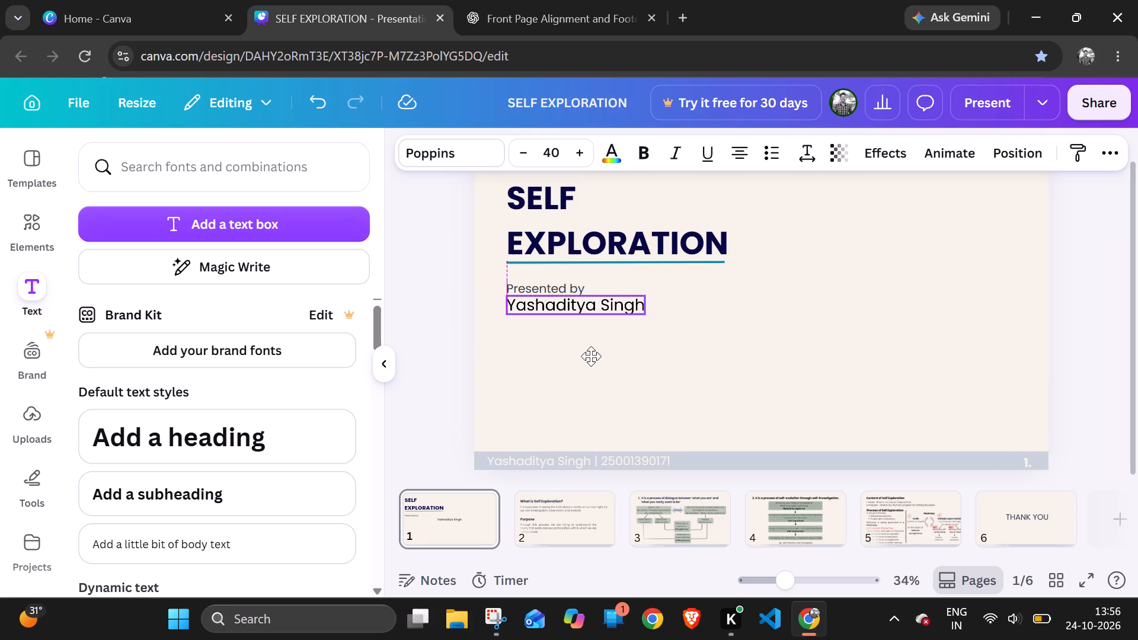
left_click_drag(591, 356, 590, 356)
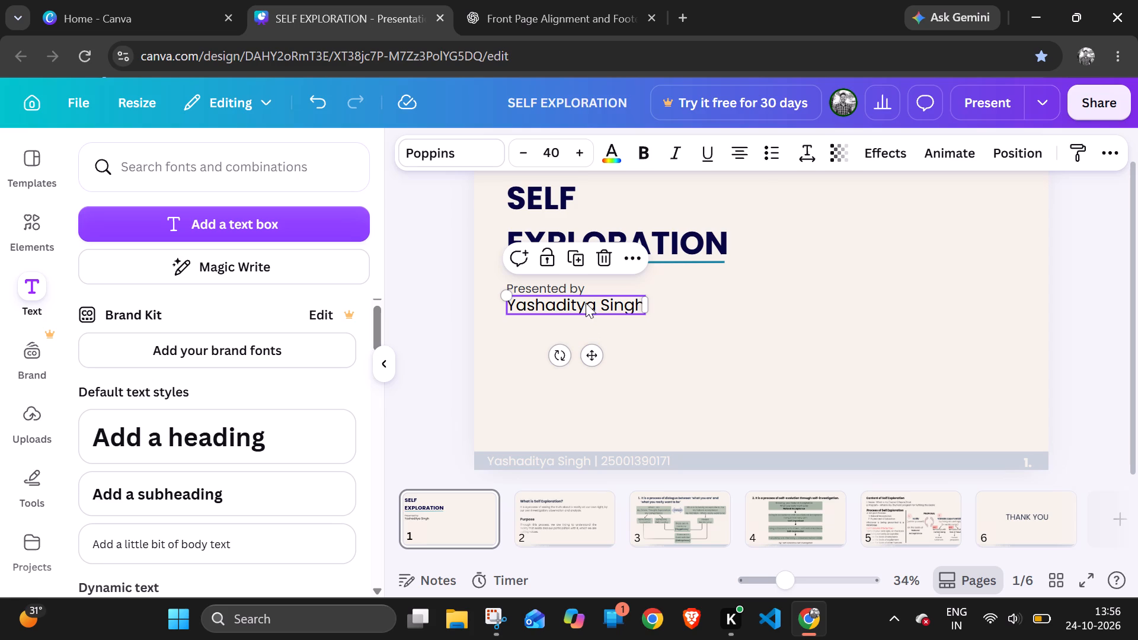
Make the presenter's name bold and colour it dark navy from the design's existing text colours.
key("ctrl+a")
left_click(586, 305)
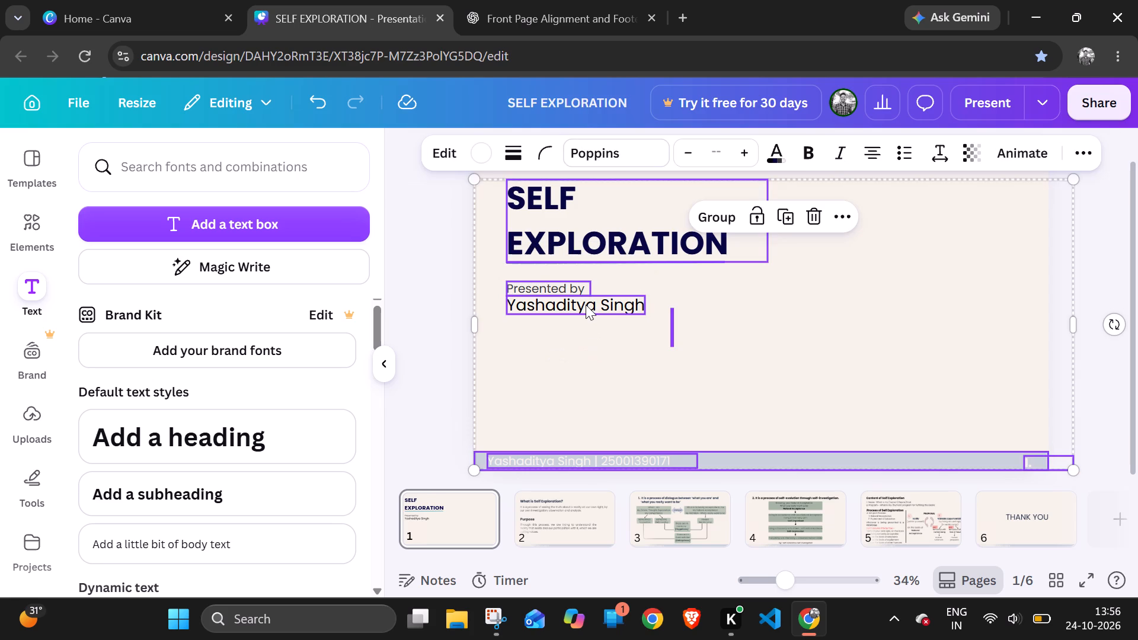
double_click(586, 305)
left_click(591, 348)
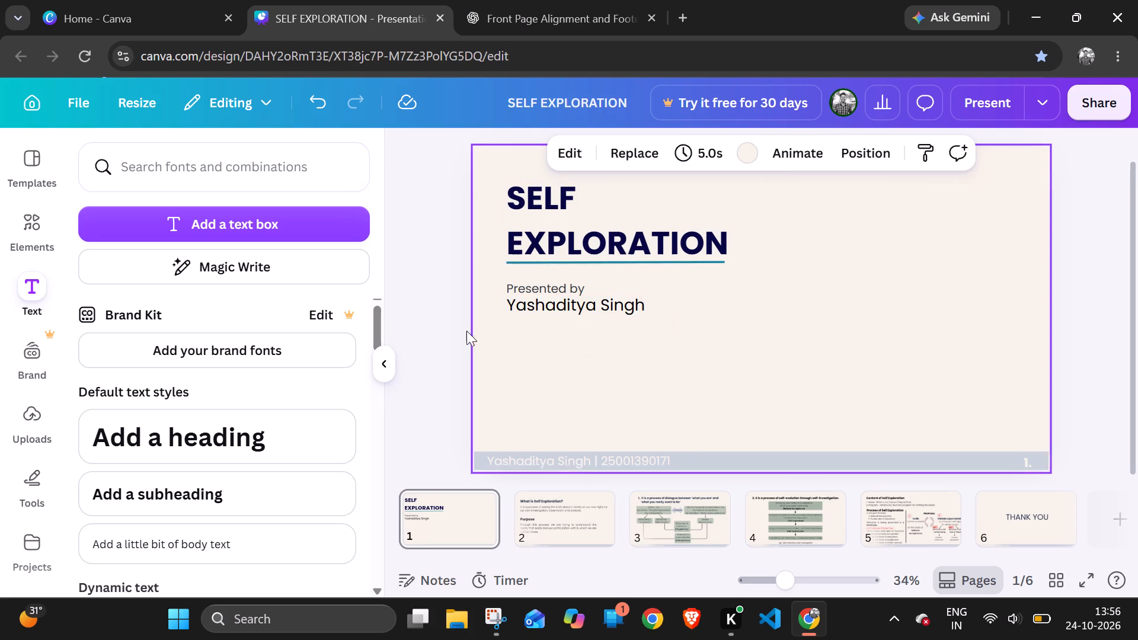
left_click(539, 301)
double_click(539, 301)
triple_click(539, 301)
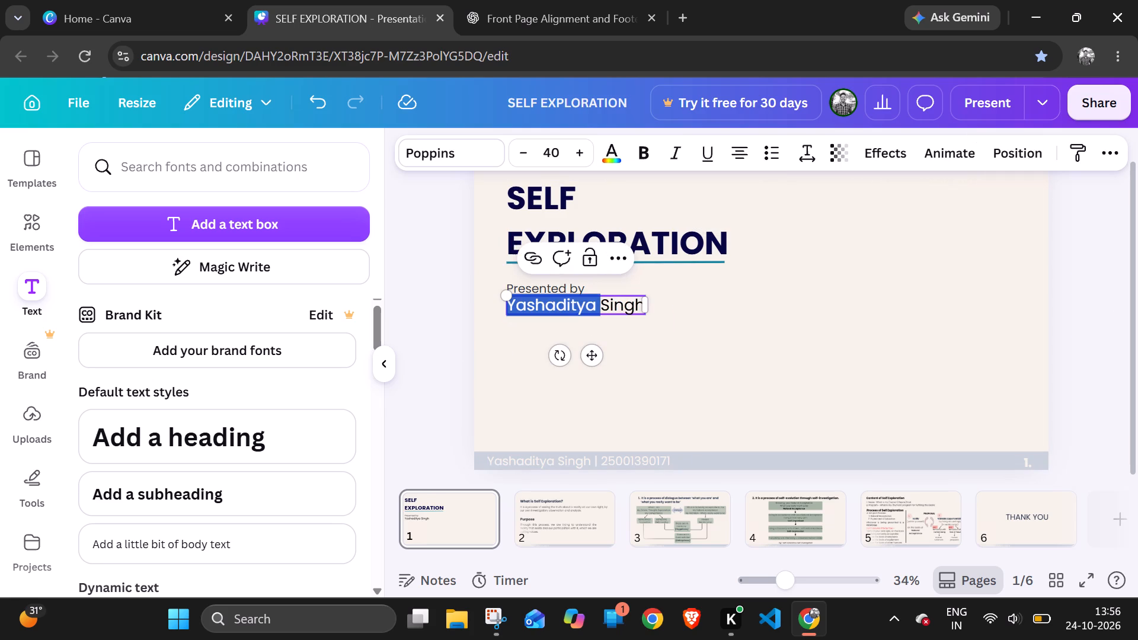
left_click(640, 153)
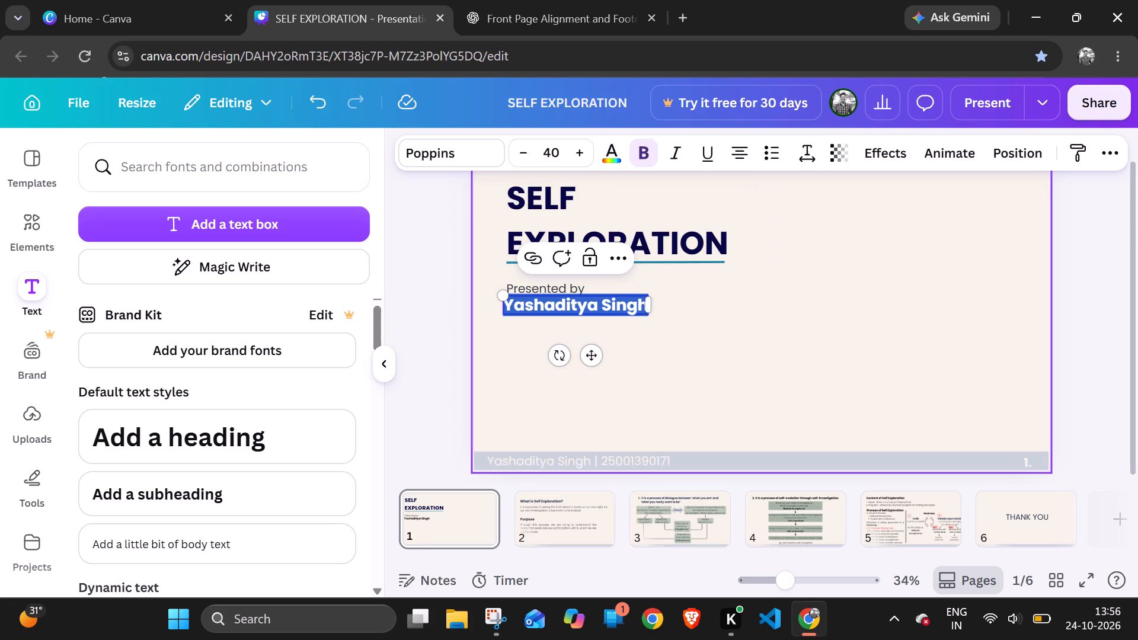
left_click(609, 156)
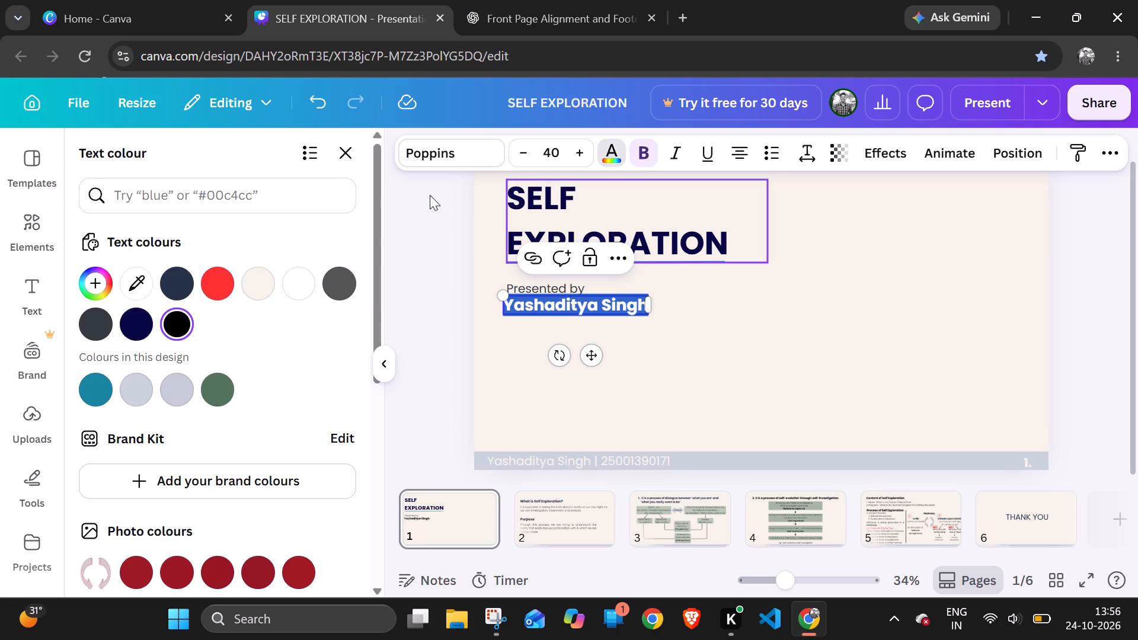
left_click(132, 322)
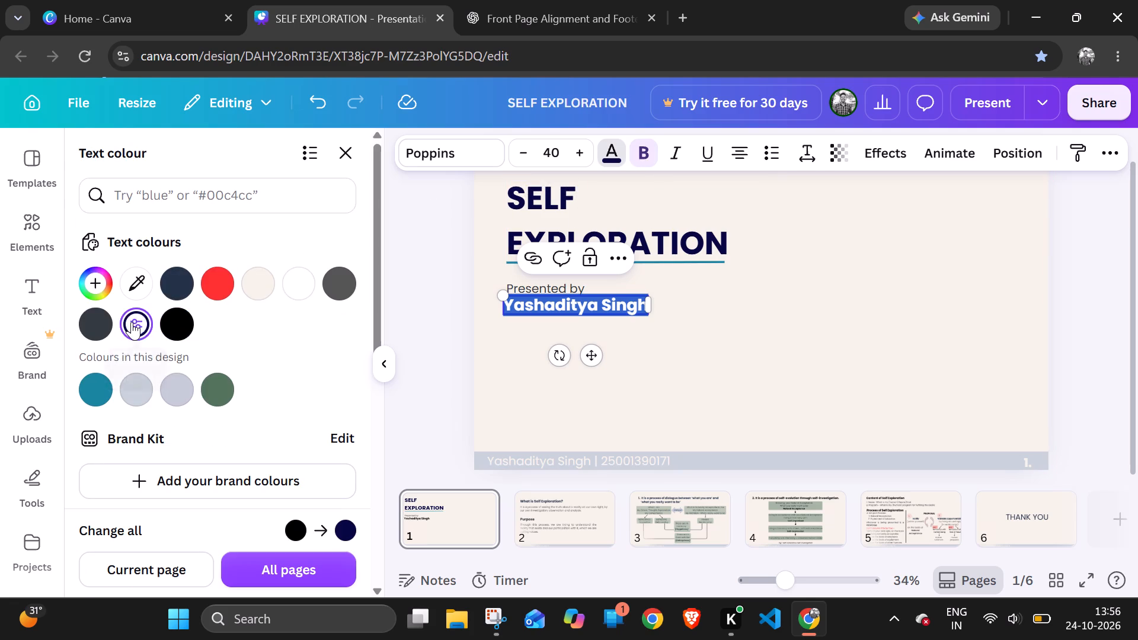
Realign the presenter's name with the left edge of "Presented by" and lower it slightly to leave a small gap between them.
left_click(594, 360)
left_click(713, 337)
left_click(599, 304)
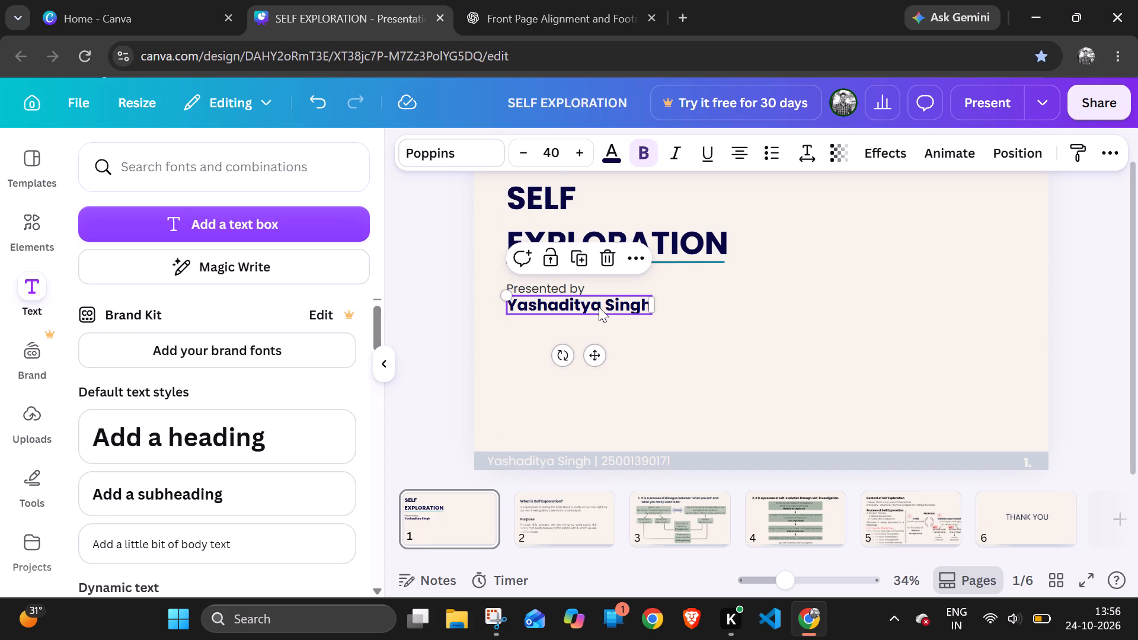
left_click(594, 350)
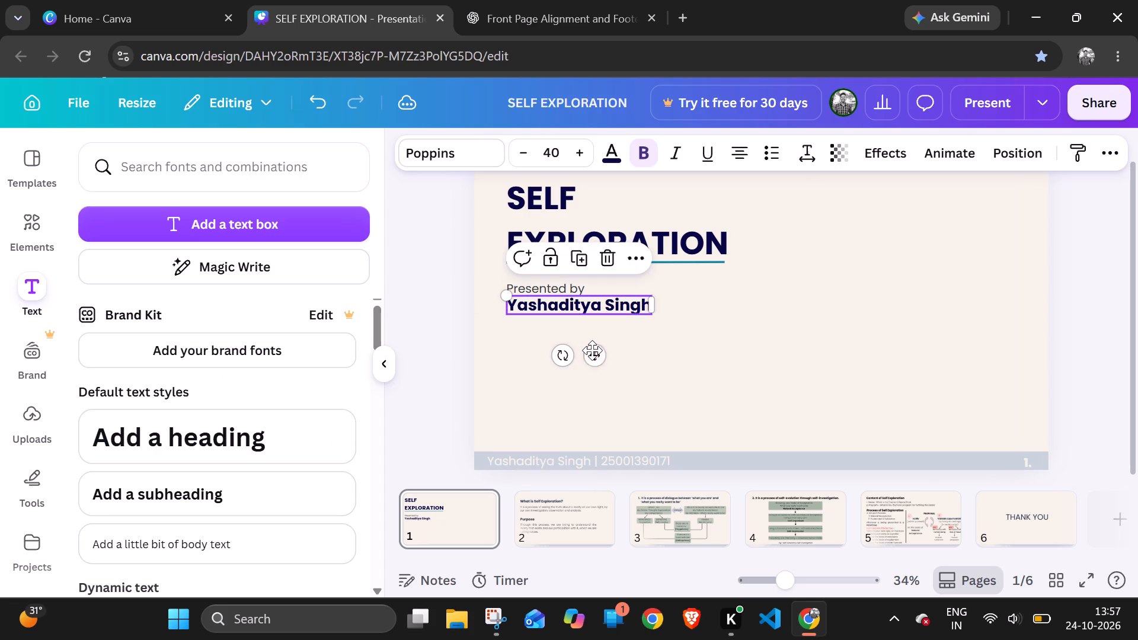
left_click(592, 350)
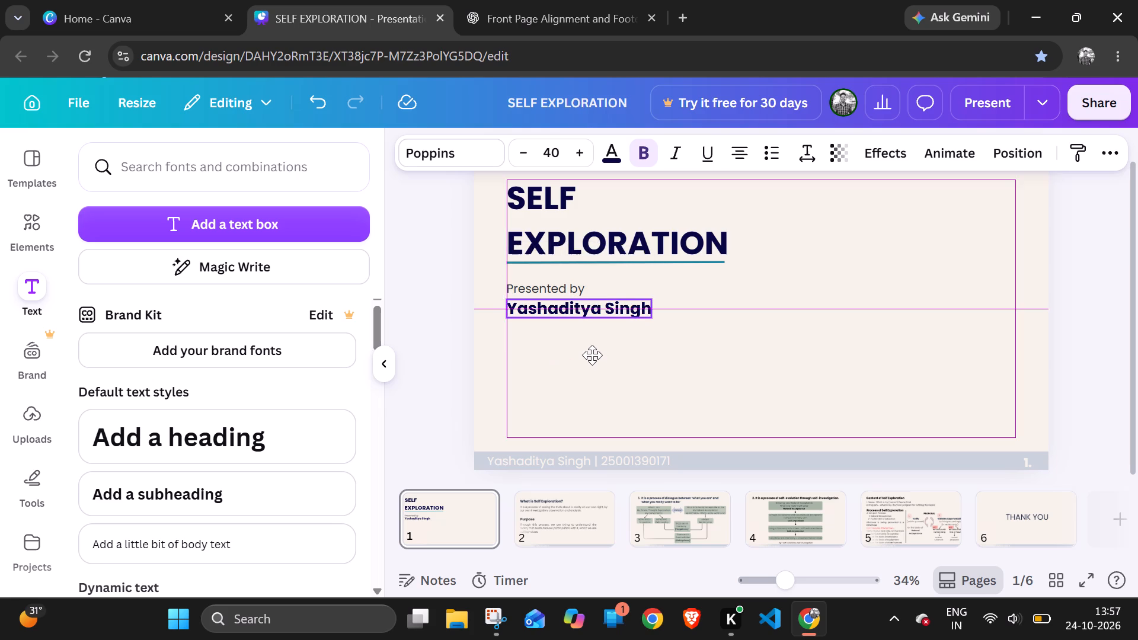
left_click(791, 233)
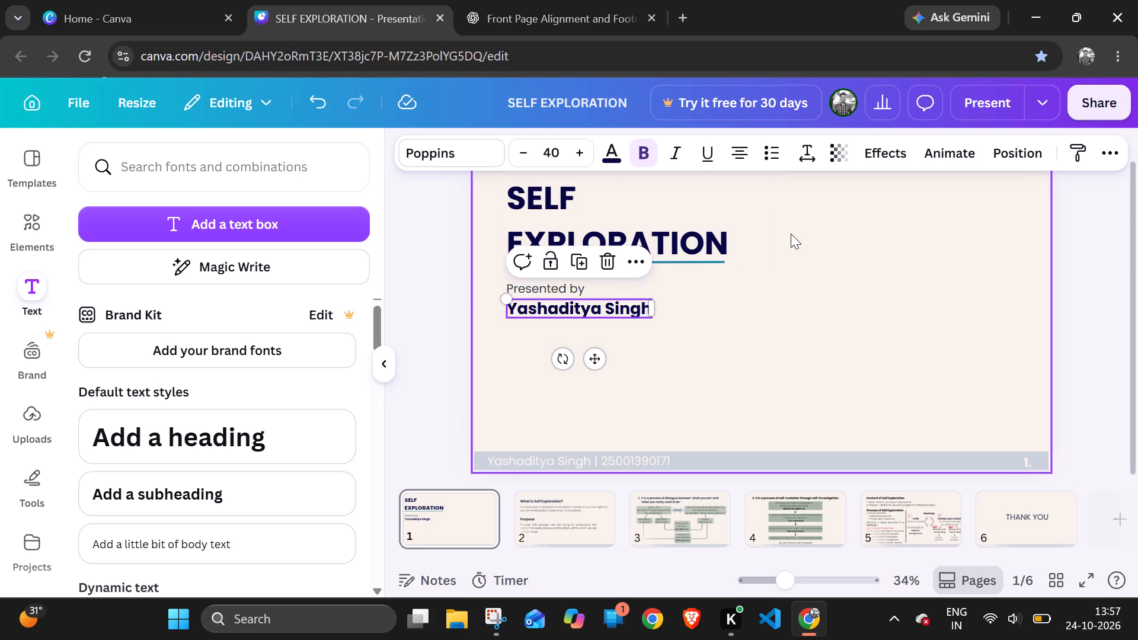
left_click(587, 343)
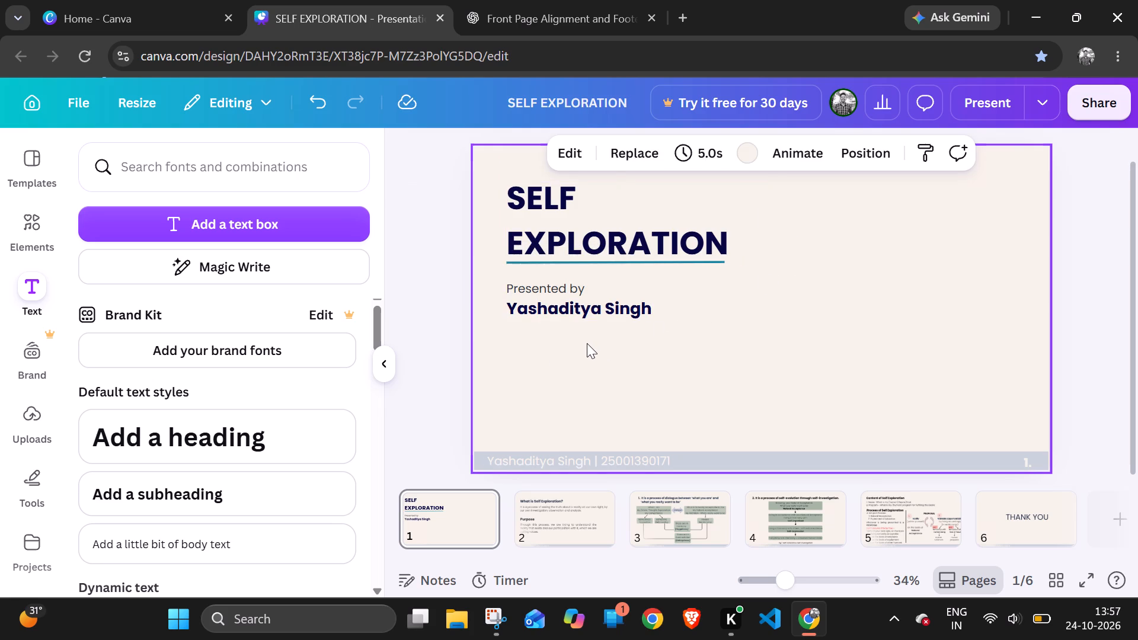
left_click(589, 349)
left_click(505, 339)
Recolour the title slide's footer bar with the copied hex colour #101044.
left_click(736, 462)
left_click(617, 155)
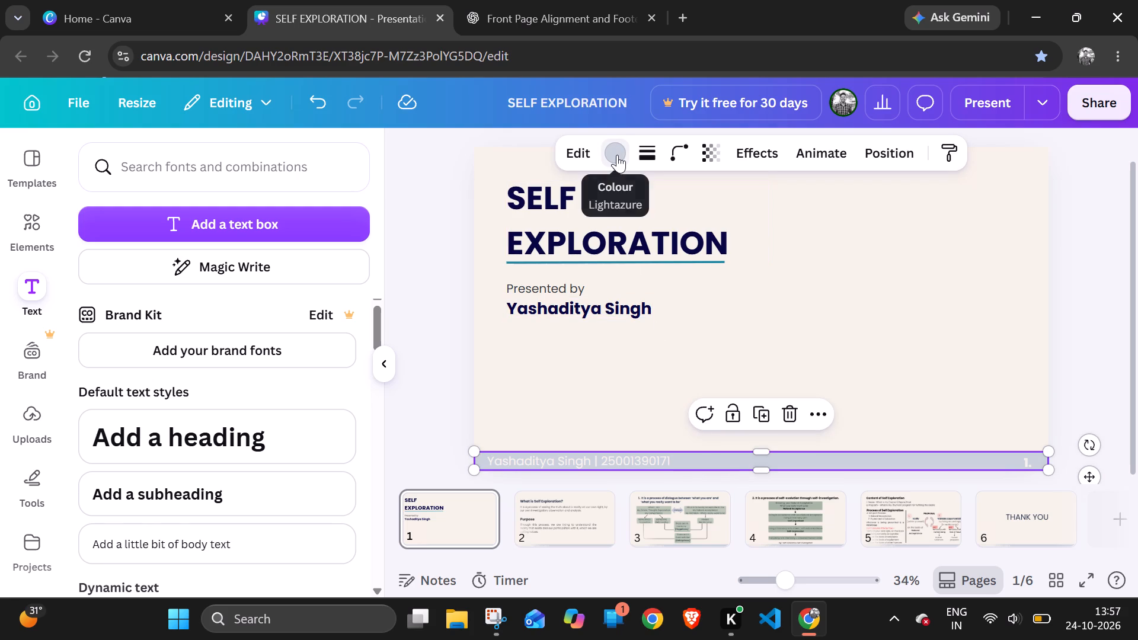
left_click(241, 194)
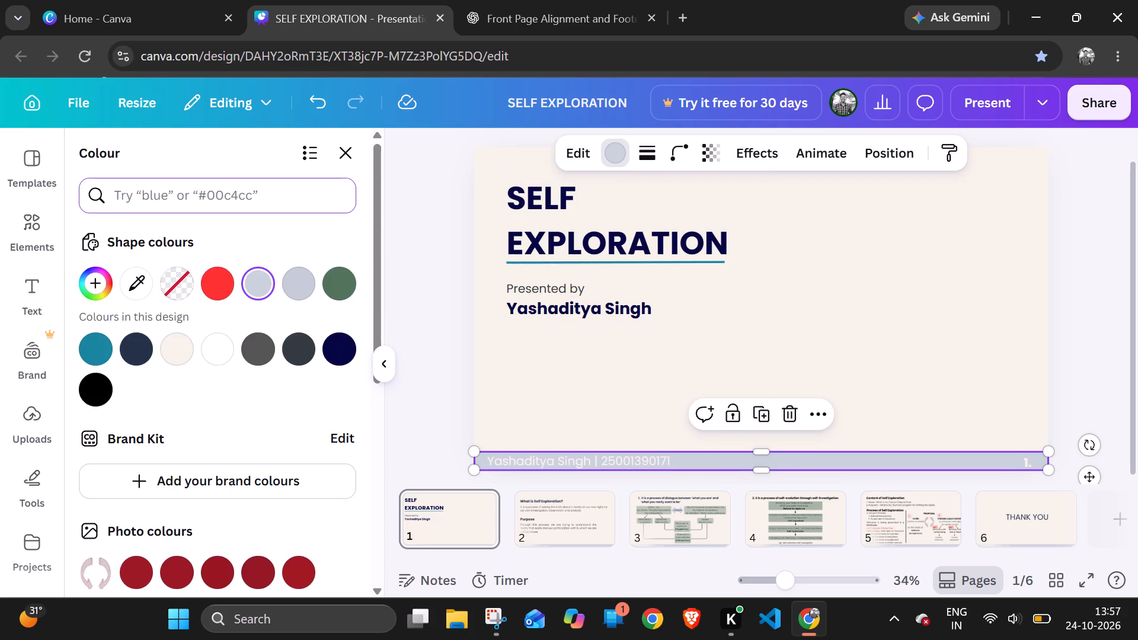
key("ctrl+v")
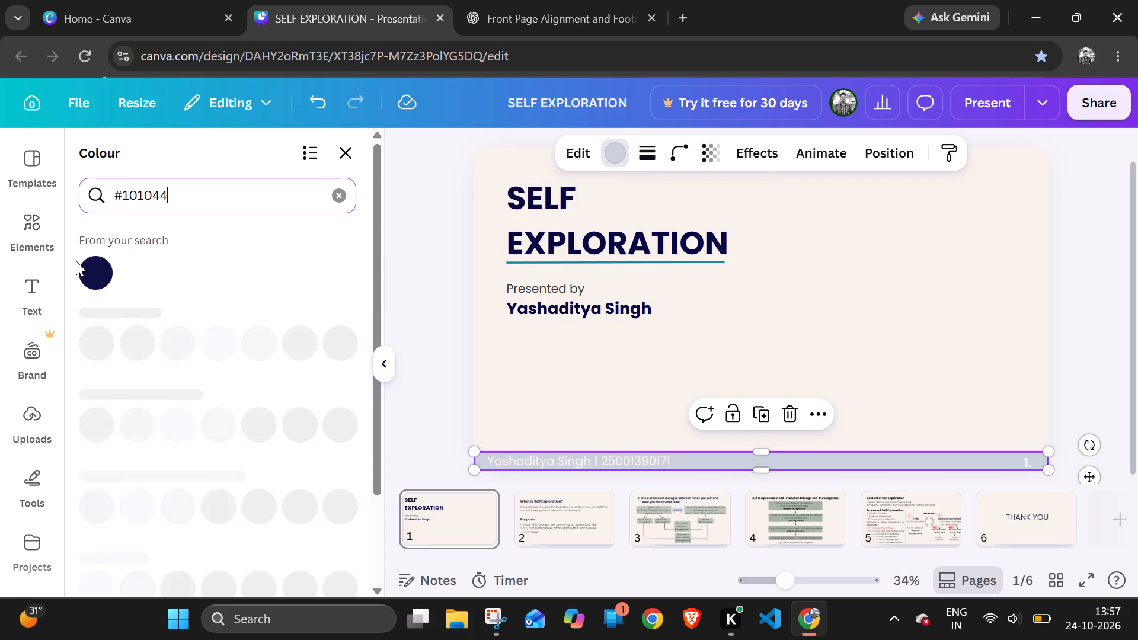
right_click(92, 267)
left_click(92, 267)
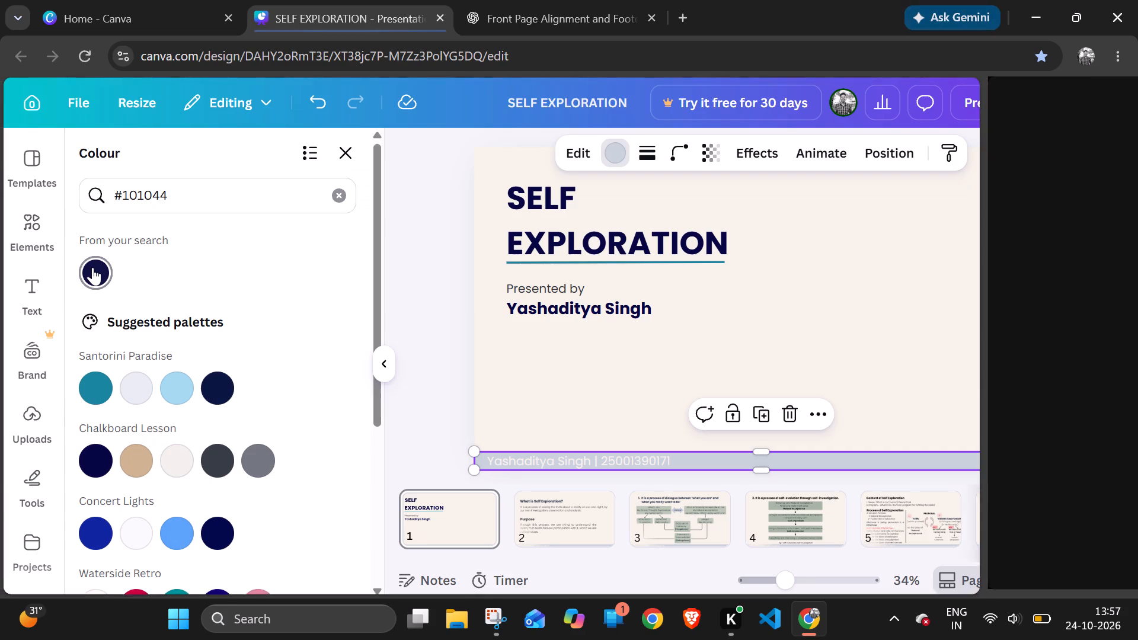
left_click(92, 267)
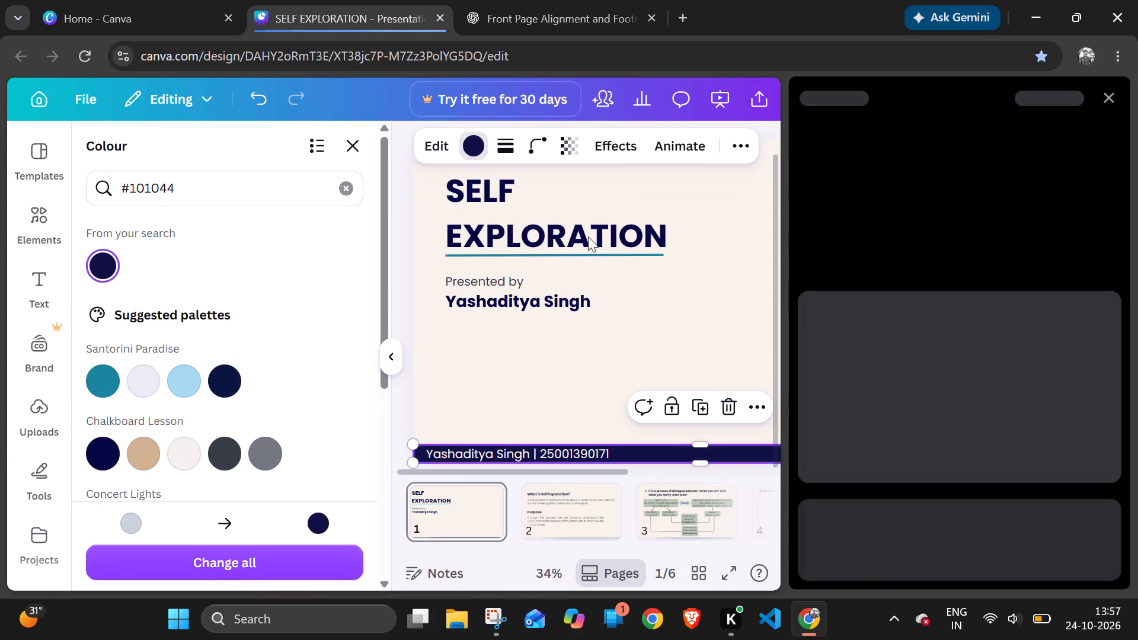
left_click(1105, 97)
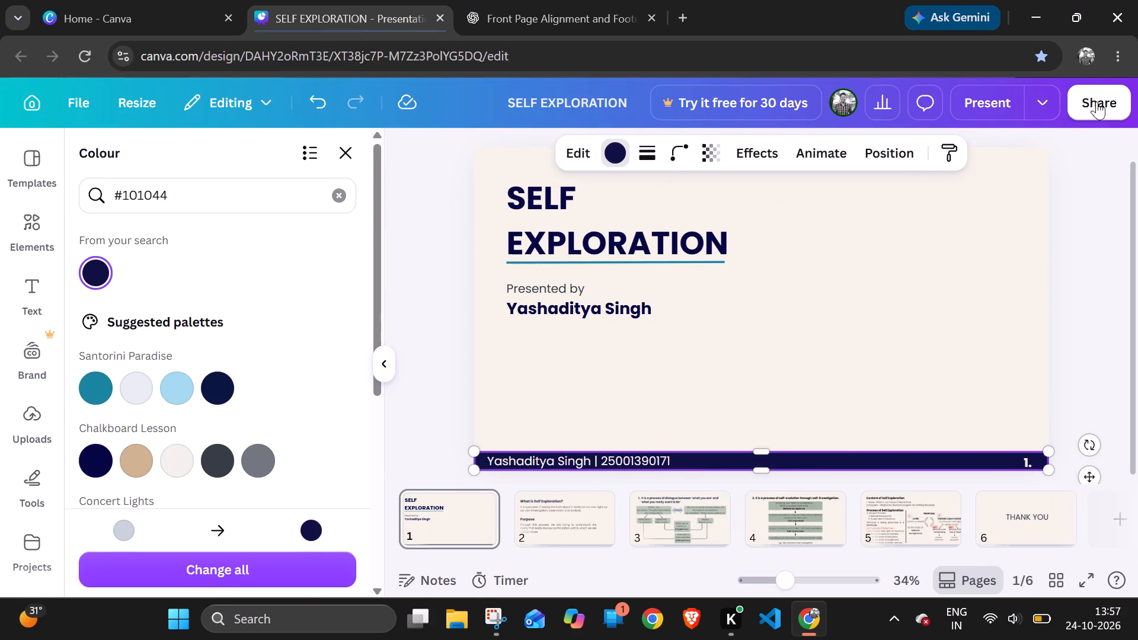
left_click(1050, 220)
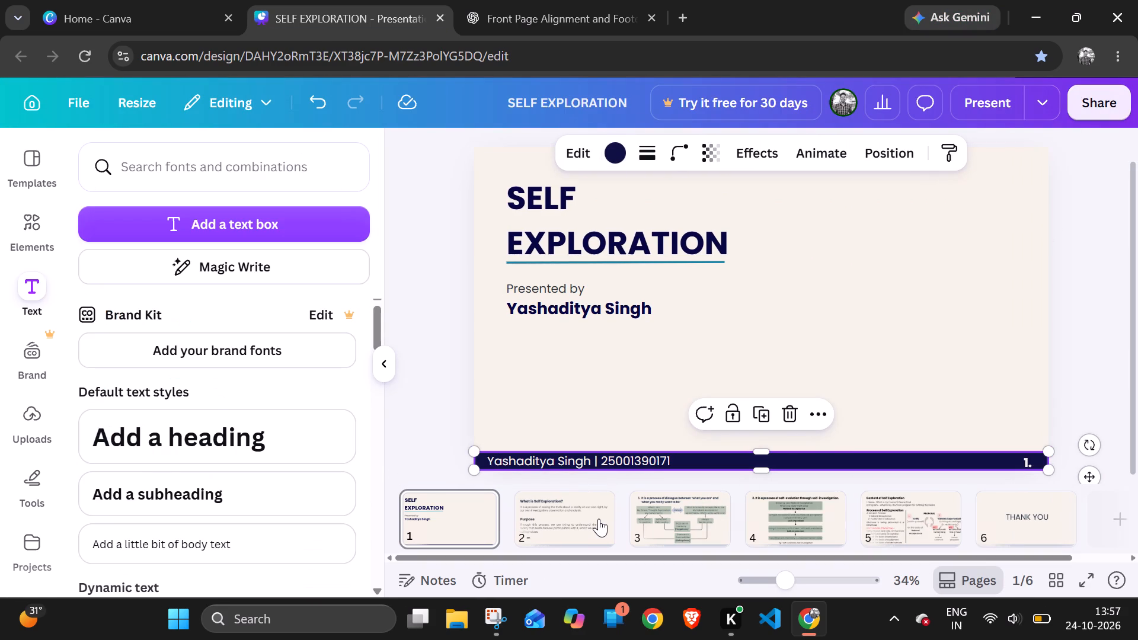
Recolour the footer bar on slide 2, "What is Self Exploration?", with #101044.
left_click(599, 519)
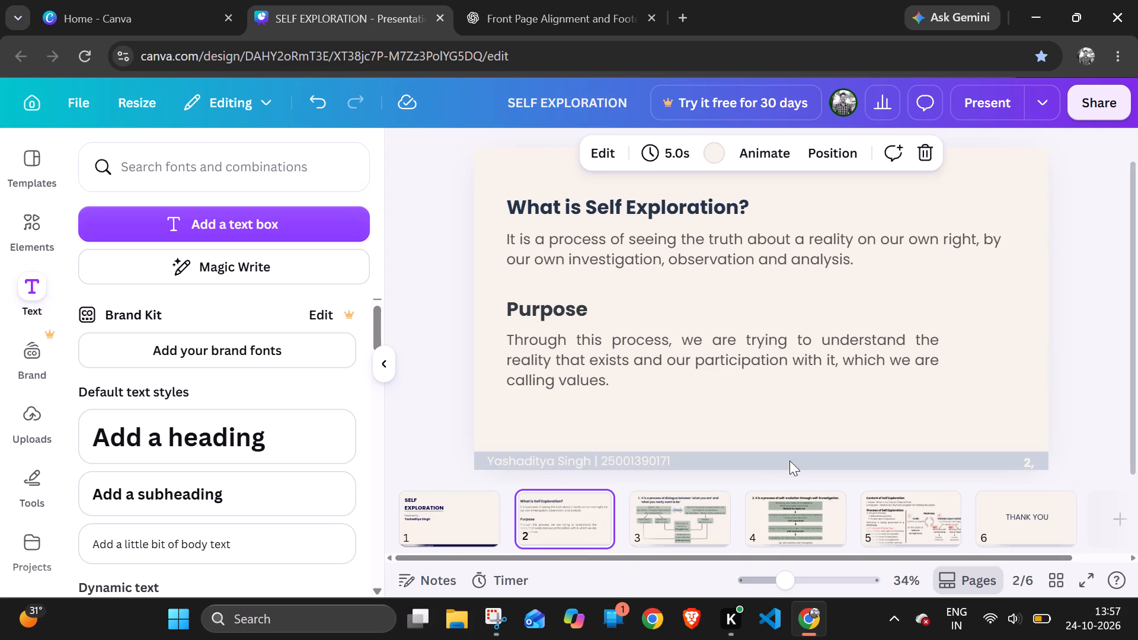
left_click(820, 459)
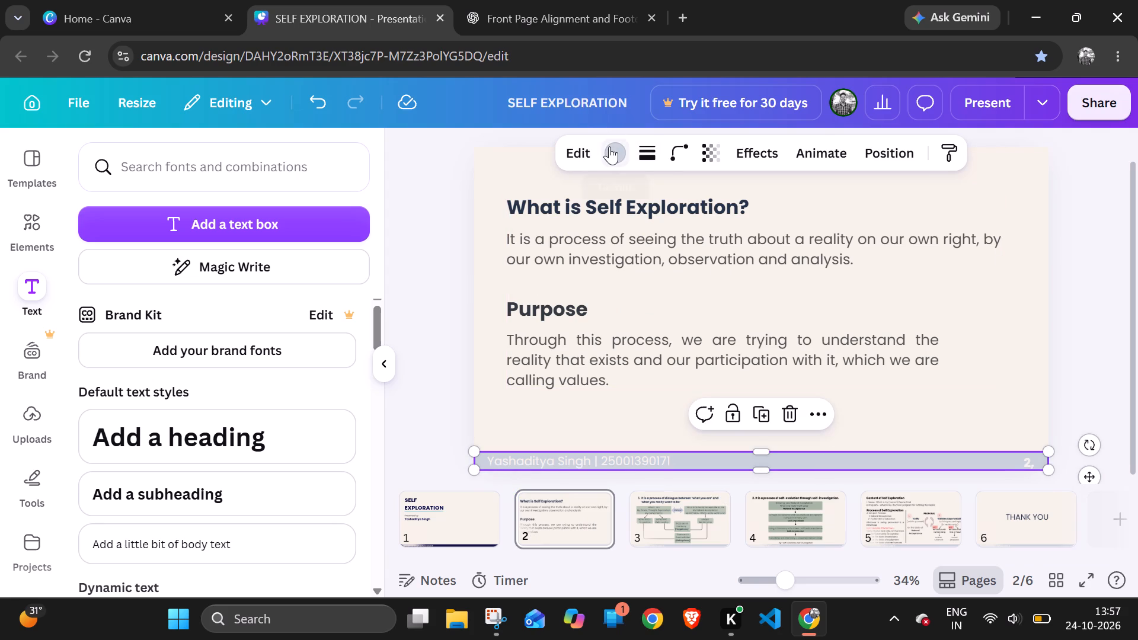
left_click(609, 146)
left_click(101, 267)
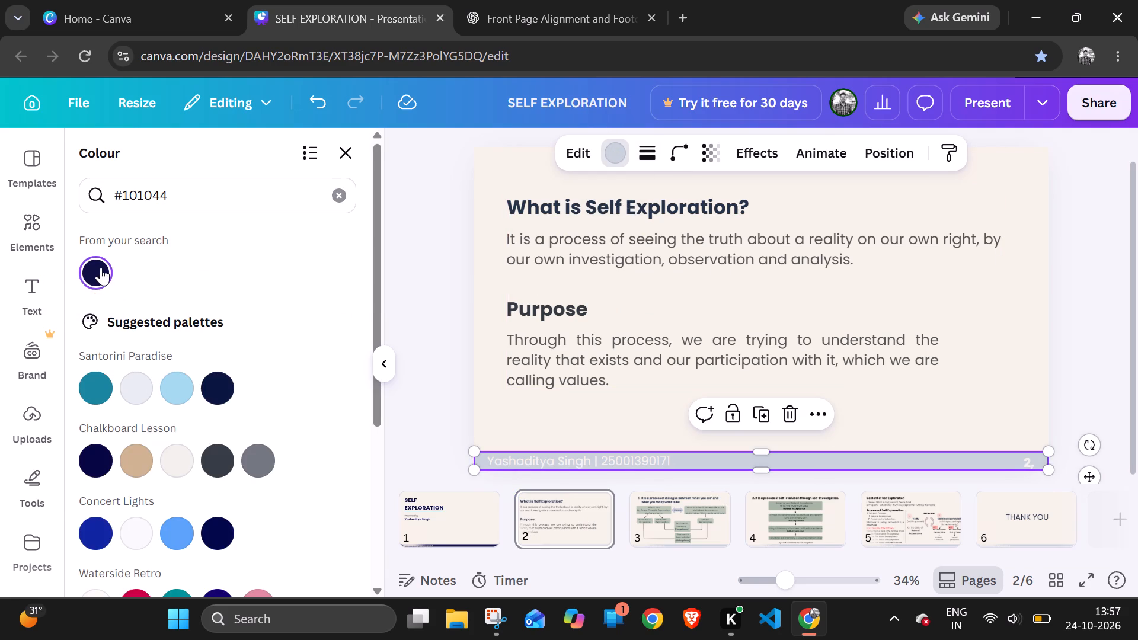
Recolour the footer bars on slides 3, 4 and 5 with #101044.
left_click(738, 525)
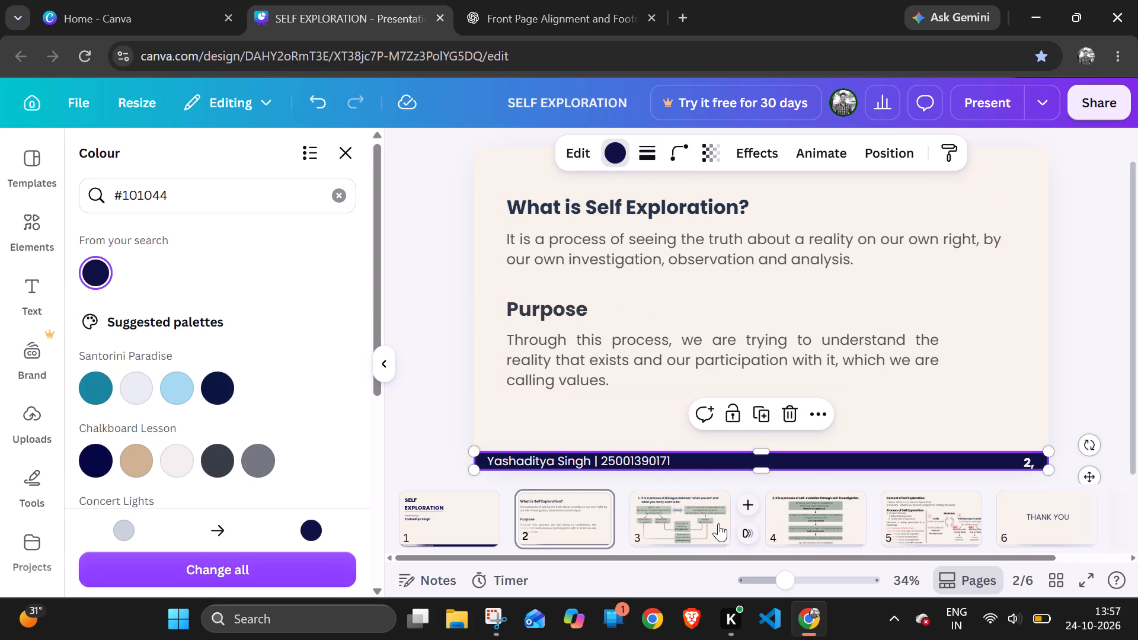
left_click(718, 523)
left_click(733, 466)
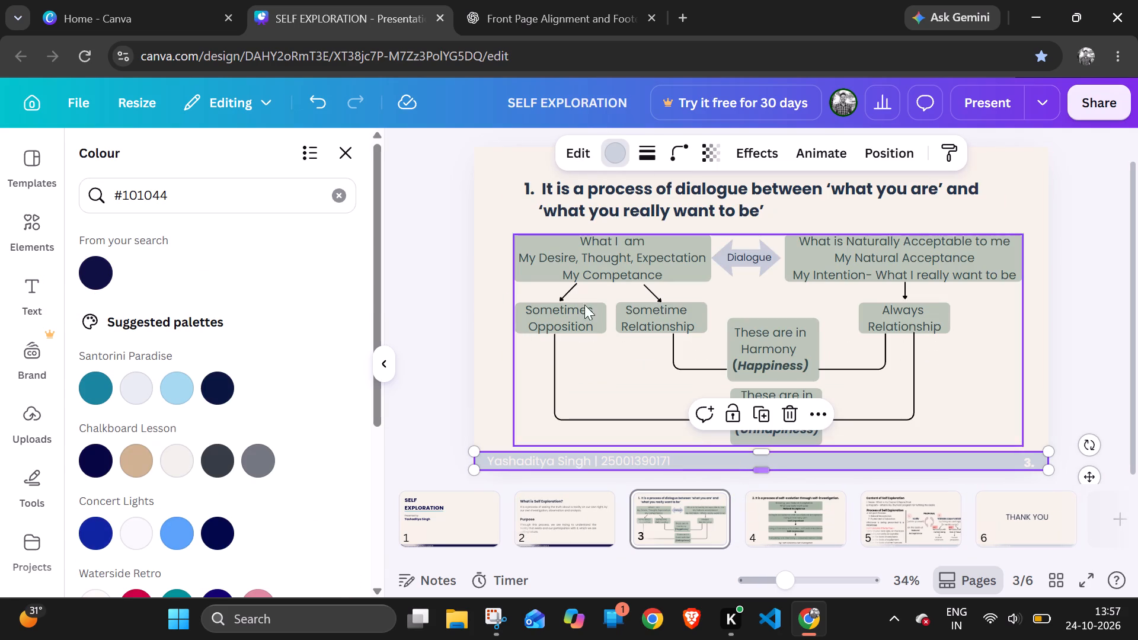
left_click(103, 271)
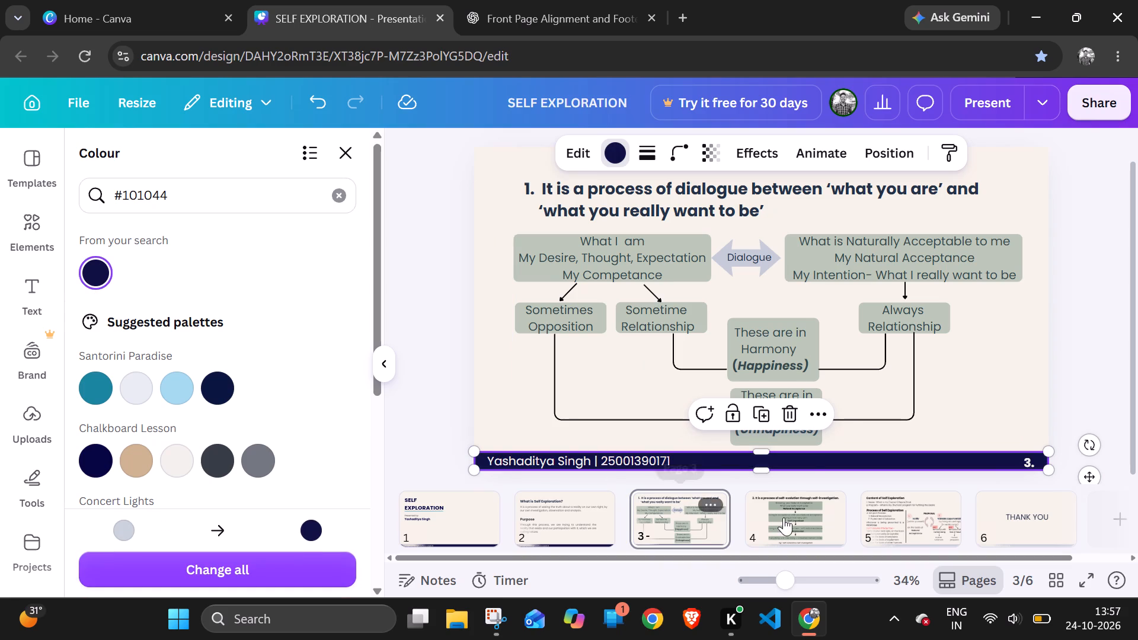
left_click(788, 515)
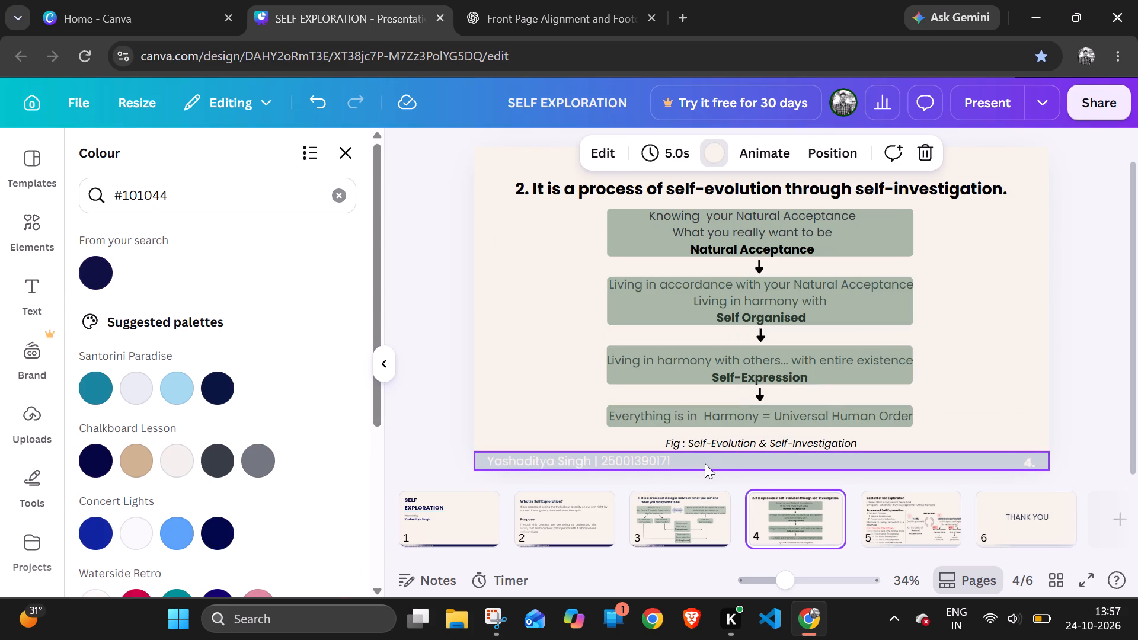
left_click(705, 463)
left_click(92, 289)
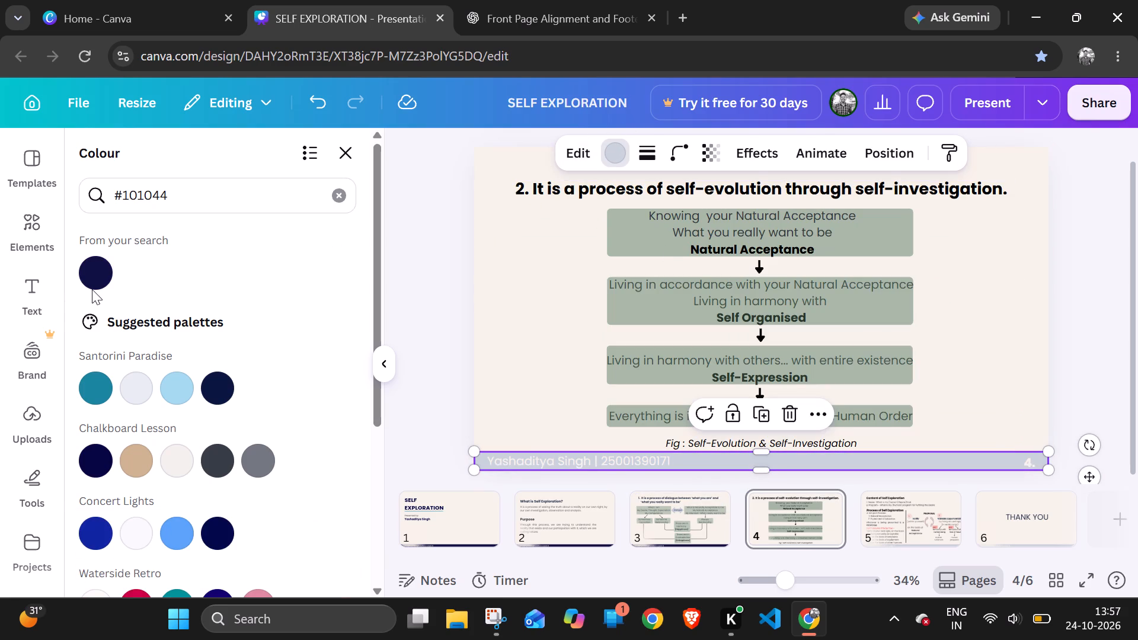
left_click(93, 283)
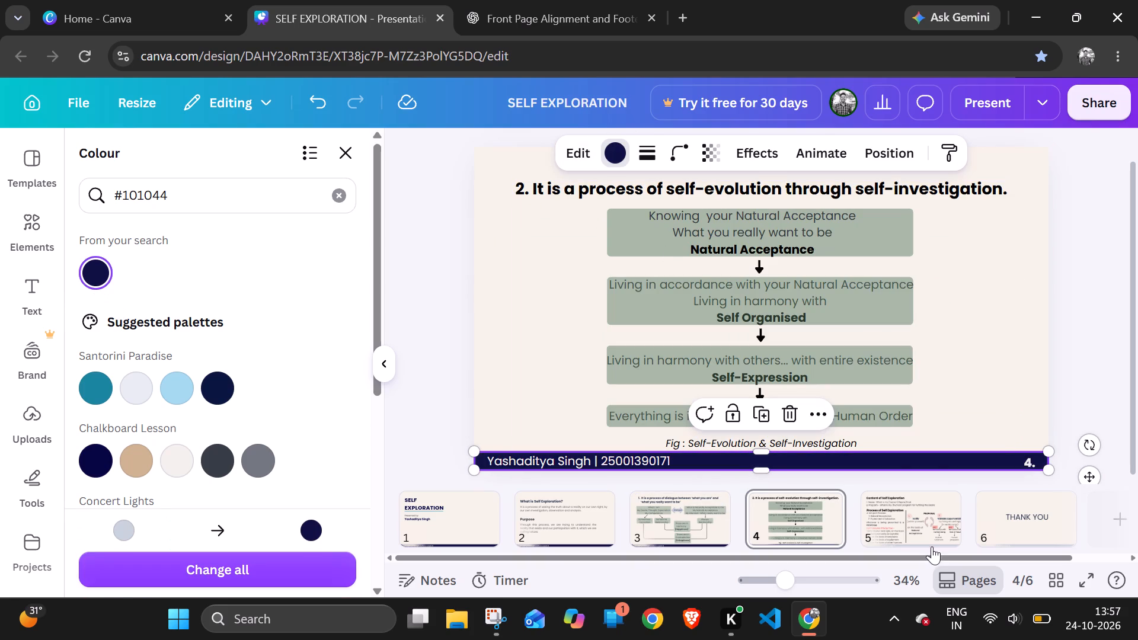
left_click(924, 524)
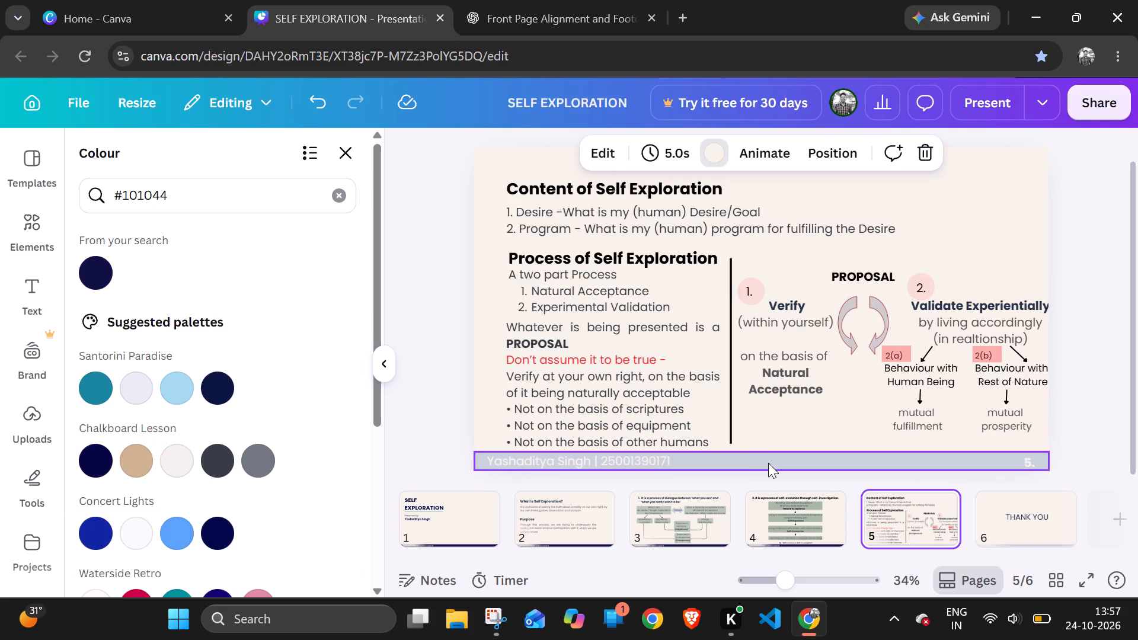
left_click(768, 463)
left_click(86, 270)
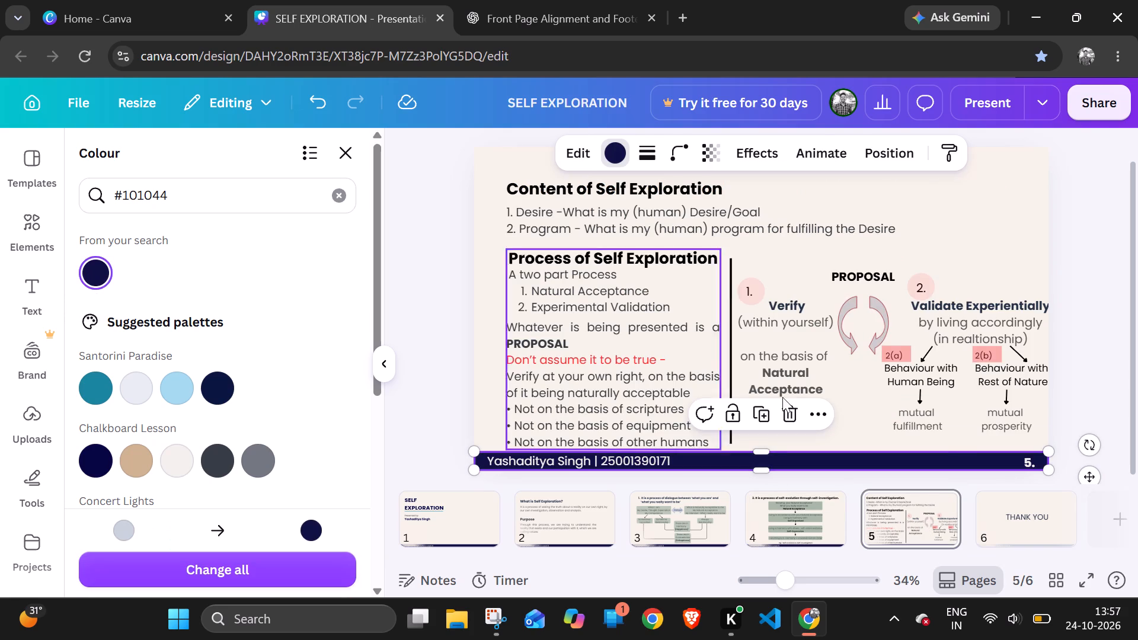
Recolour the background of slide 6, "THANK YOU", with #101044.
left_click(1005, 511)
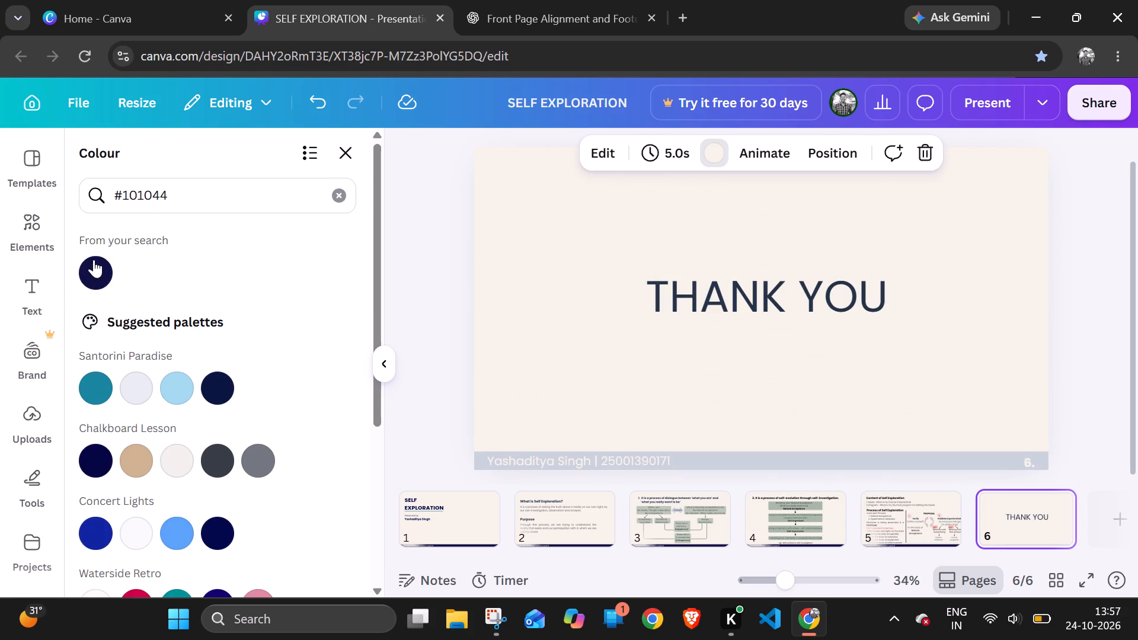
left_click(98, 265)
Following ChatGPT's suggested arrangement, add a text box just below the presenter's name on the title slide and enter "Computer Science".
left_click(464, 529)
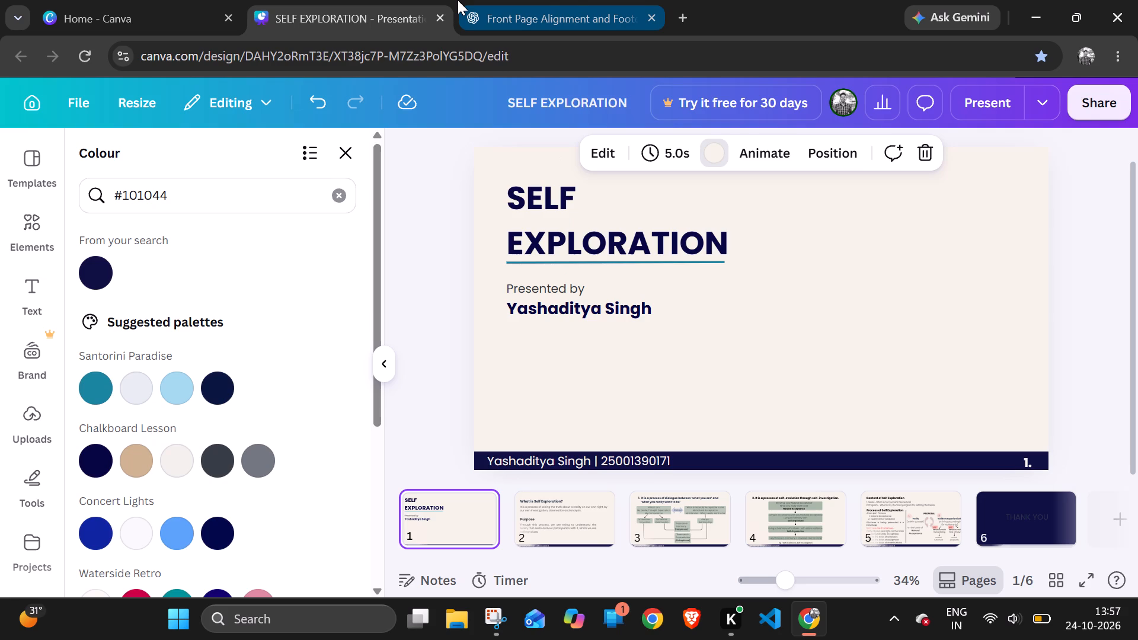
left_click(564, 0)
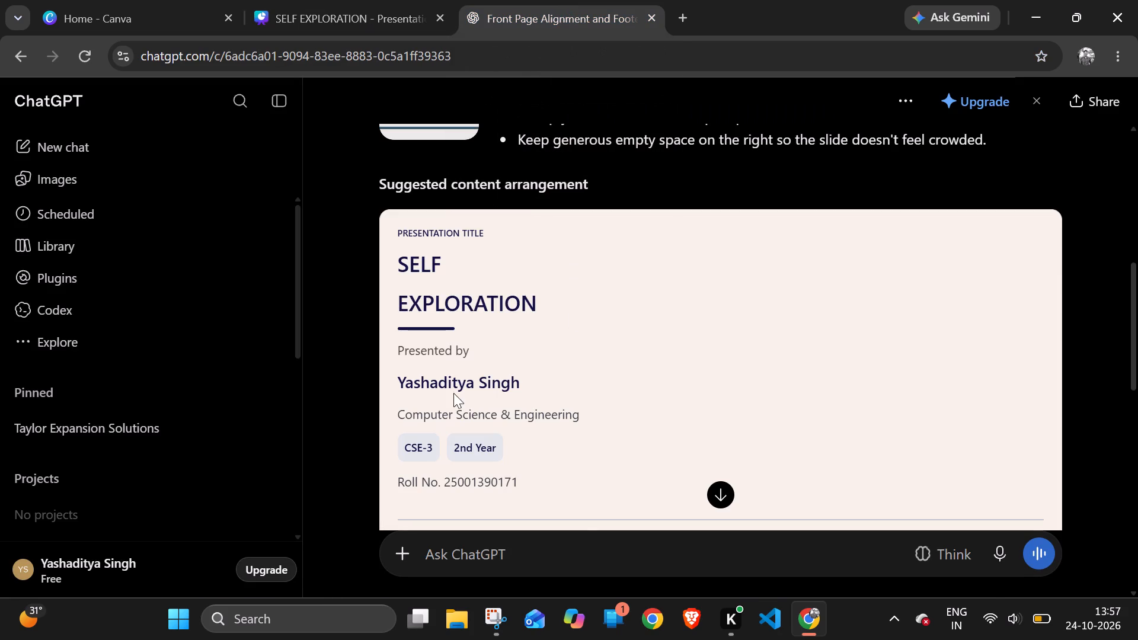
left_click(295, 0)
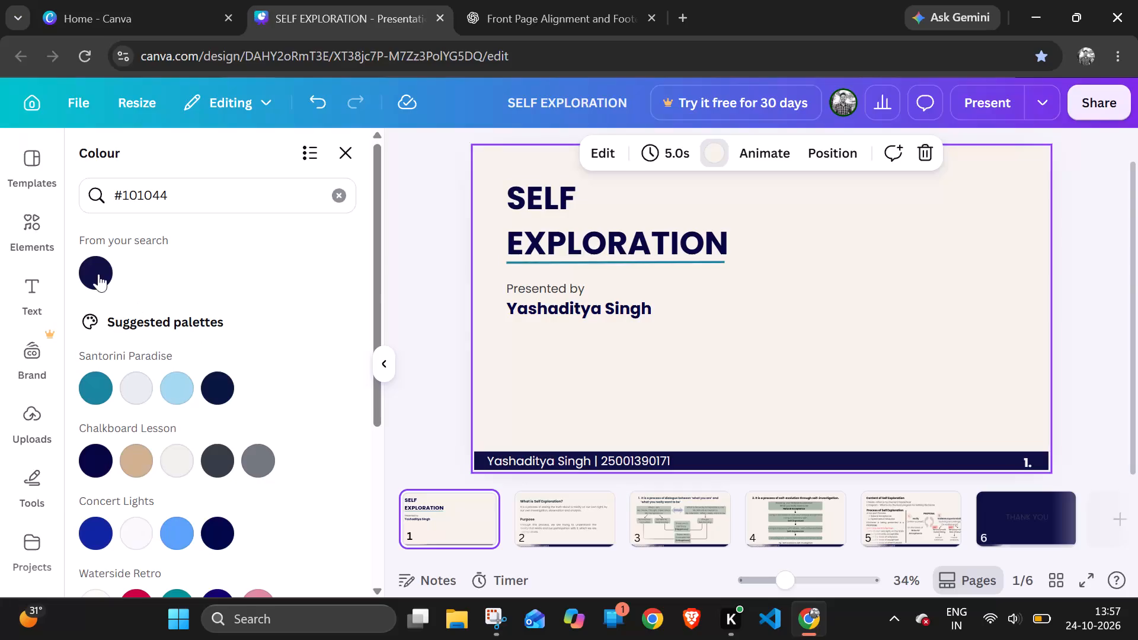
left_click(37, 296)
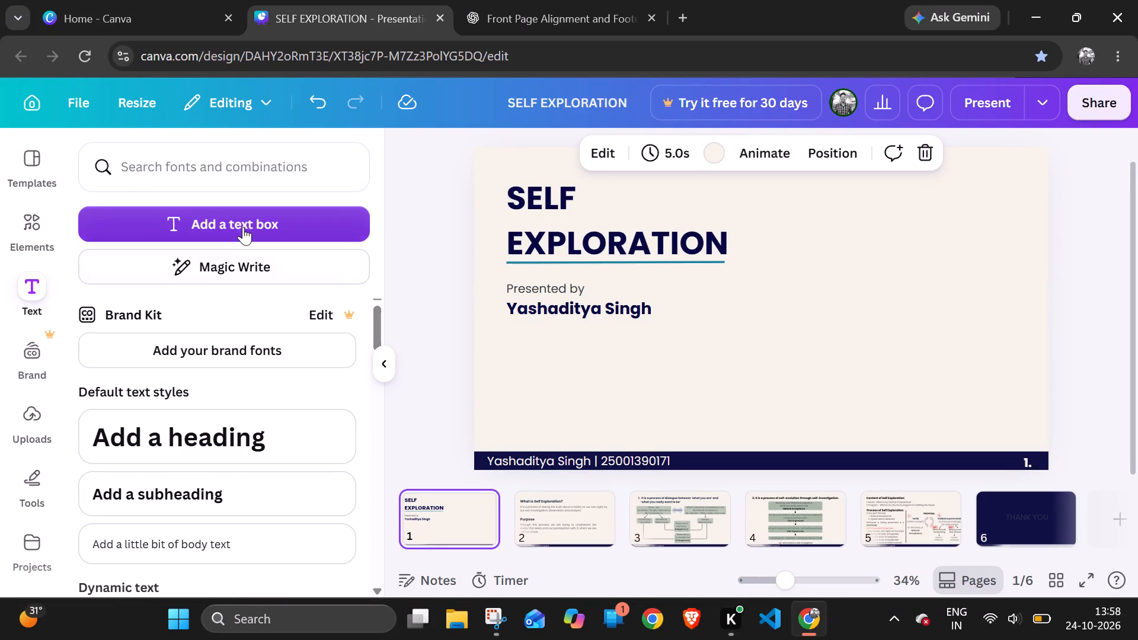
left_click(242, 225)
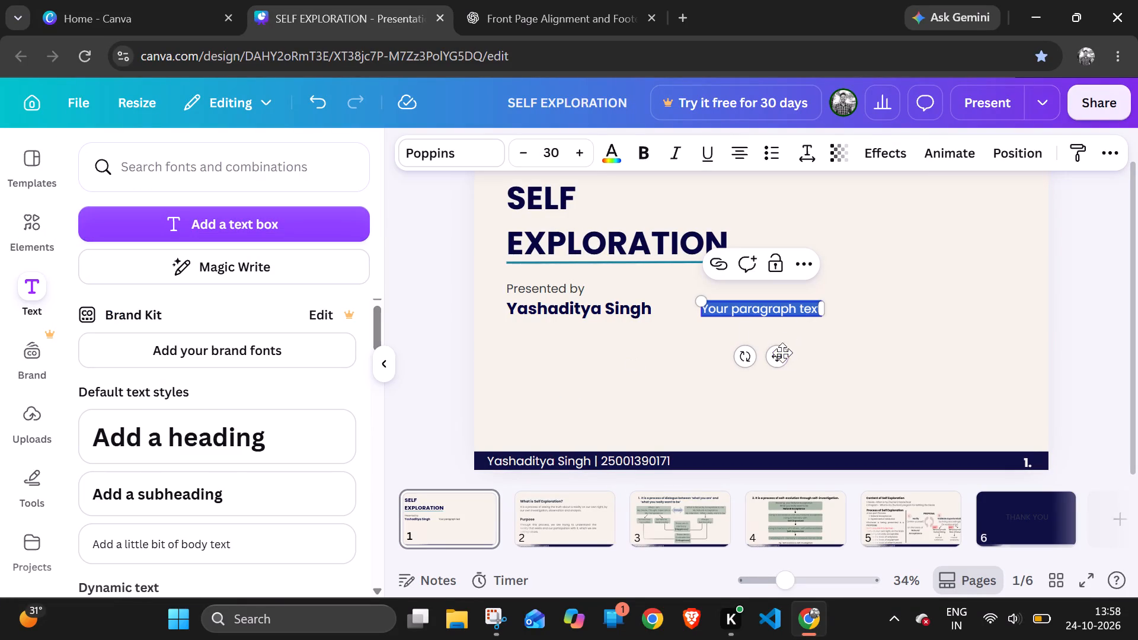
left_click_drag(780, 352, 584, 371)
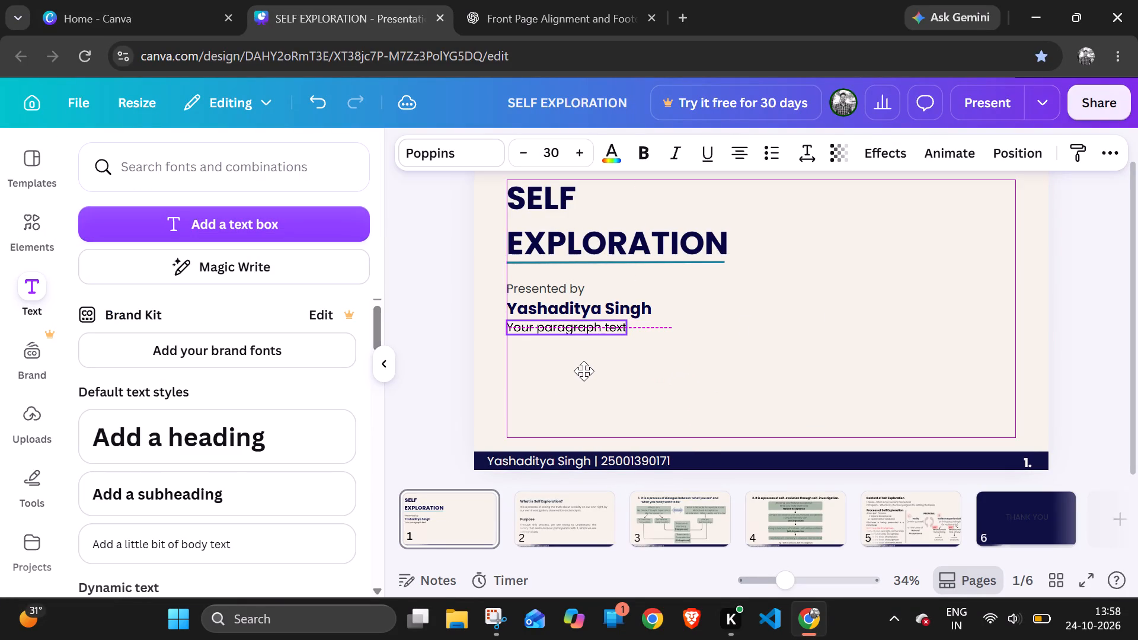
left_click_drag(584, 371, 587, 369)
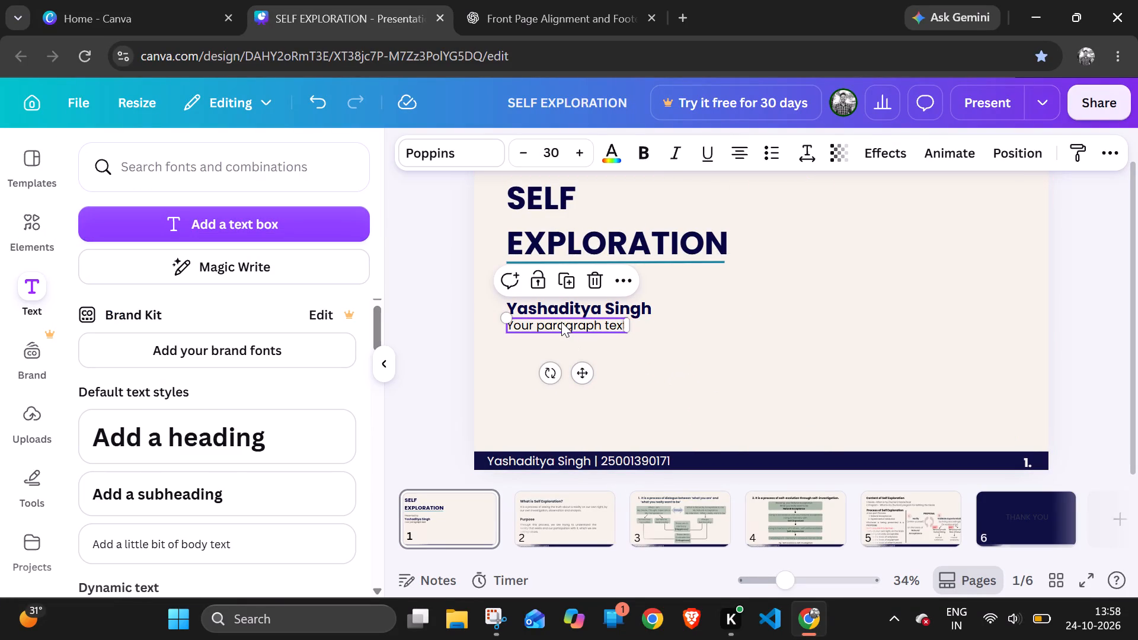
left_click(561, 322)
key("BackSpace")
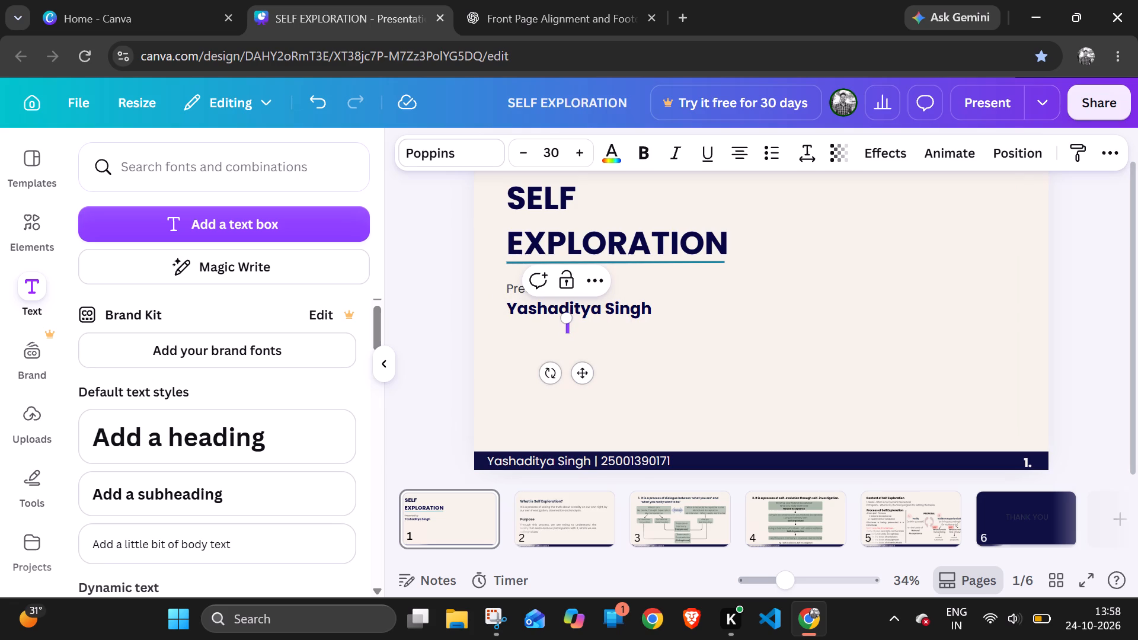
type("Computer Science")
key("space")
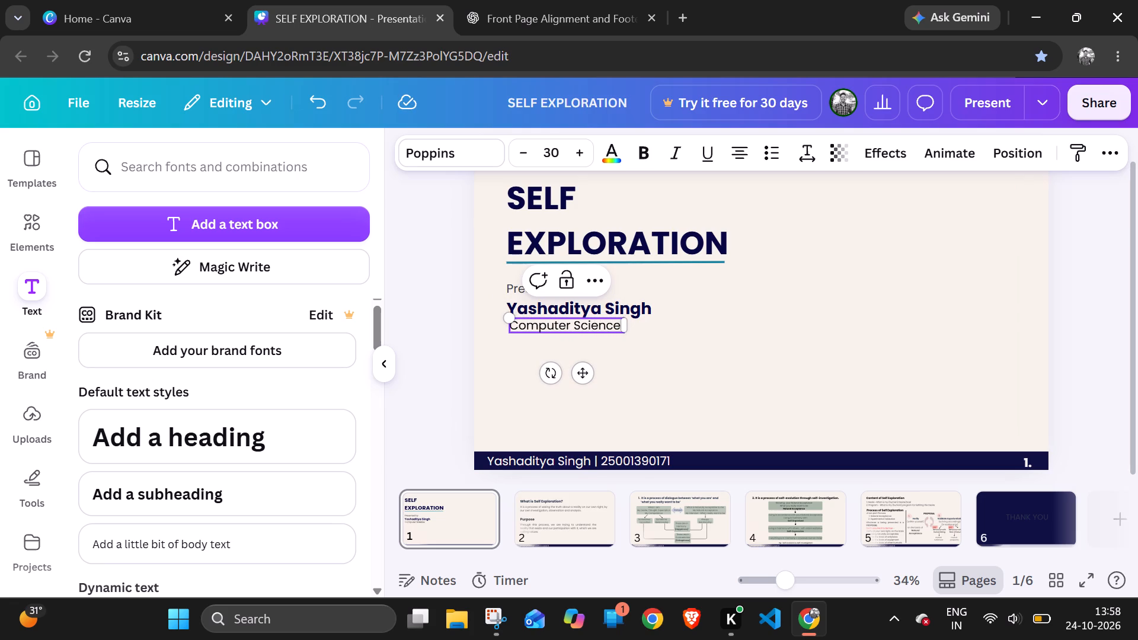
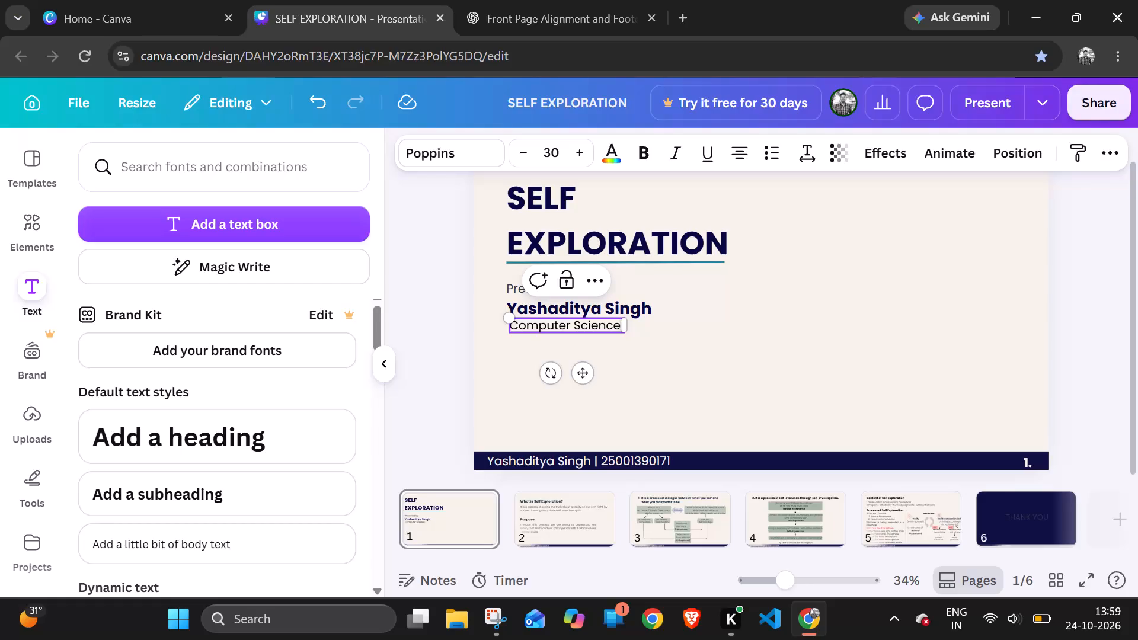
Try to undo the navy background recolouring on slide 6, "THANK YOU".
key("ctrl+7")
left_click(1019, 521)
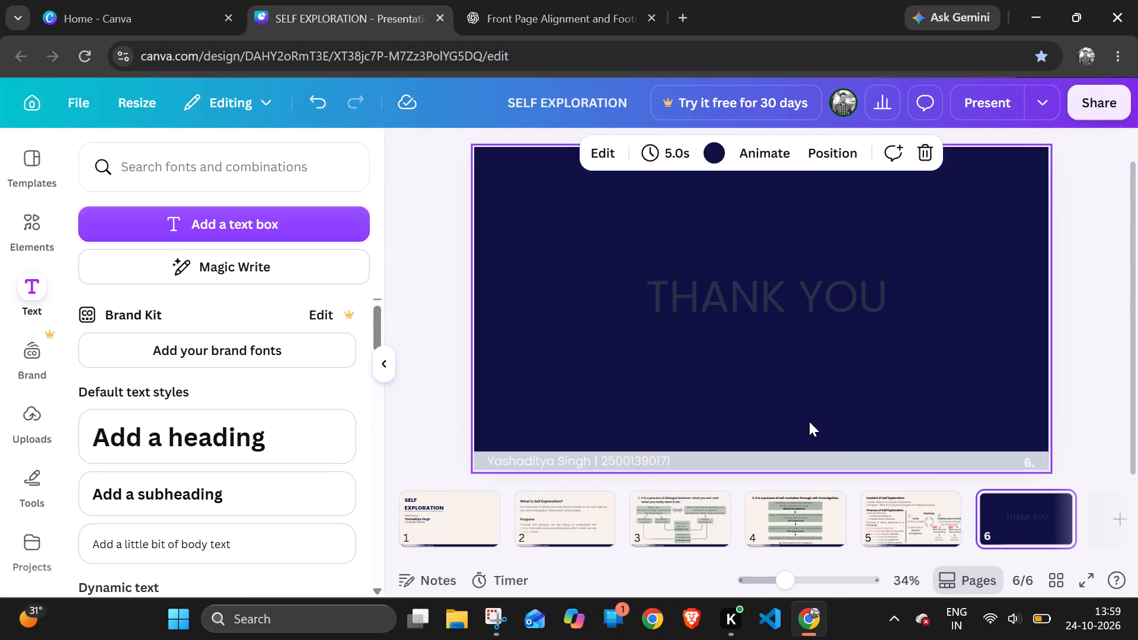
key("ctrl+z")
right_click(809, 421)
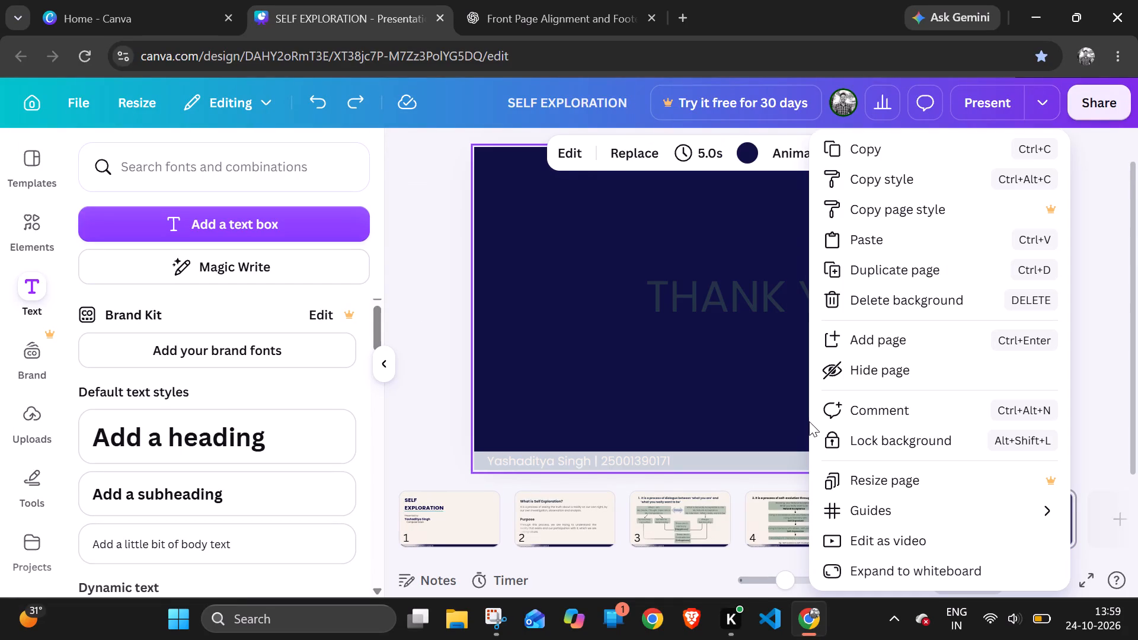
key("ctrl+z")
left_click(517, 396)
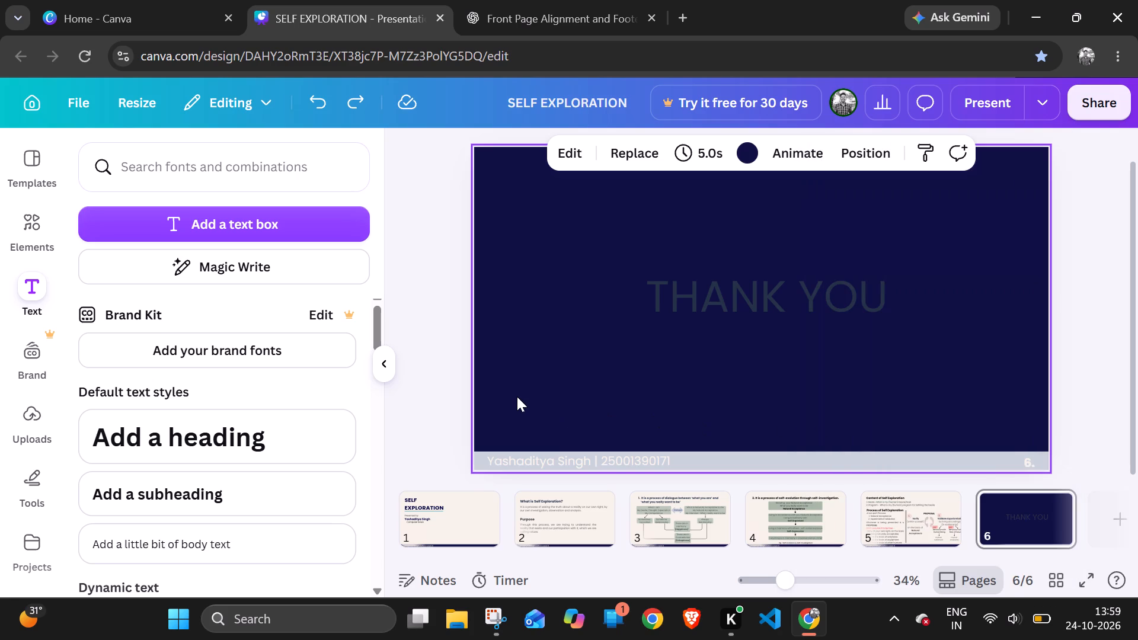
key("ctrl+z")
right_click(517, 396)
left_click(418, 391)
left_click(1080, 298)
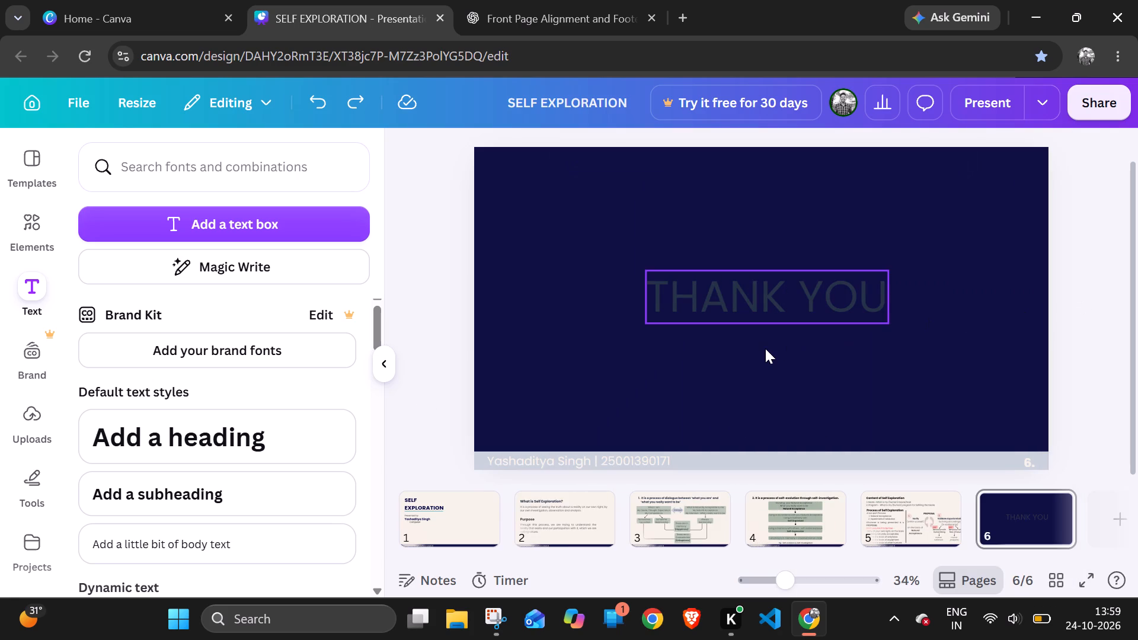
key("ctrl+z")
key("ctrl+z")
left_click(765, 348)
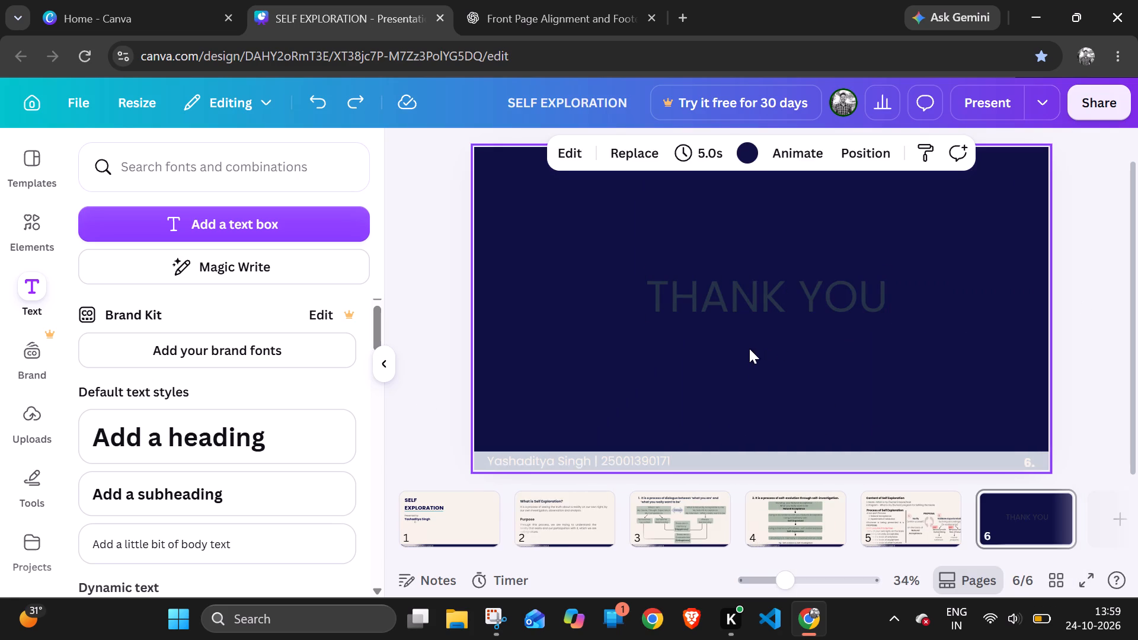
Recolour the background of slide 6, "THANK YOU", with the light cream background colour used on the other slides.
left_click(756, 143)
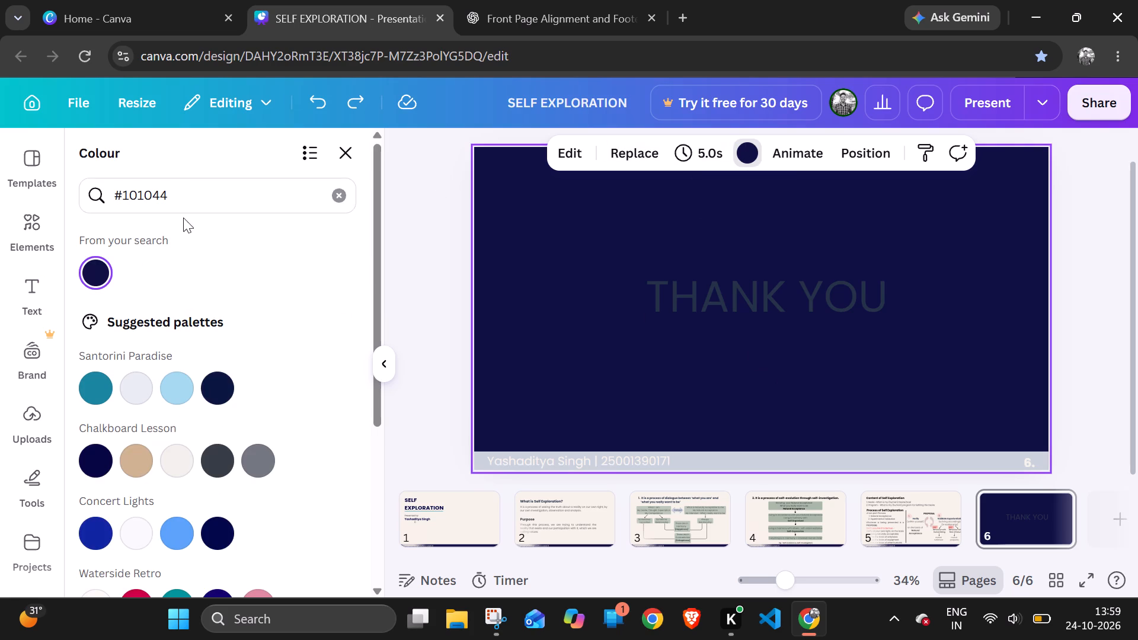
left_click(184, 198)
key("BackSpace")
key("BackSpace")
key("BackSpace")
key("BackSpace")
key("BackSpace")
key("BackSpace")
key("BackSpace")
key("BackSpace")
key("BackSpace")
key("BackSpace")
key("BackSpace")
key("BackSpace")
key("BackSpace")
key("BackSpace")
key("BackSpace")
key("BackSpace")
key("BackSpace")
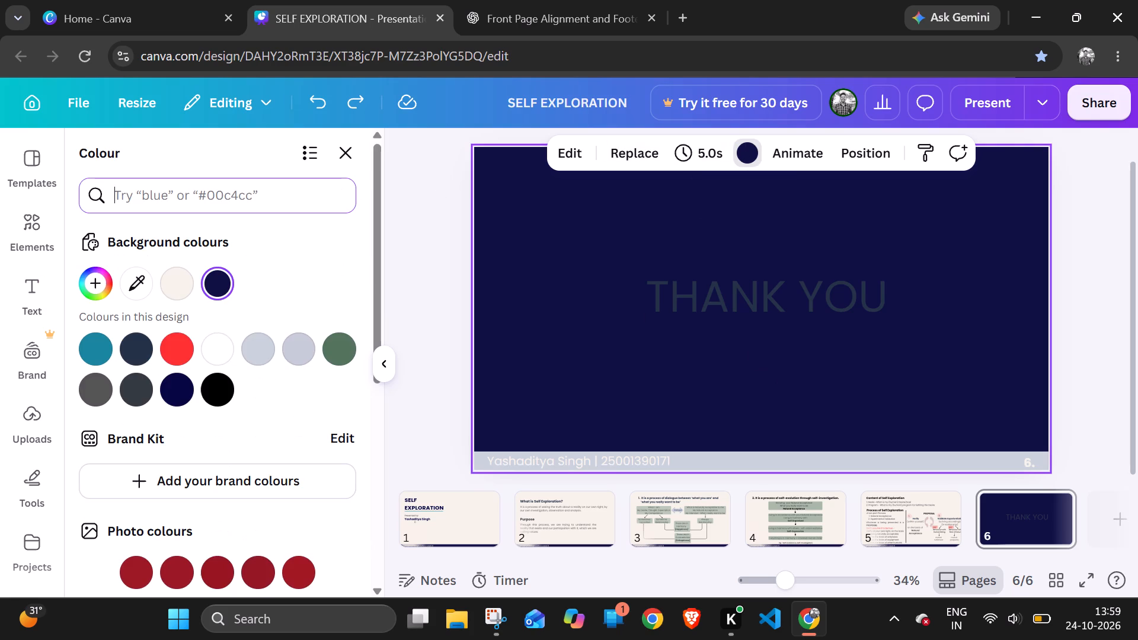
left_click(177, 273)
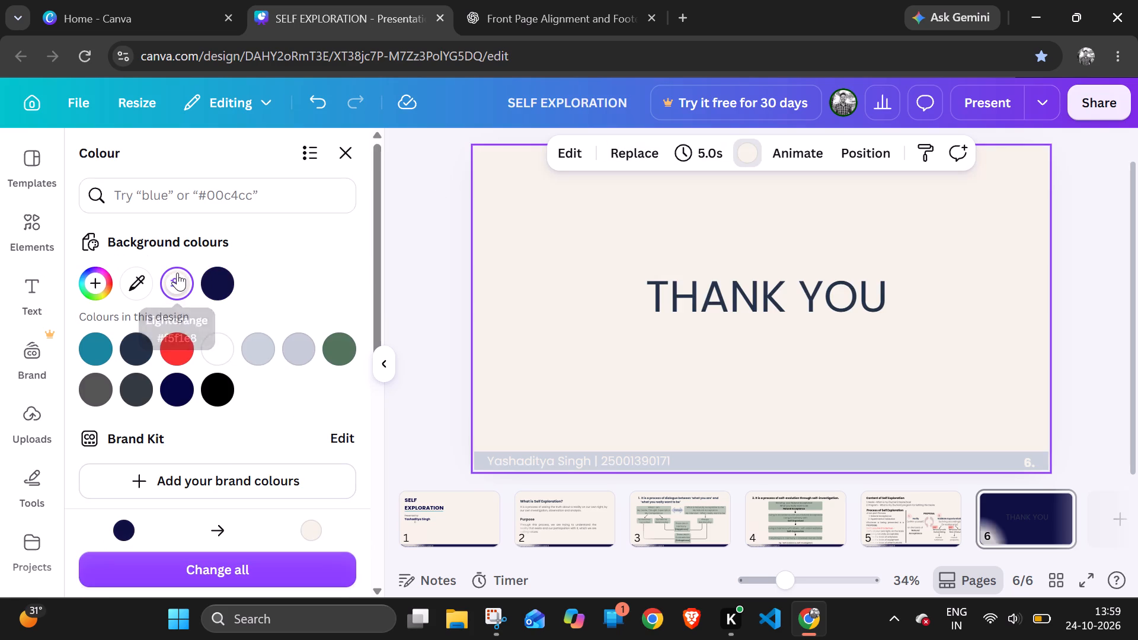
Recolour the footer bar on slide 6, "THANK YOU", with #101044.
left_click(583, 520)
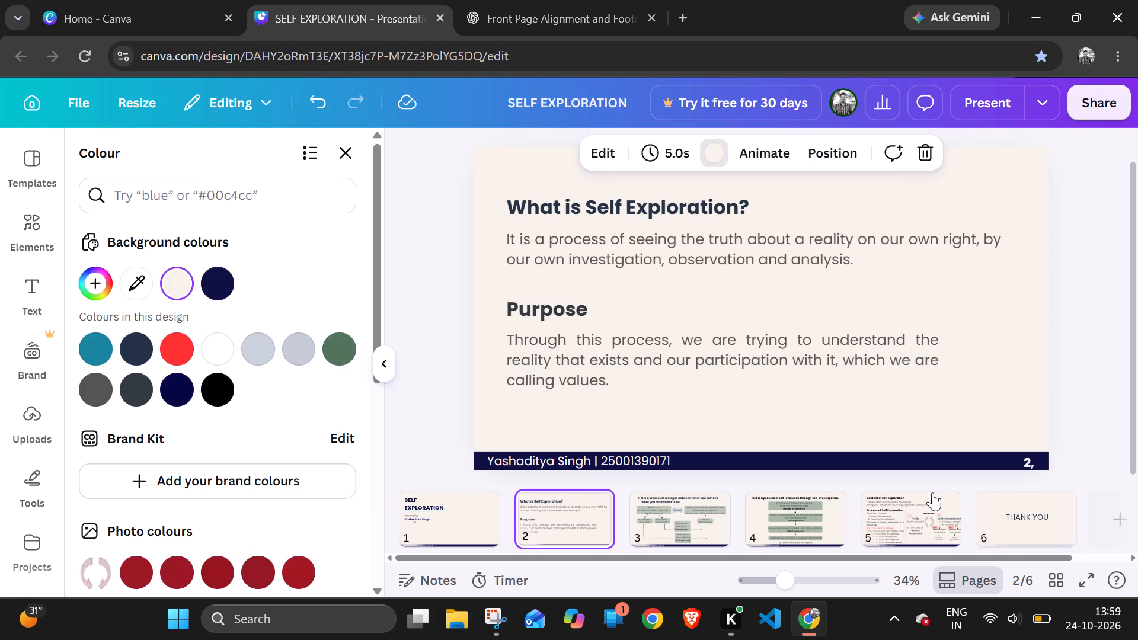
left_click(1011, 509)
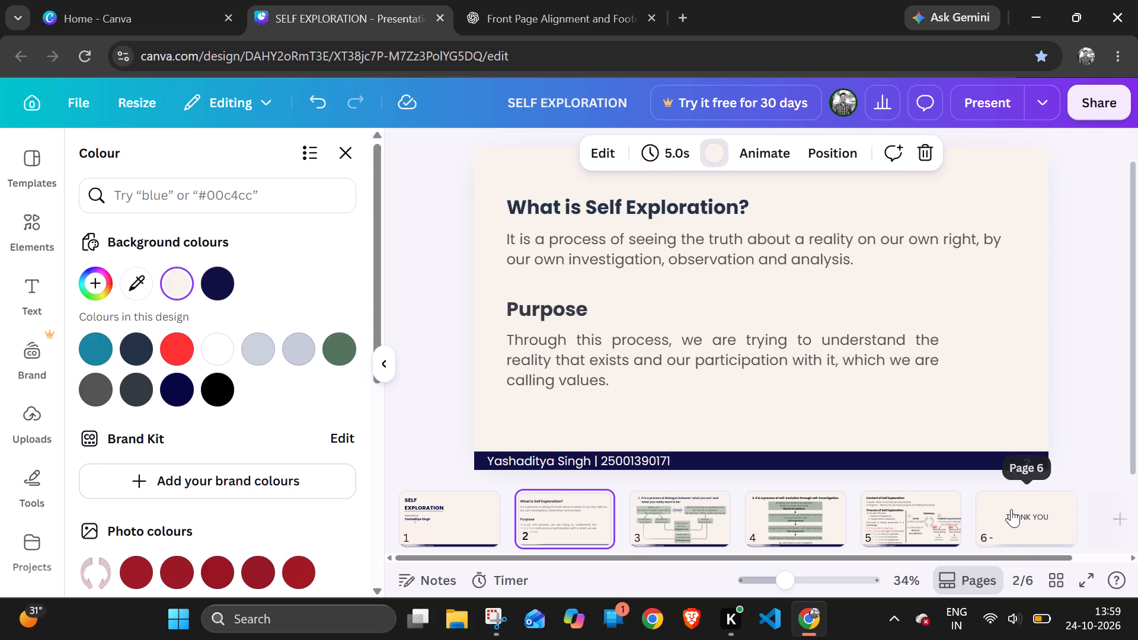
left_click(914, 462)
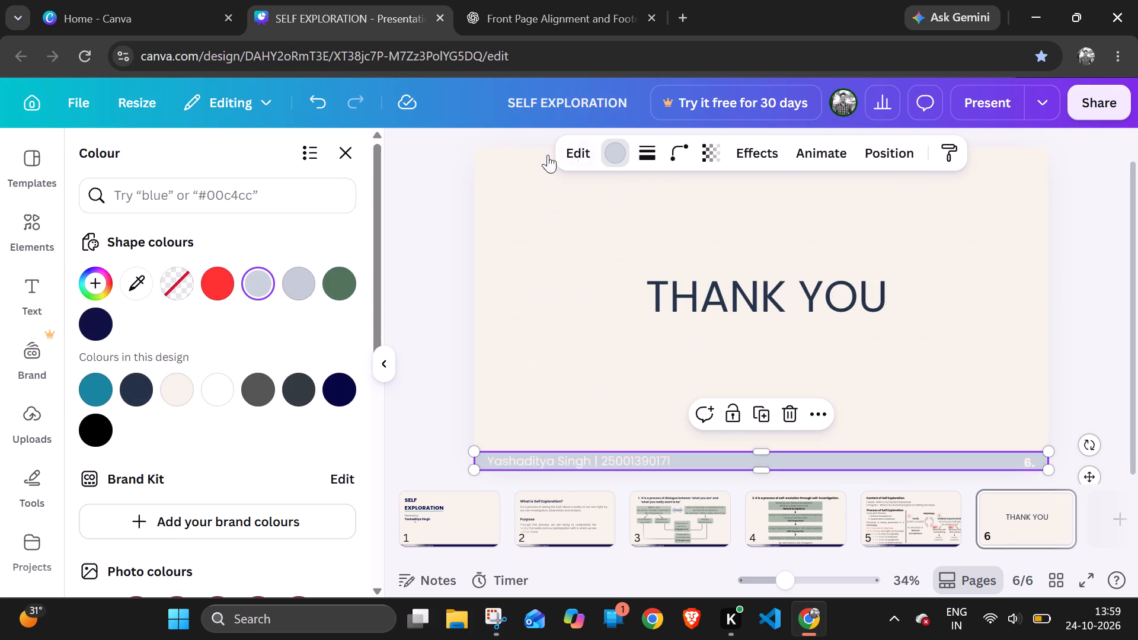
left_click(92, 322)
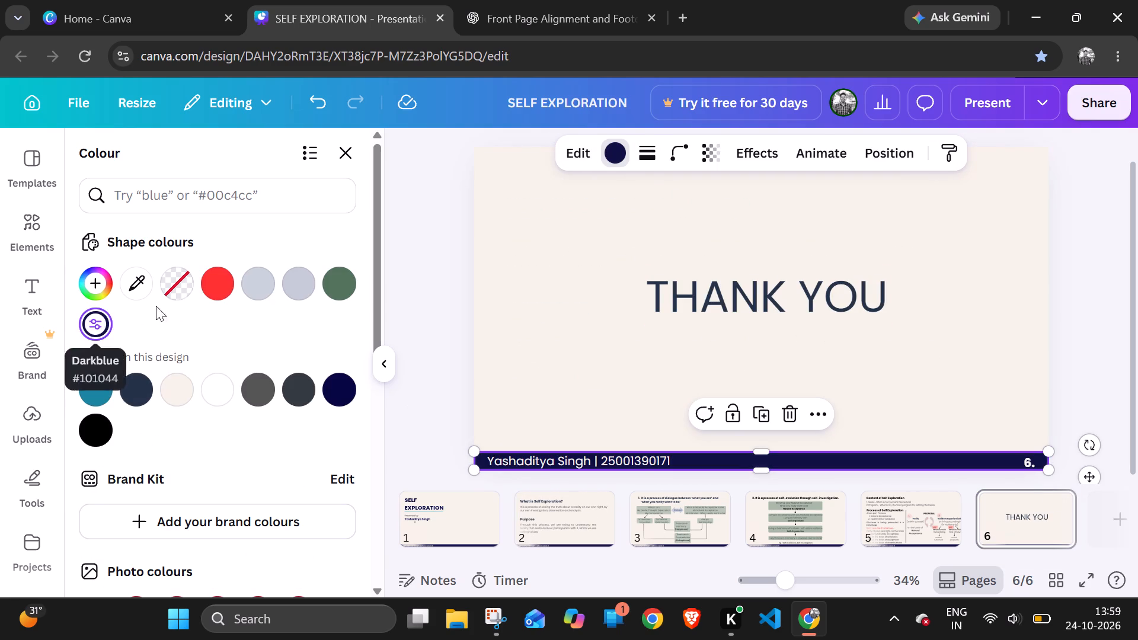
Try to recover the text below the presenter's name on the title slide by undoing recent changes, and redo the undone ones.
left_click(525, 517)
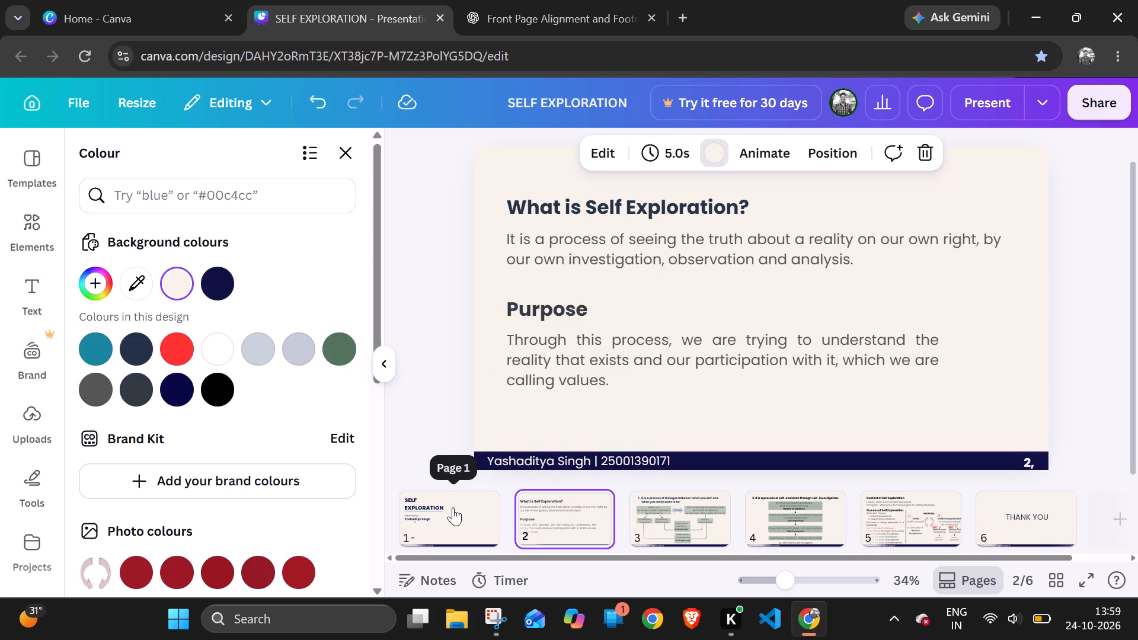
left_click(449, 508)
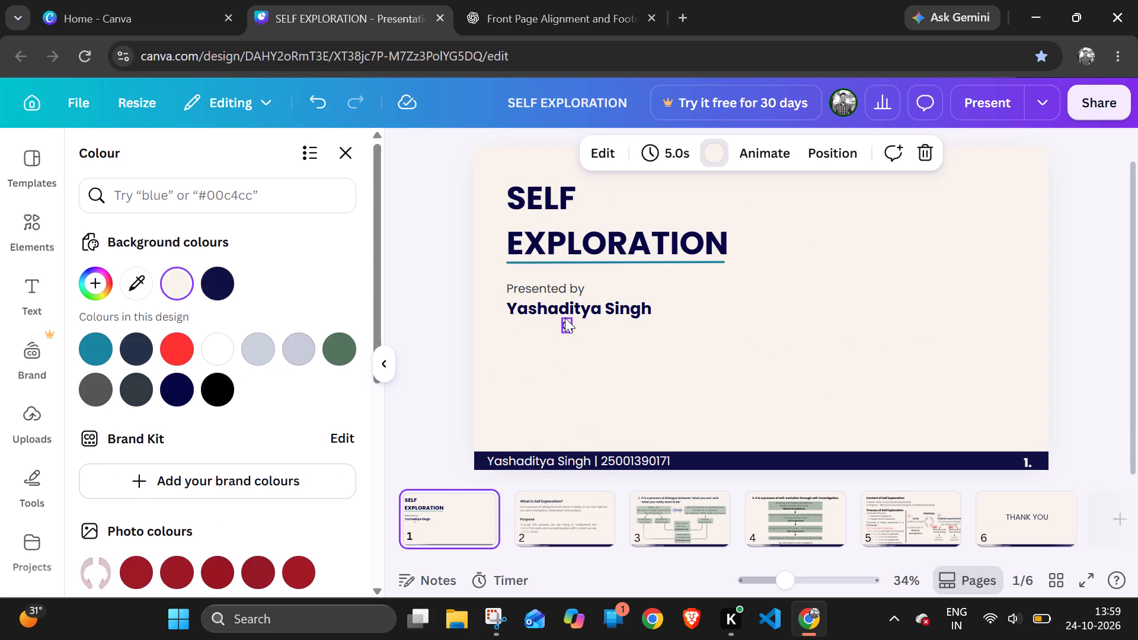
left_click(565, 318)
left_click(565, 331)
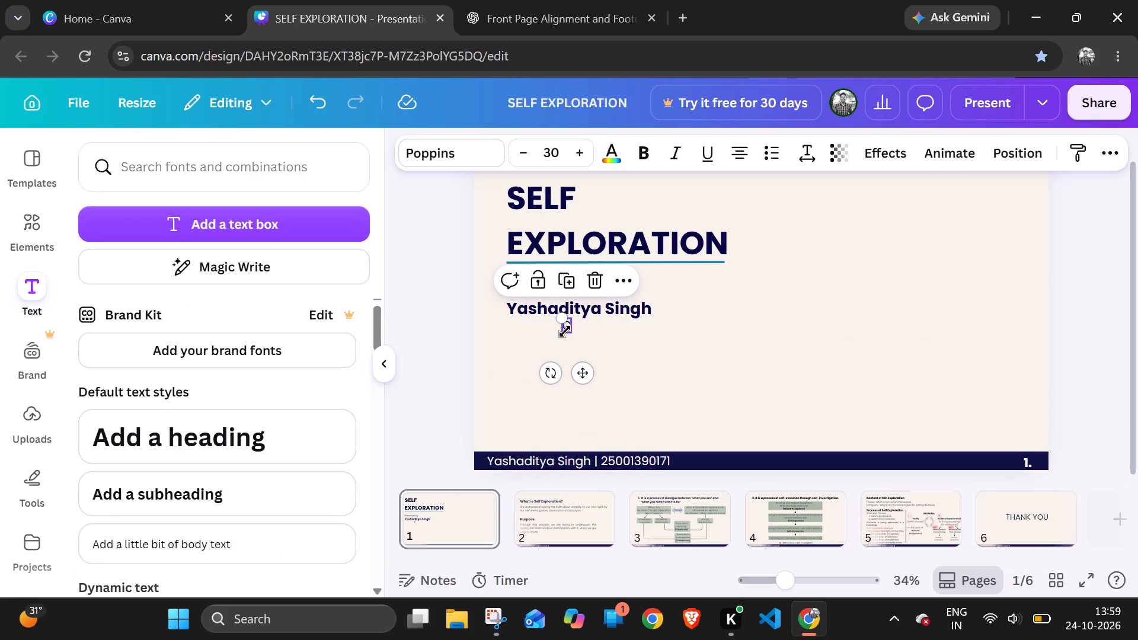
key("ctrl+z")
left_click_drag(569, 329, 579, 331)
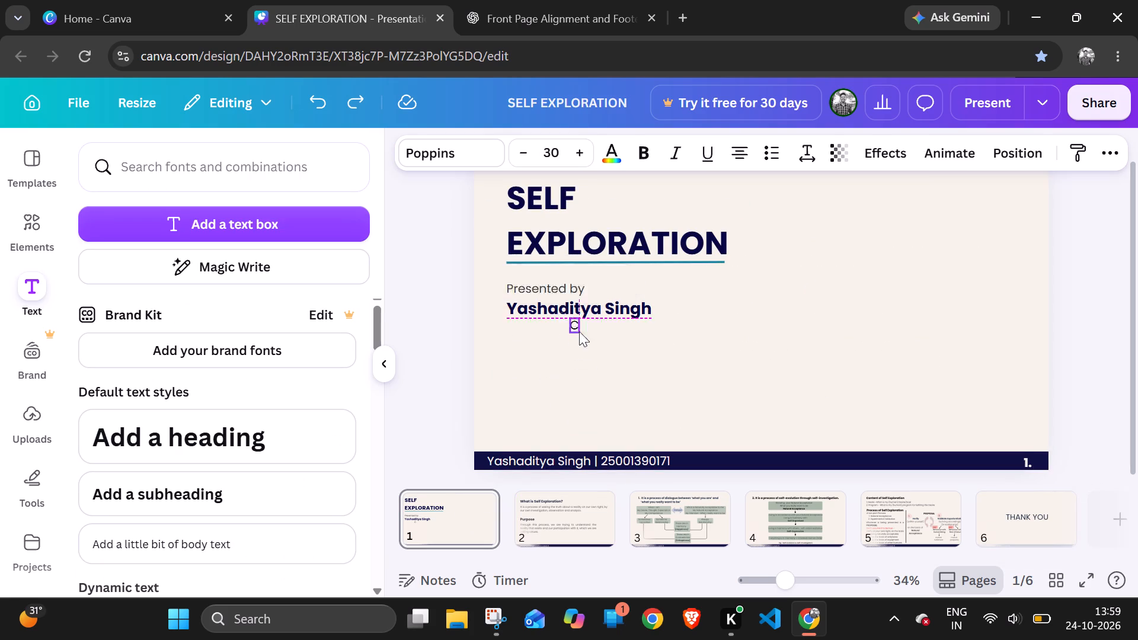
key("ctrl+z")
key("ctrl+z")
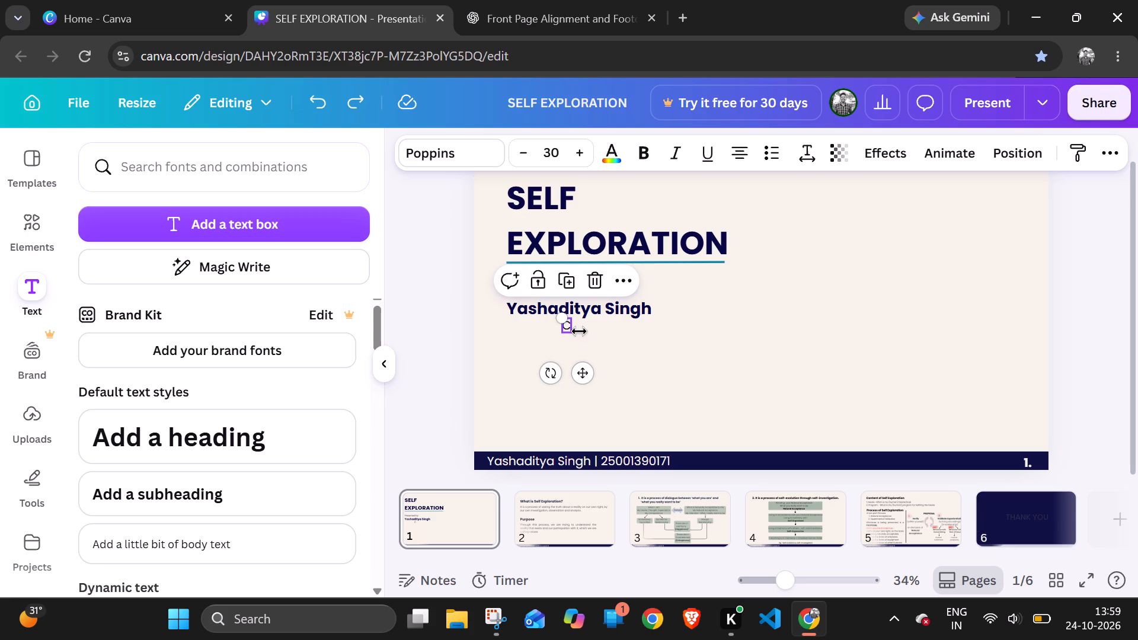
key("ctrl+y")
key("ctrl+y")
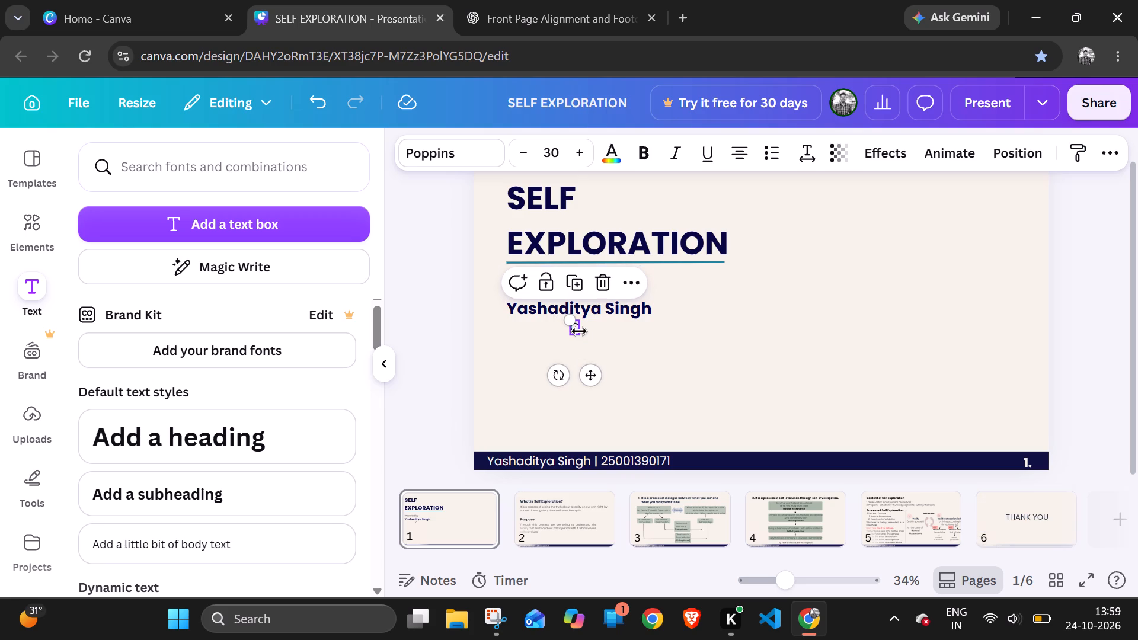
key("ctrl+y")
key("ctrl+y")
Recolour the footer bar on slide 6, "THANK YOU", with #101044.
left_click(1015, 519)
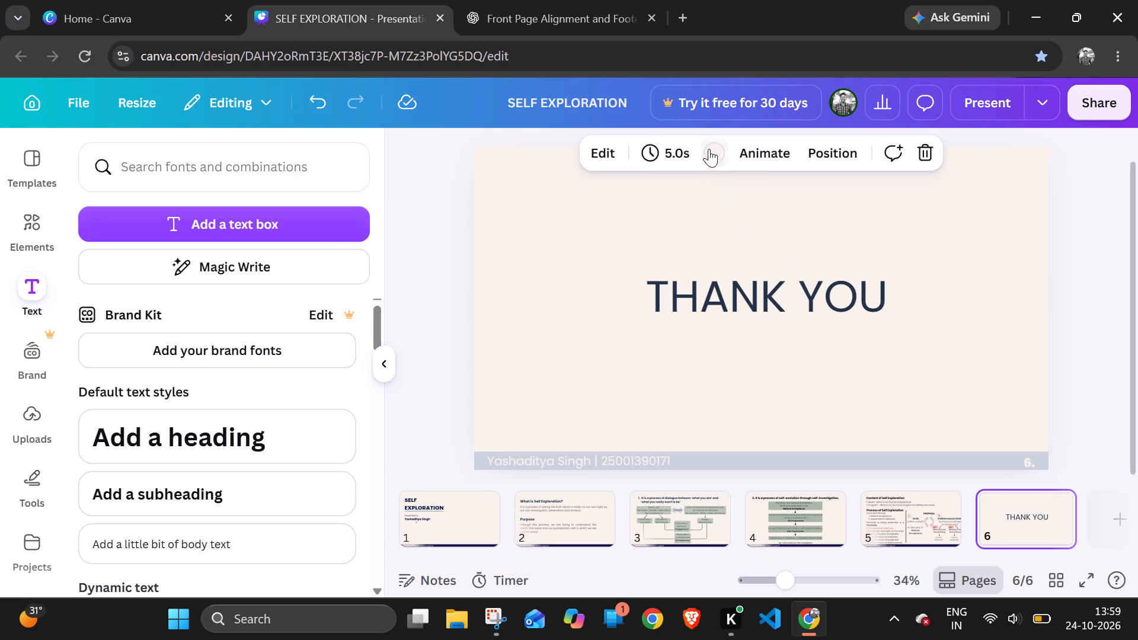
left_click(808, 451)
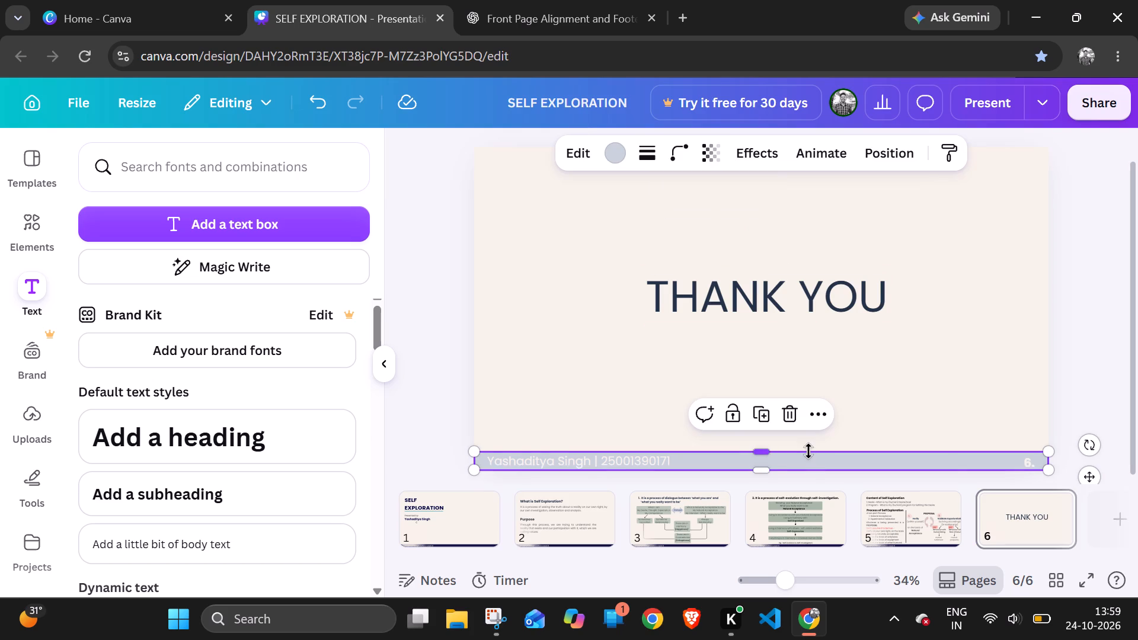
left_click(621, 154)
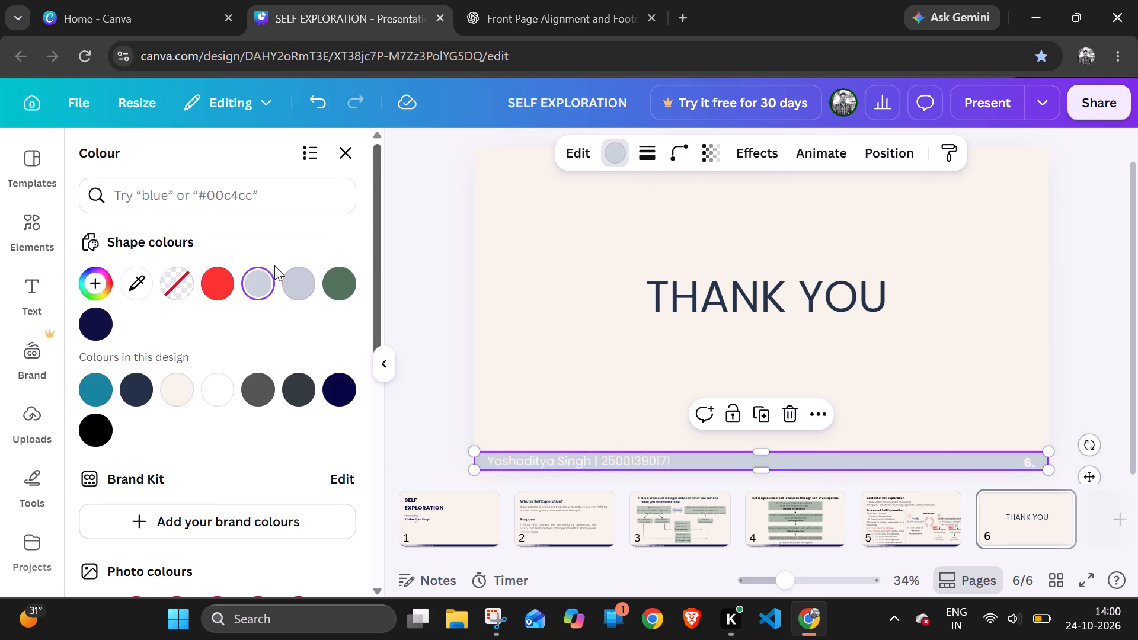
left_click(96, 319)
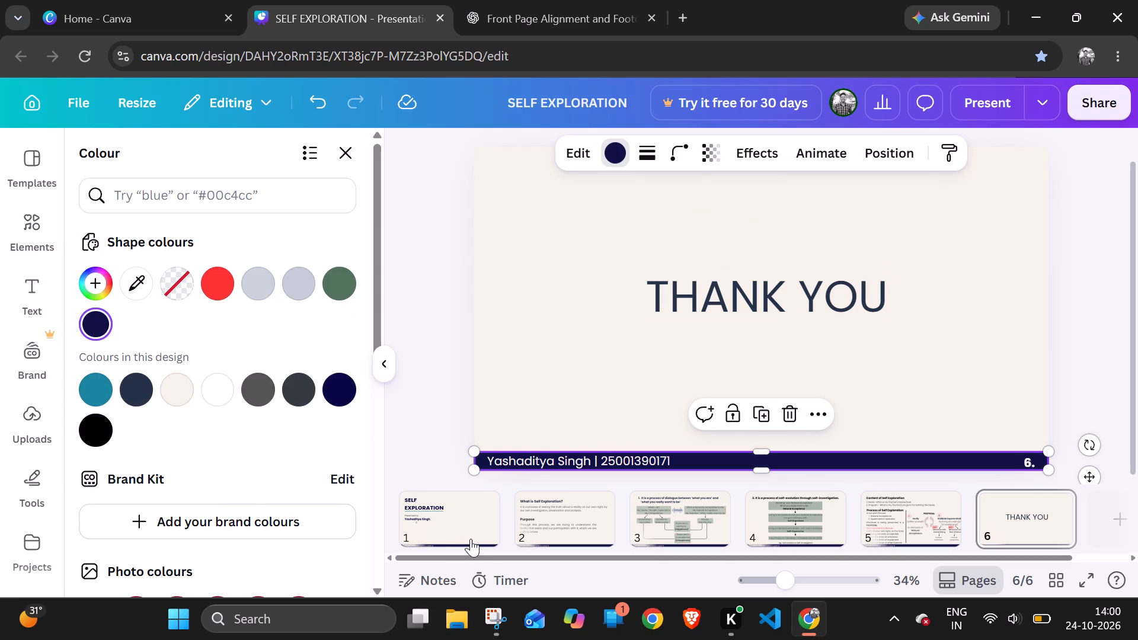
Delete the leftover text box containing only "C" below the presenter's name on the title slide.
left_click(451, 529)
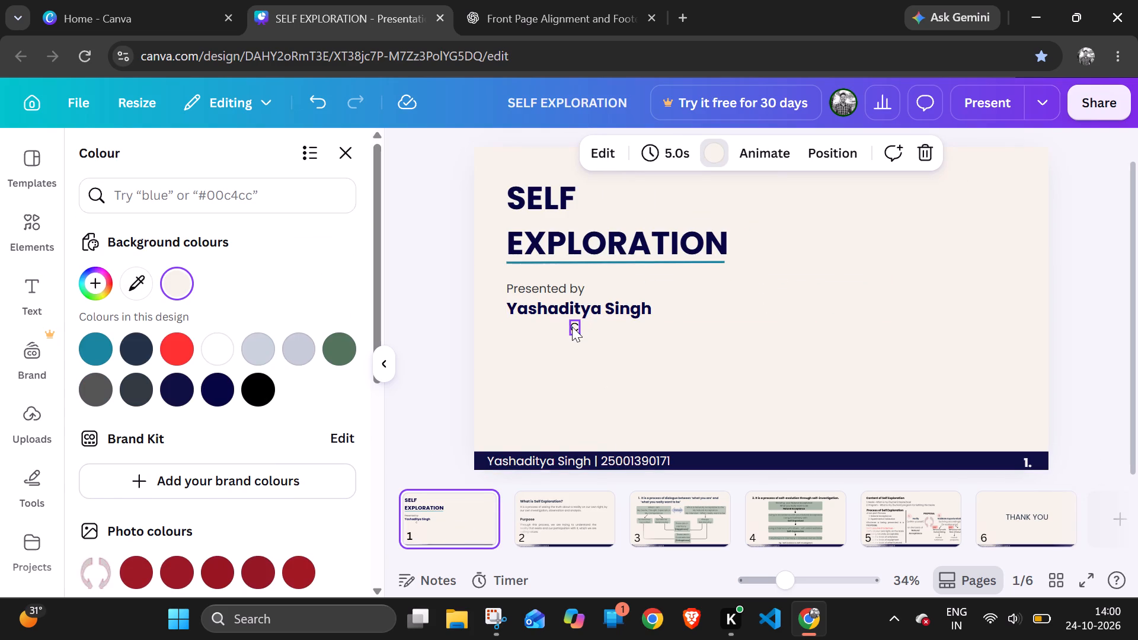
left_click(572, 327)
key("Delete")
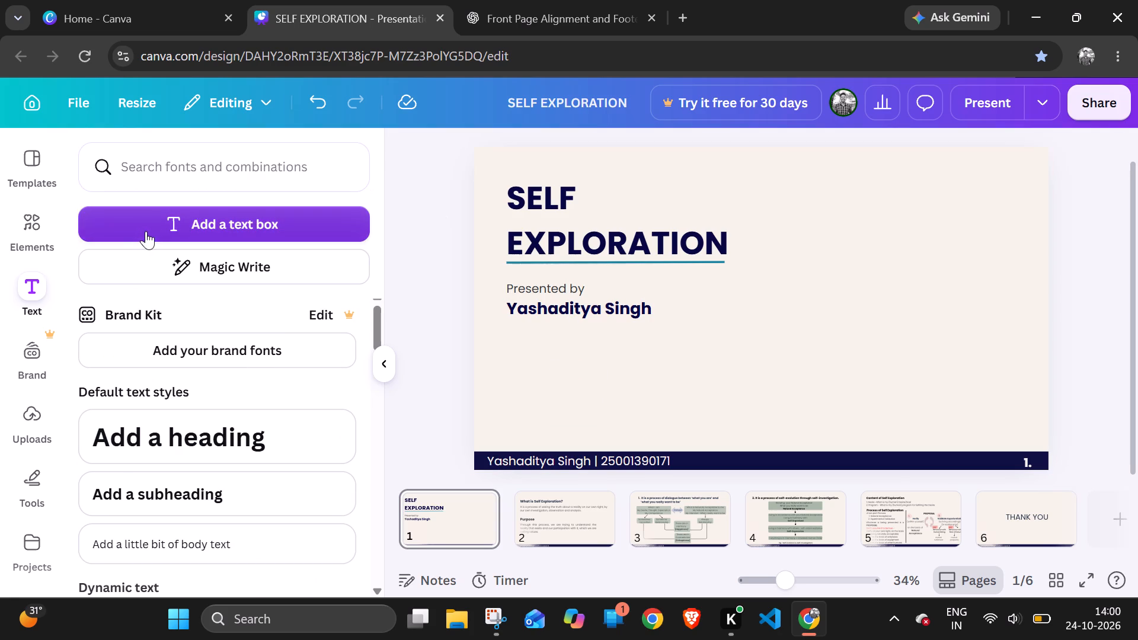
Add a text box directly below the presenter's name on the title slide, lined up with the name's left edge.
left_click(148, 233)
left_click_drag(776, 355, 583, 371)
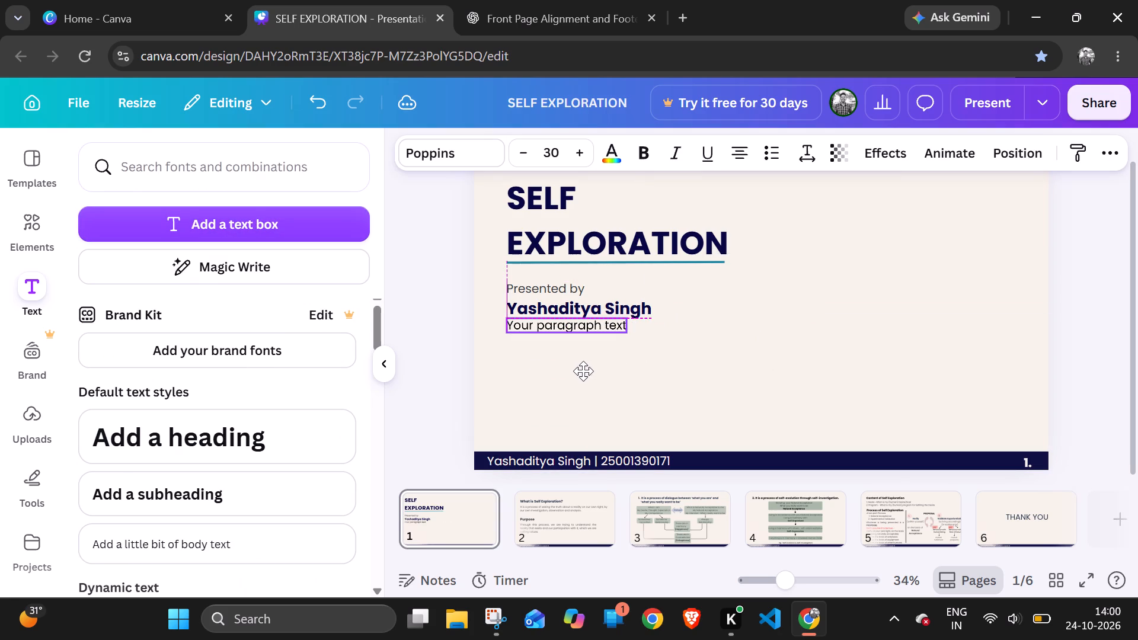
Replace the new text box's placeholder text with "Computer Science & Engineering".
triple_click(563, 325)
key("BackSpace")
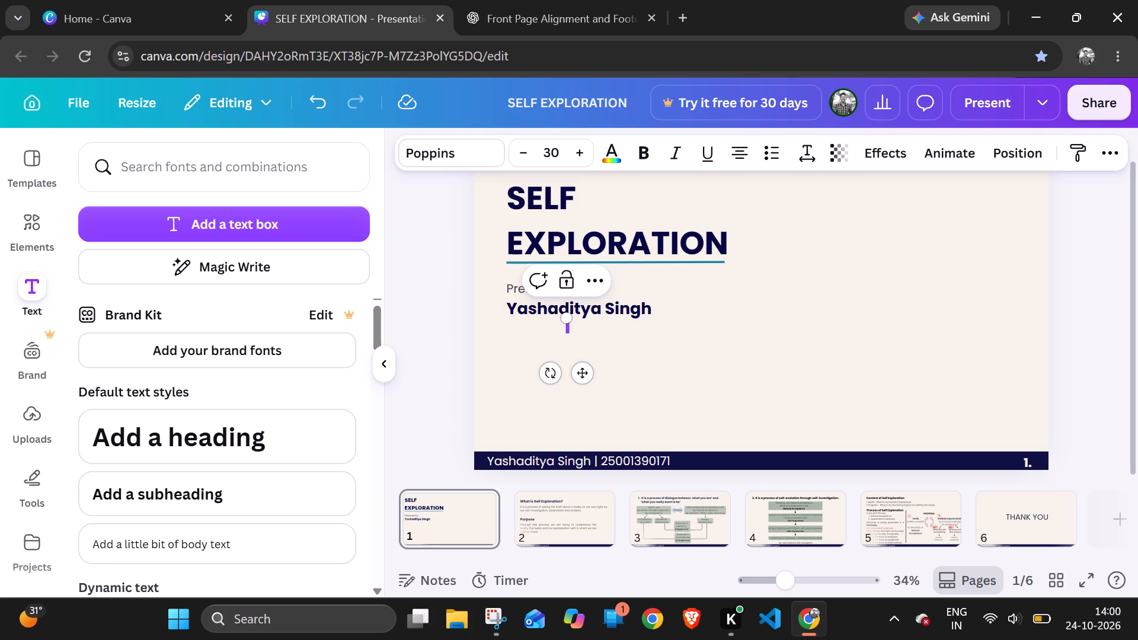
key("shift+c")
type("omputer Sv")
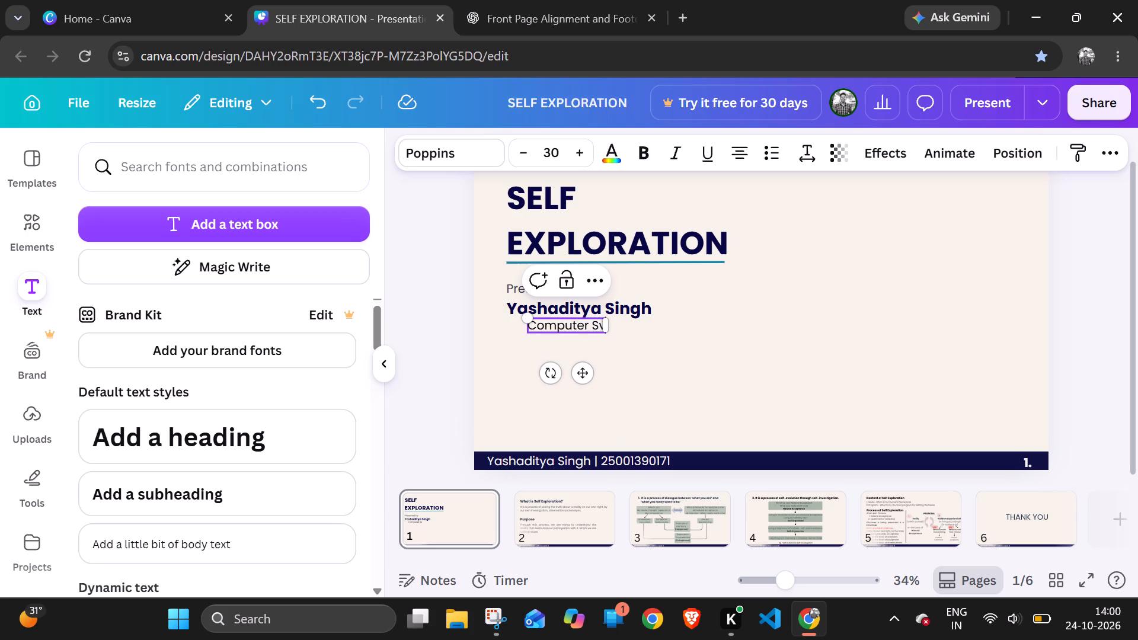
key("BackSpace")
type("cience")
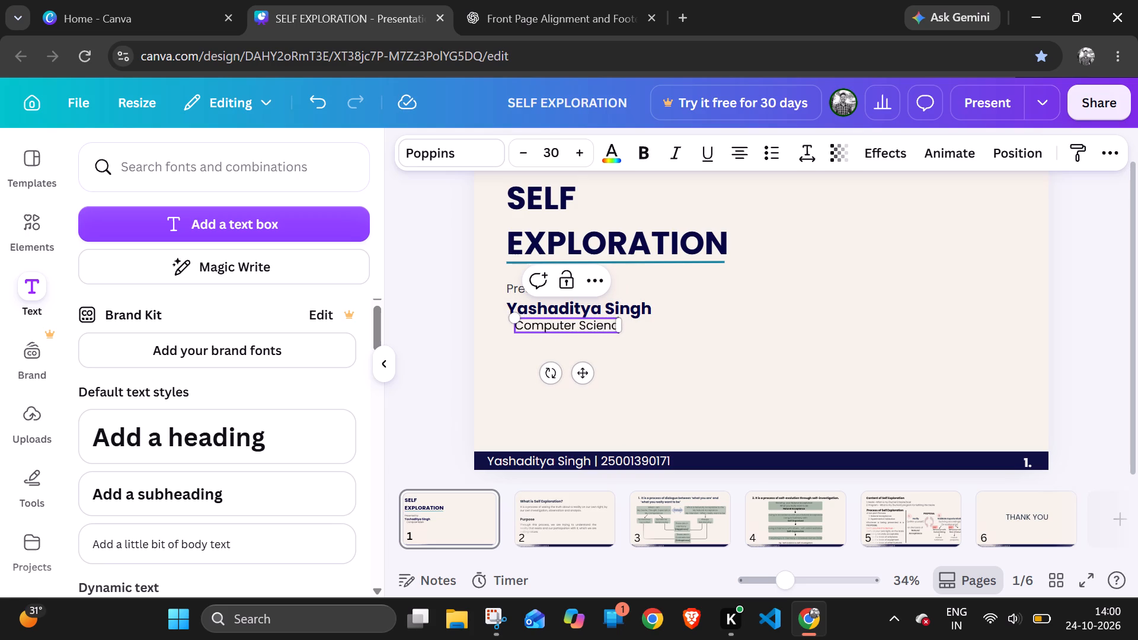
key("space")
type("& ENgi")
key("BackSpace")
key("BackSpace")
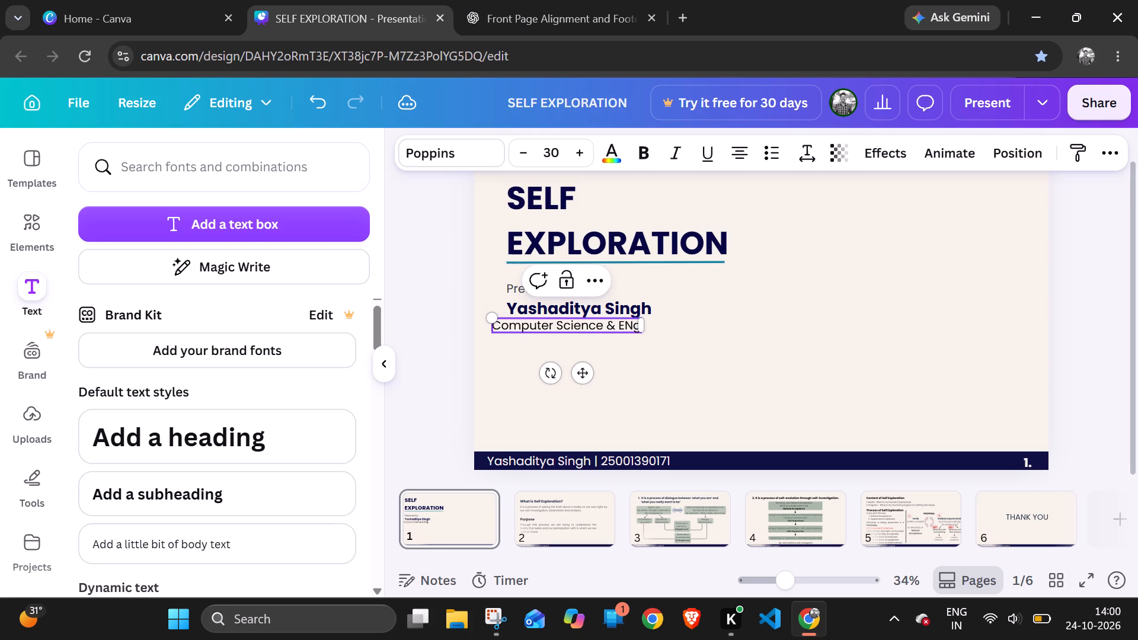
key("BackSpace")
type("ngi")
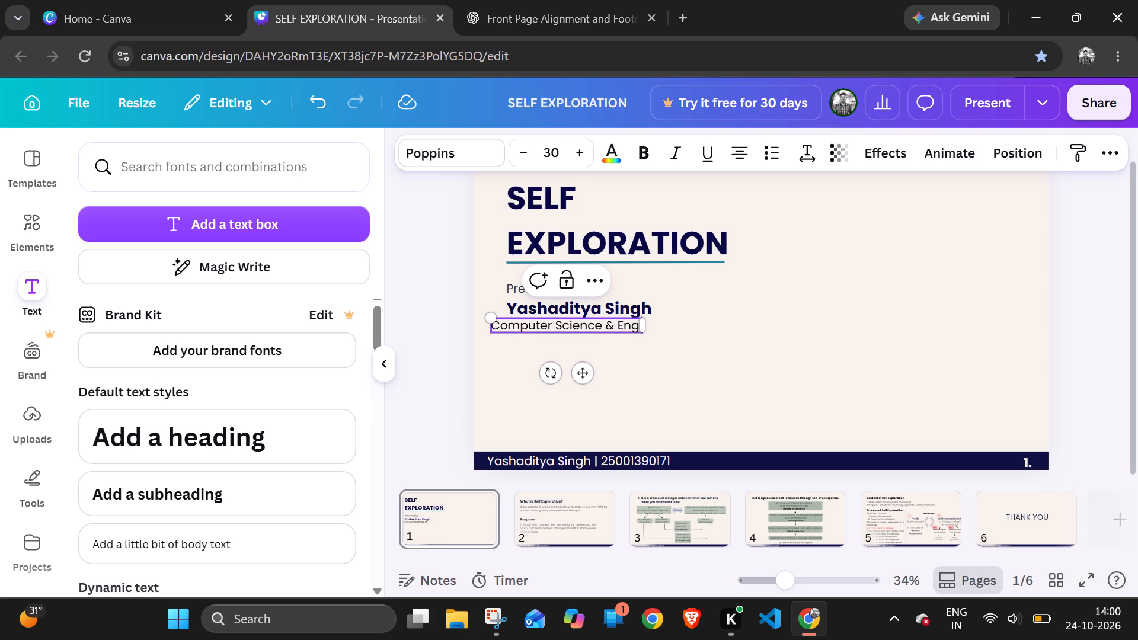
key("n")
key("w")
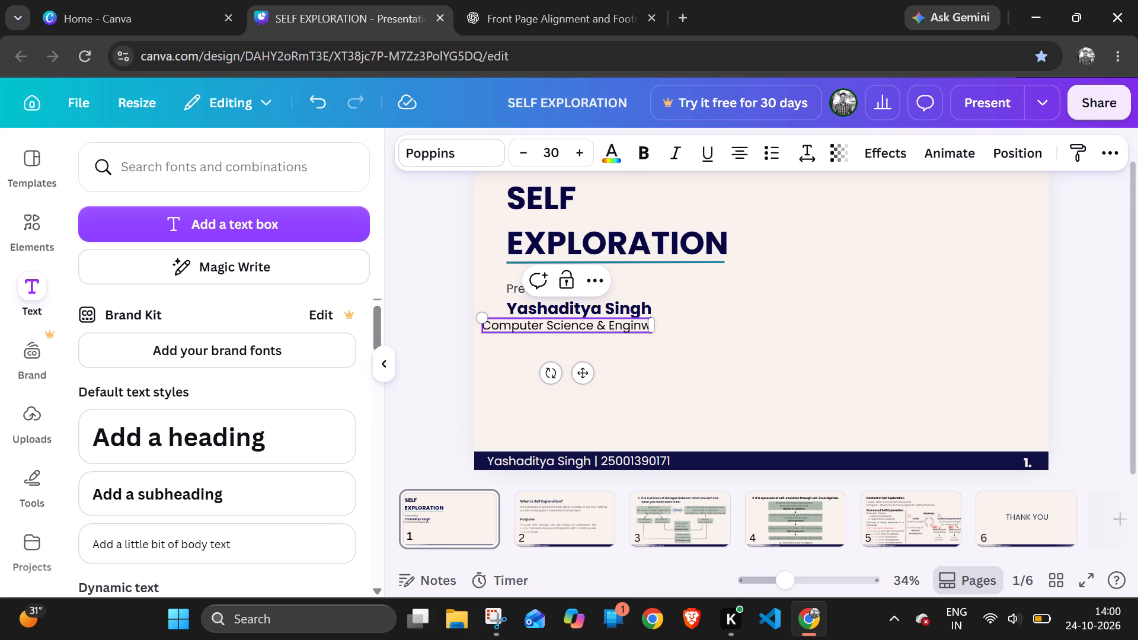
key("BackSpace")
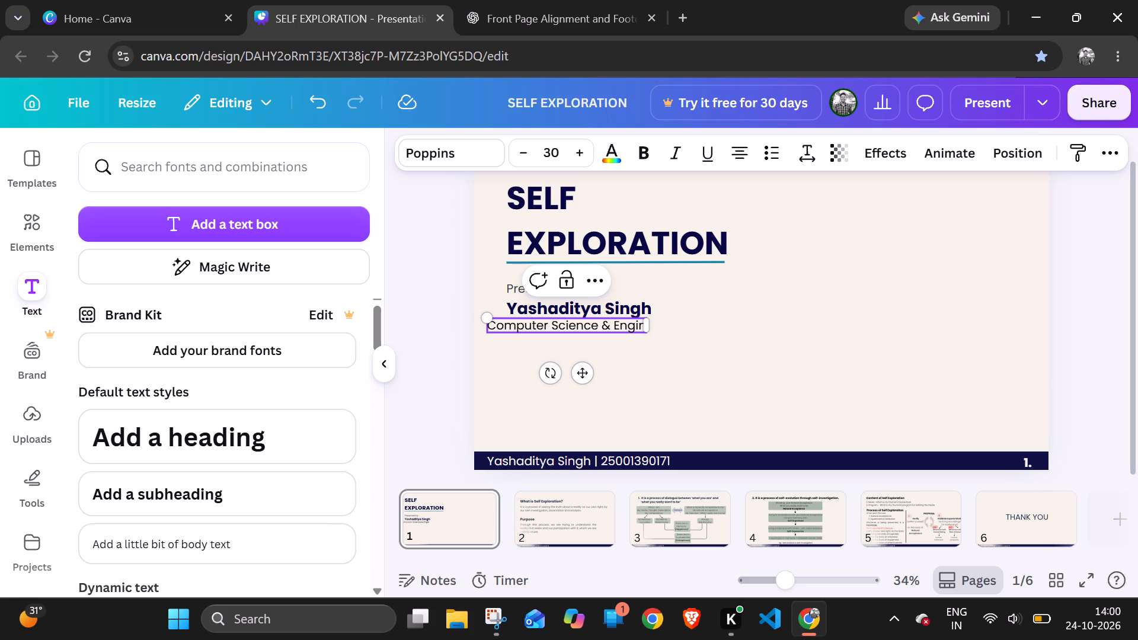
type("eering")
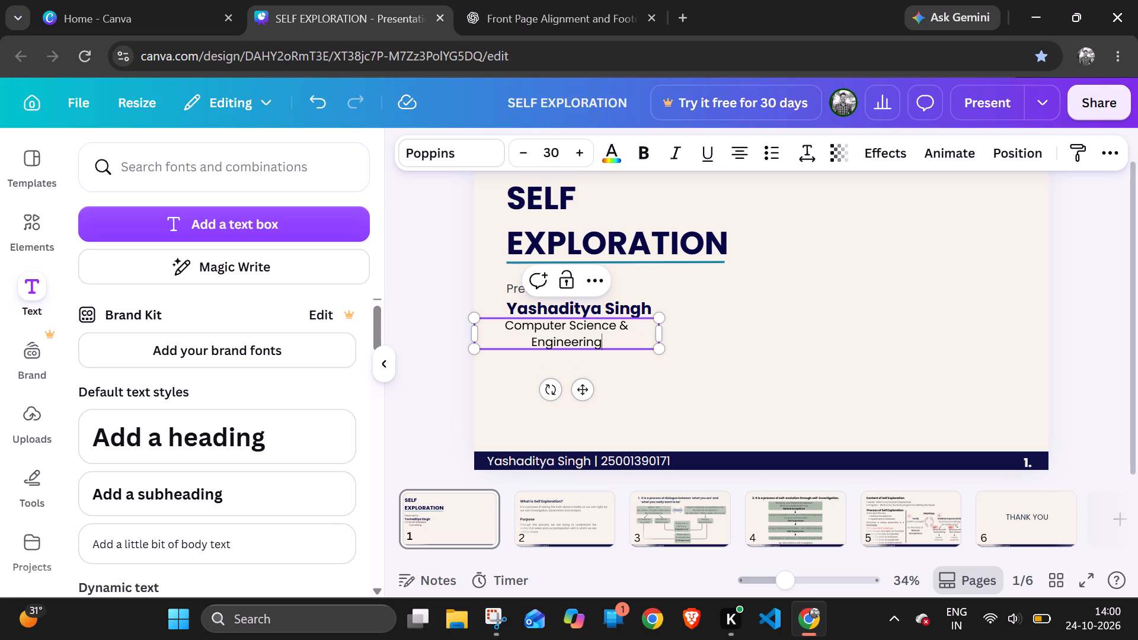
Widen the text box so that "Computer Science & Engineering" fits on one line.
left_click_drag(660, 335, 697, 332)
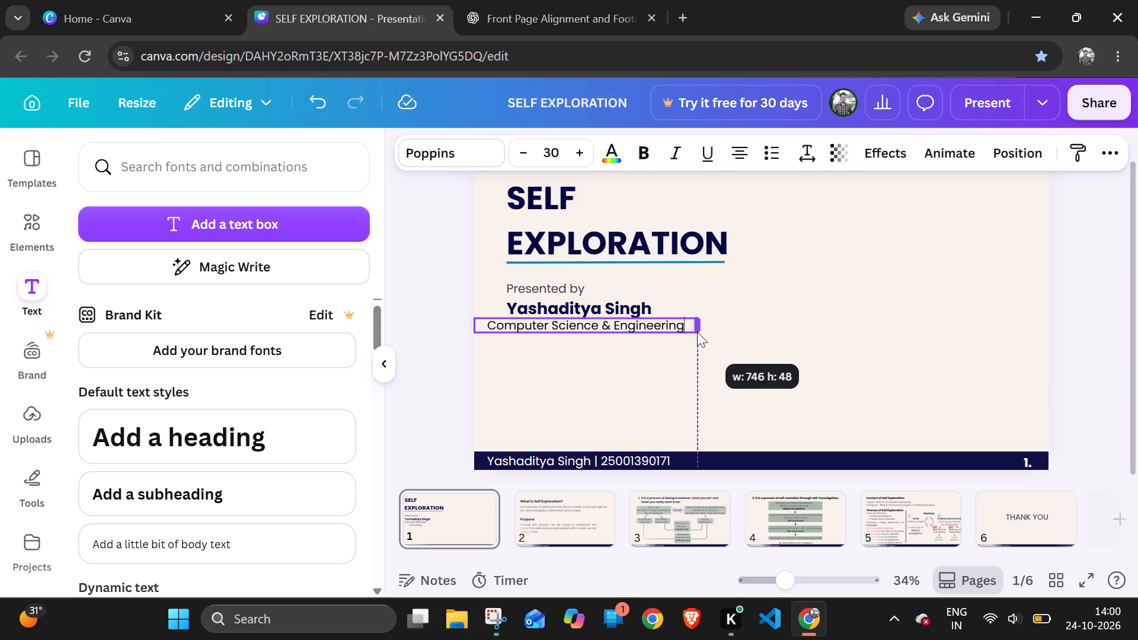
left_click_drag(697, 332, 717, 330)
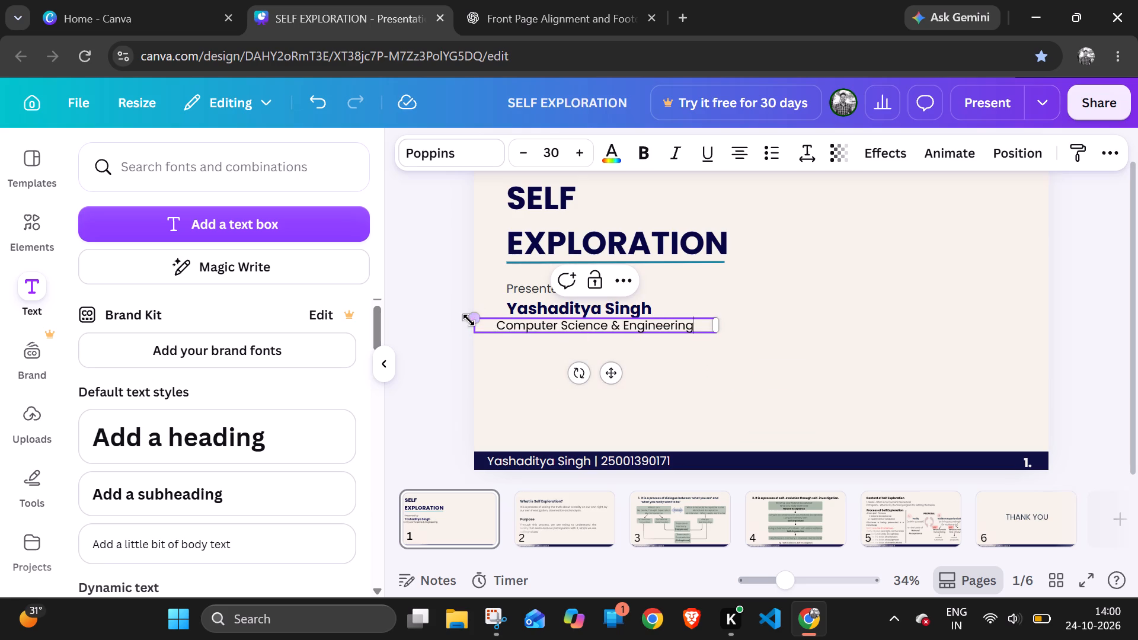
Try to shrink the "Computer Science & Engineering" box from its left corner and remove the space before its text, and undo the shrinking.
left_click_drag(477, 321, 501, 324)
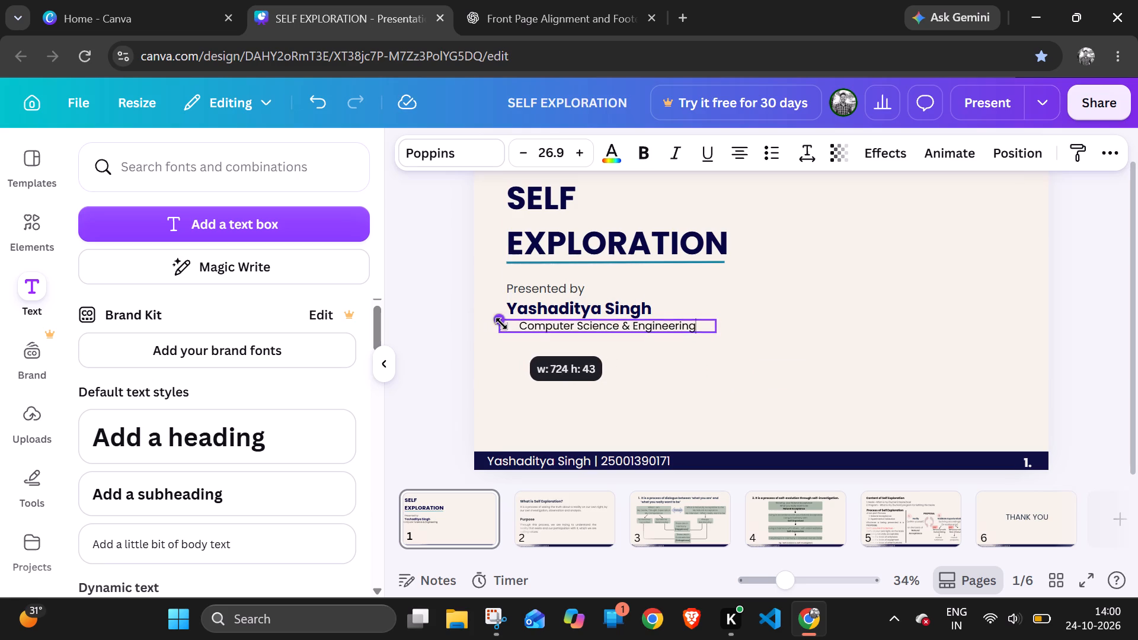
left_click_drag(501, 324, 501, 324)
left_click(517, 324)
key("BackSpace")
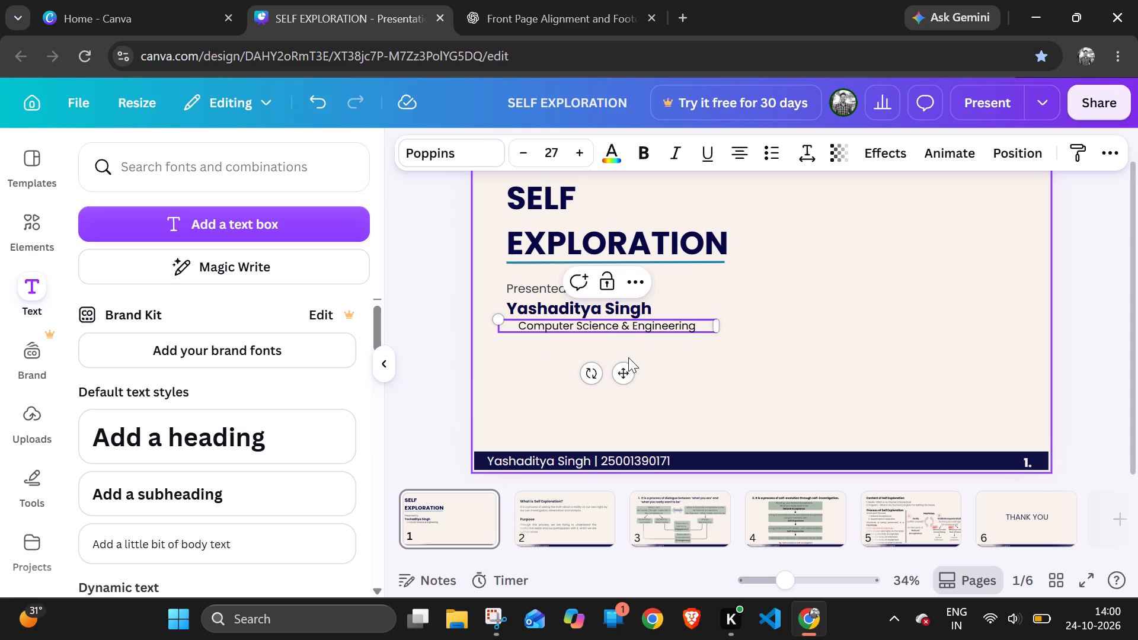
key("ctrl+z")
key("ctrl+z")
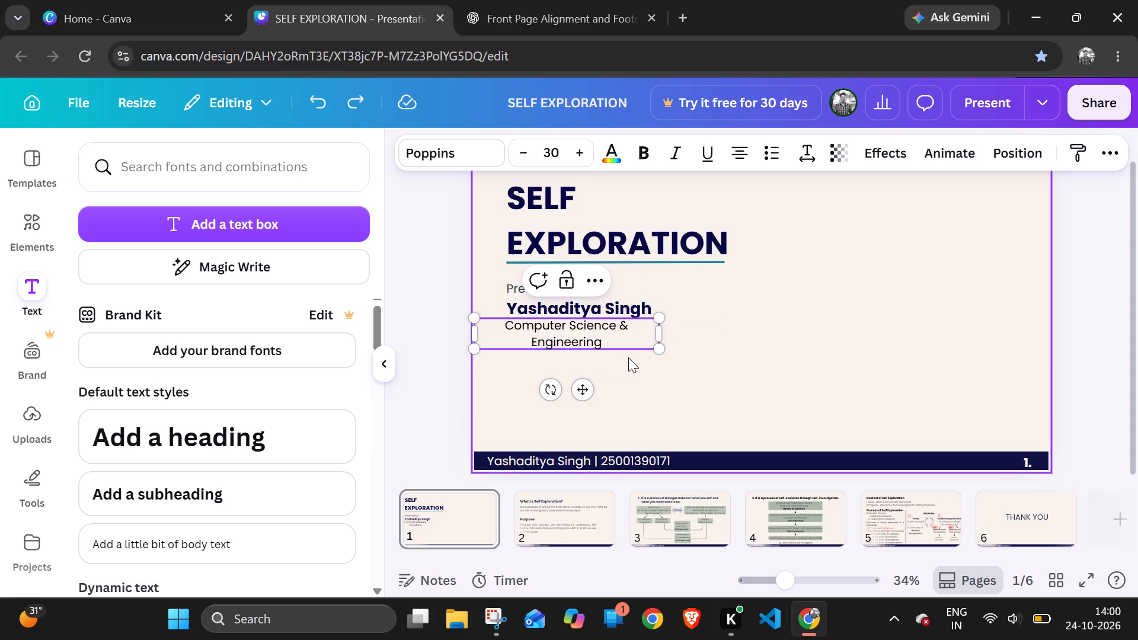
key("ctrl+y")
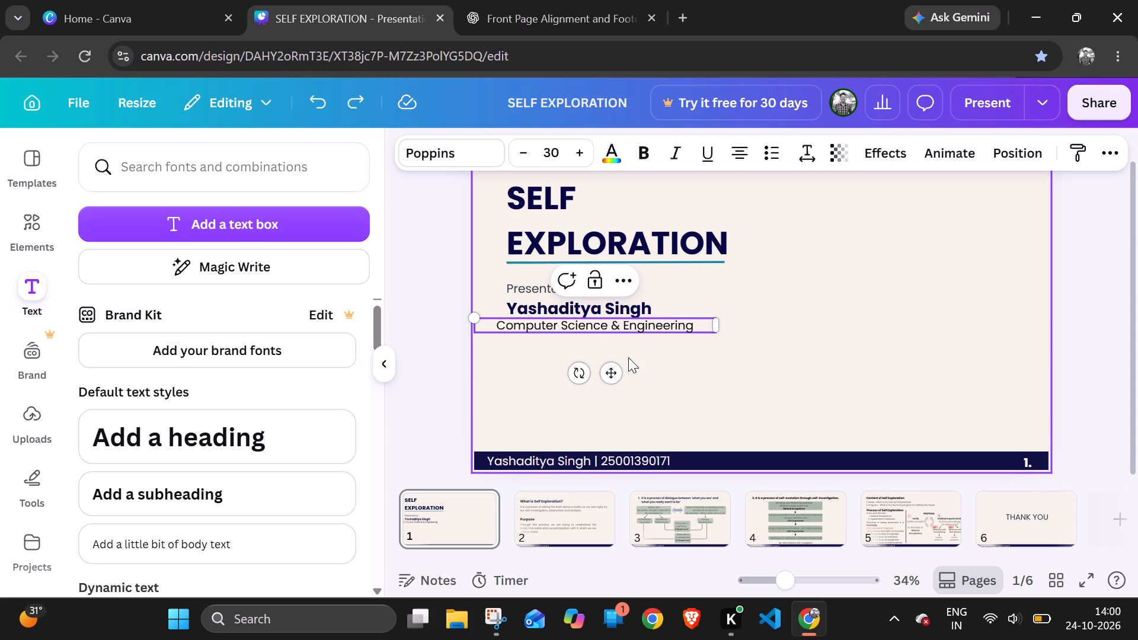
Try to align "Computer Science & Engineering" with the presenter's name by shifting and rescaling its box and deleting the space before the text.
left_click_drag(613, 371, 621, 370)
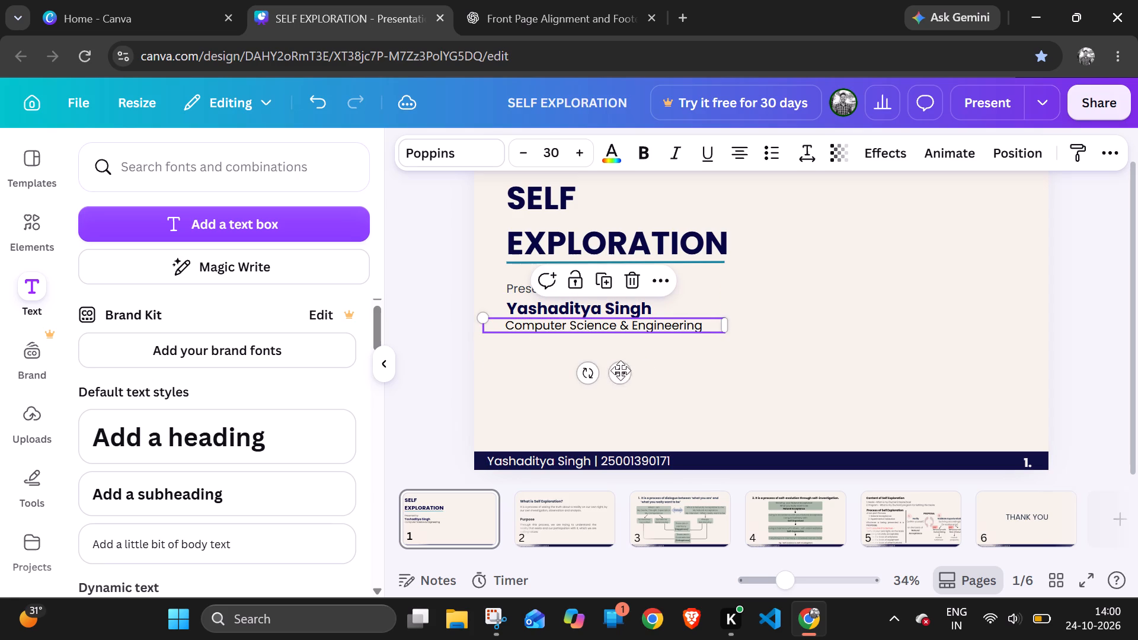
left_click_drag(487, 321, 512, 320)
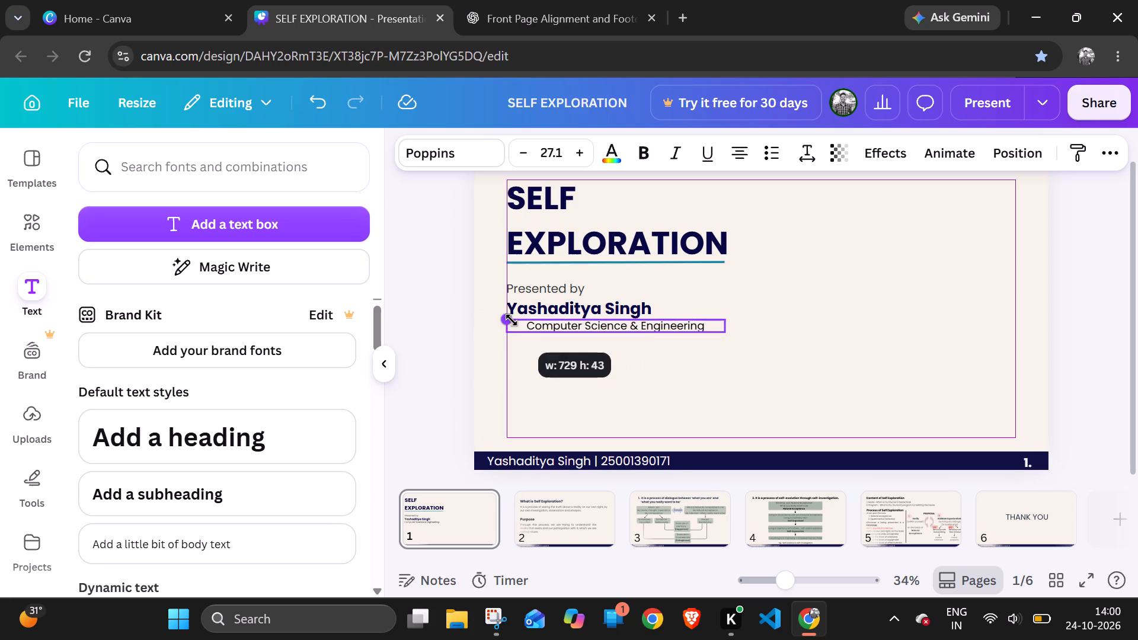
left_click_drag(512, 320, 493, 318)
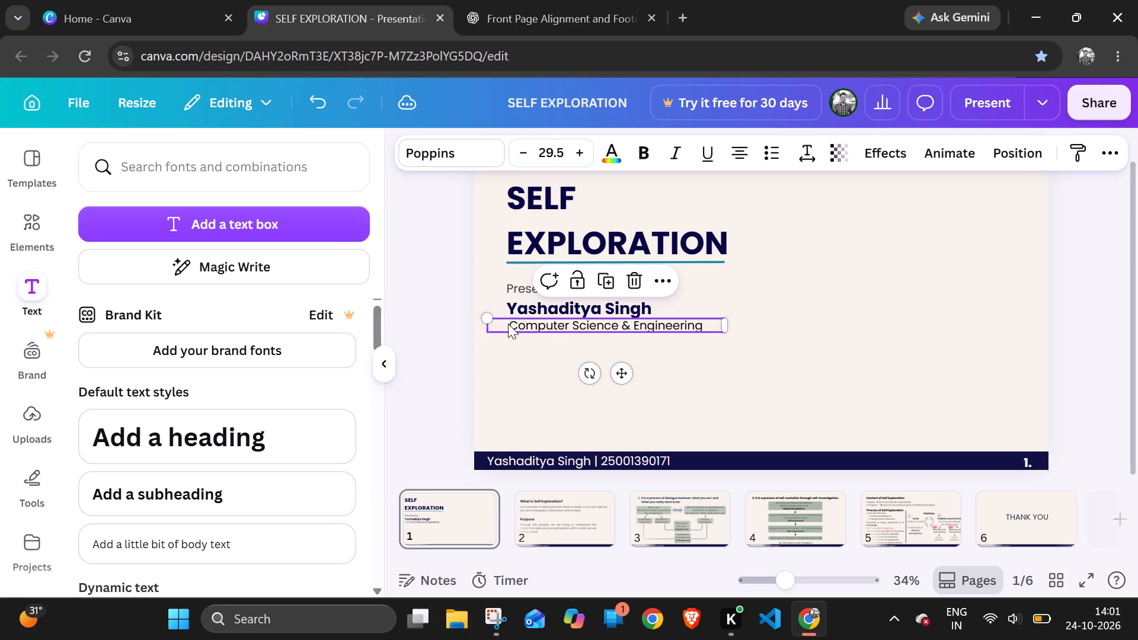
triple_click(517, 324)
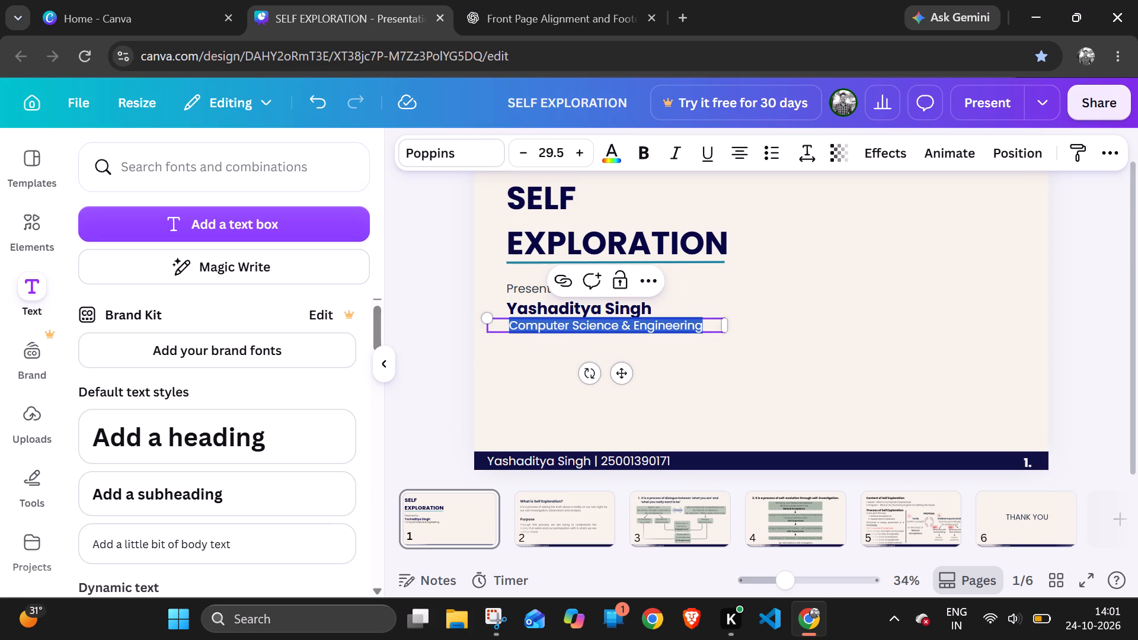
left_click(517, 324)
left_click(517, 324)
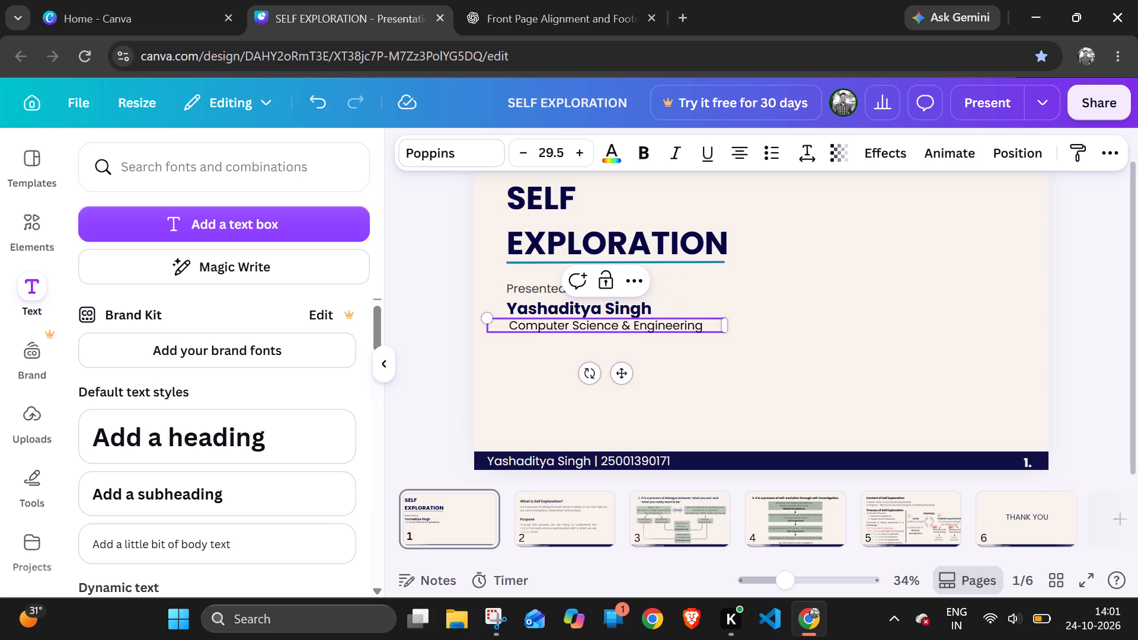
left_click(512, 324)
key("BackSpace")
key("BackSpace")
Narrow the "Computer Science & Engineering" box to its text and place it just below the presenter's name, aligned with the name's left edge.
left_click_drag(725, 328, 911, 264)
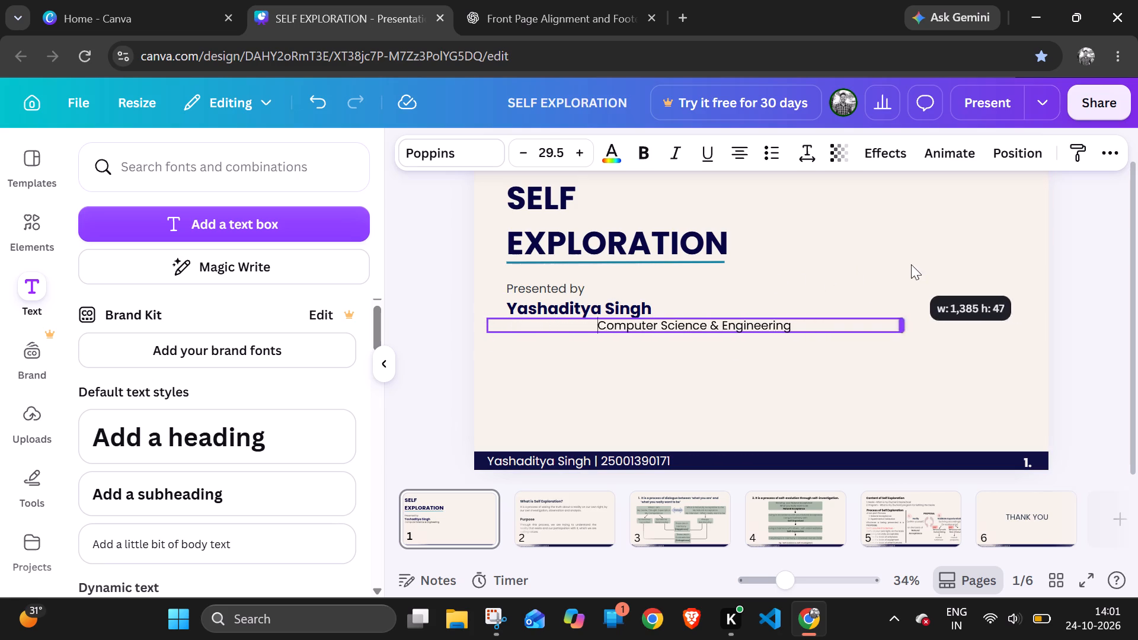
left_click_drag(911, 264, 682, 312)
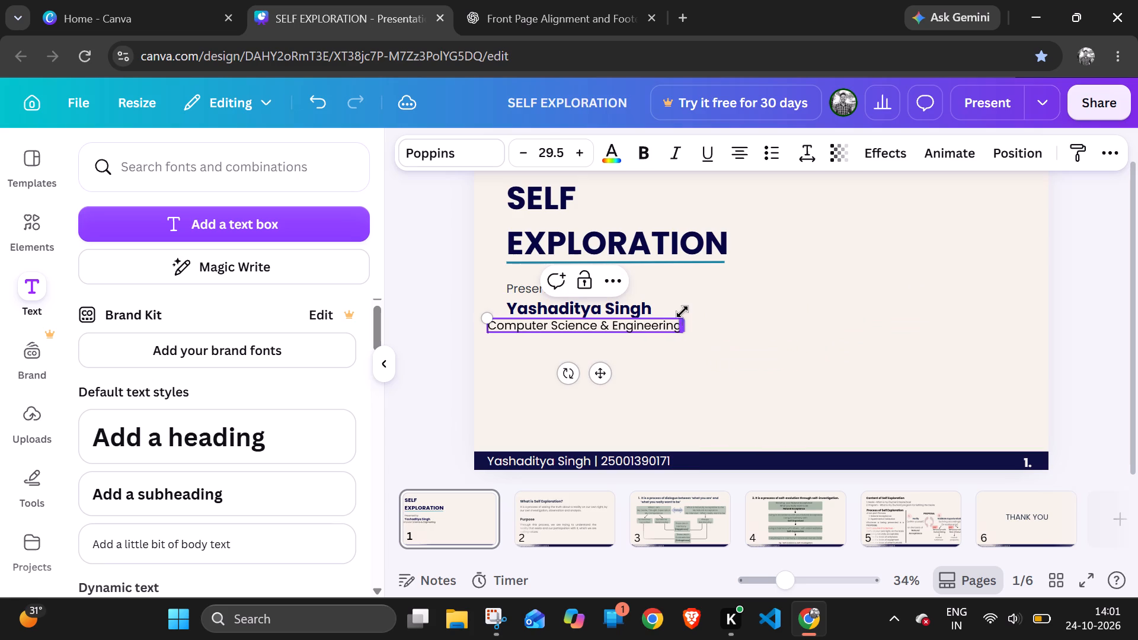
left_click_drag(599, 376, 603, 375)
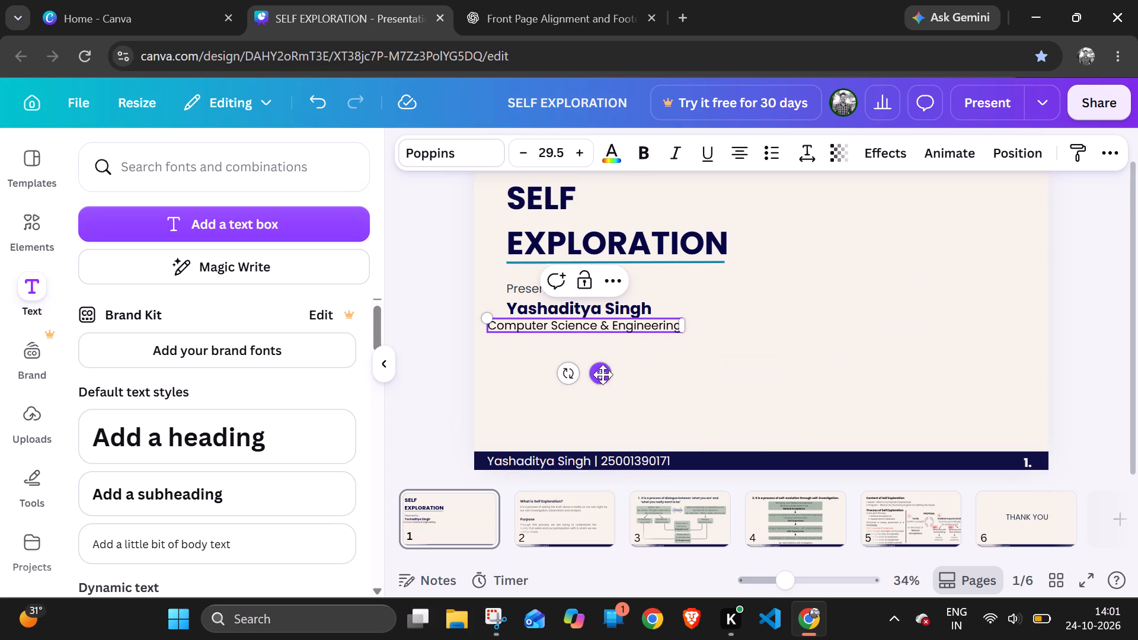
left_click_drag(603, 375, 621, 377)
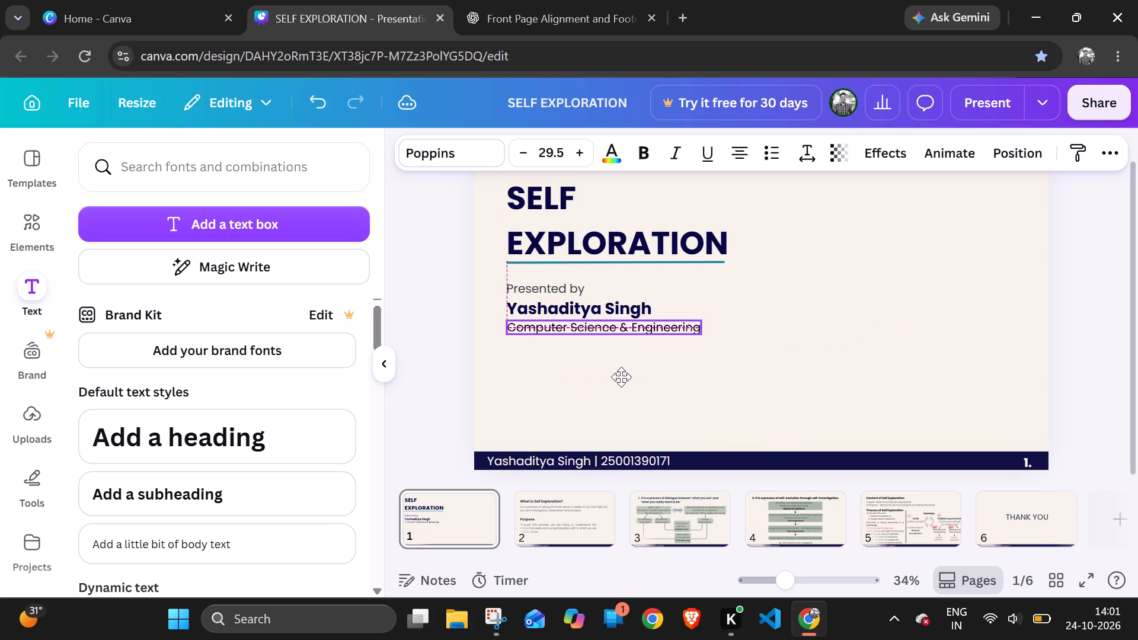
left_click_drag(621, 377, 618, 375)
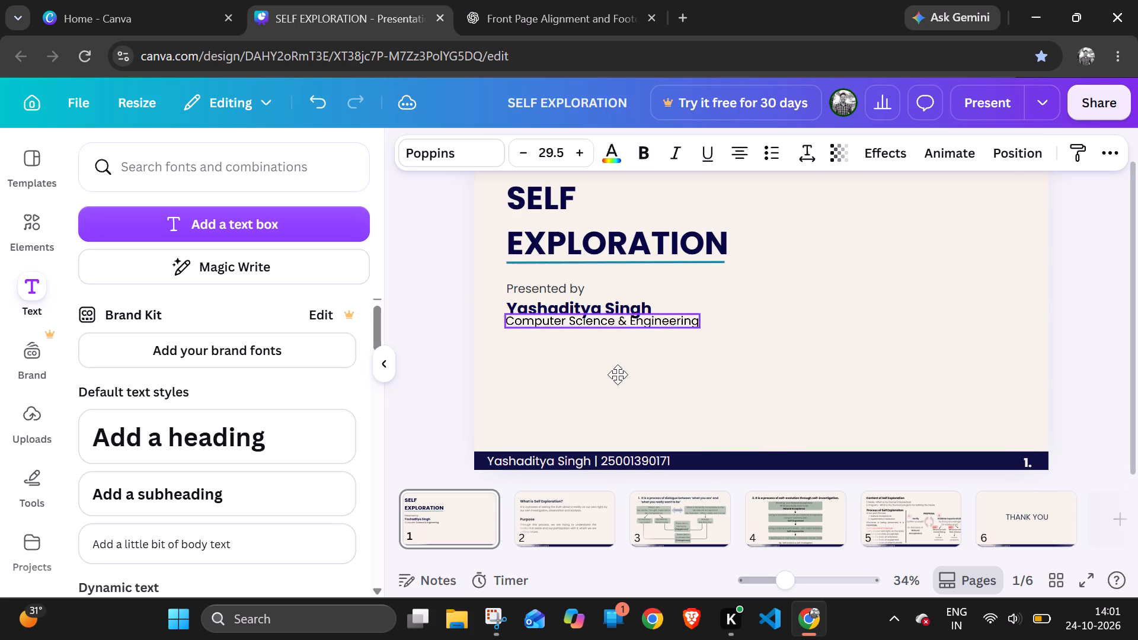
left_click_drag(618, 375, 618, 376)
left_click(618, 376)
left_click(584, 312)
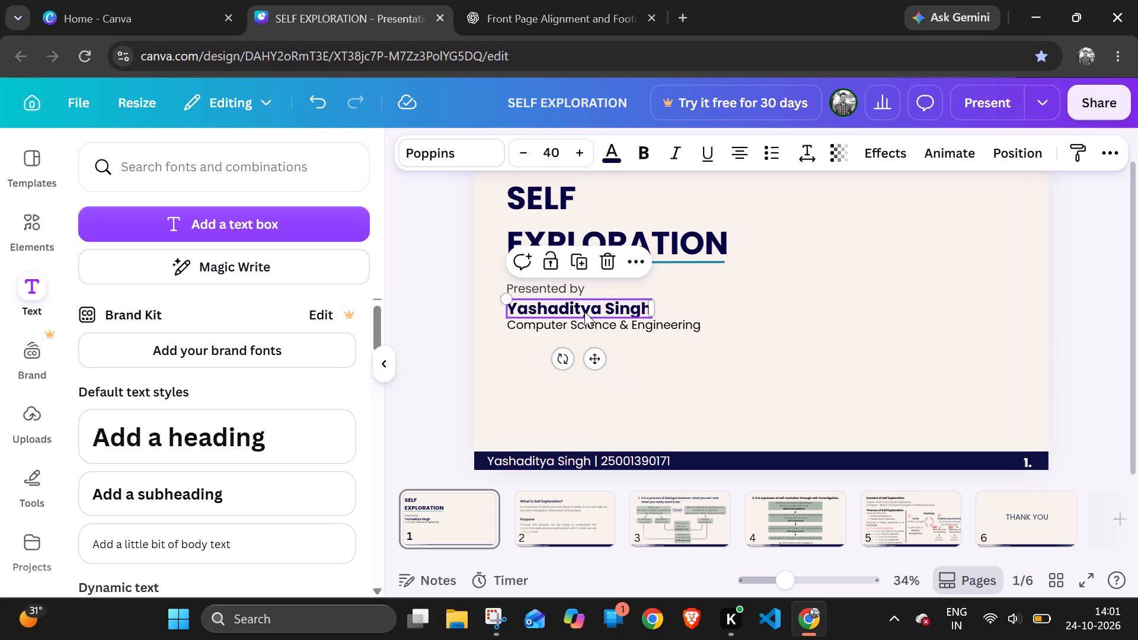
left_click(592, 324)
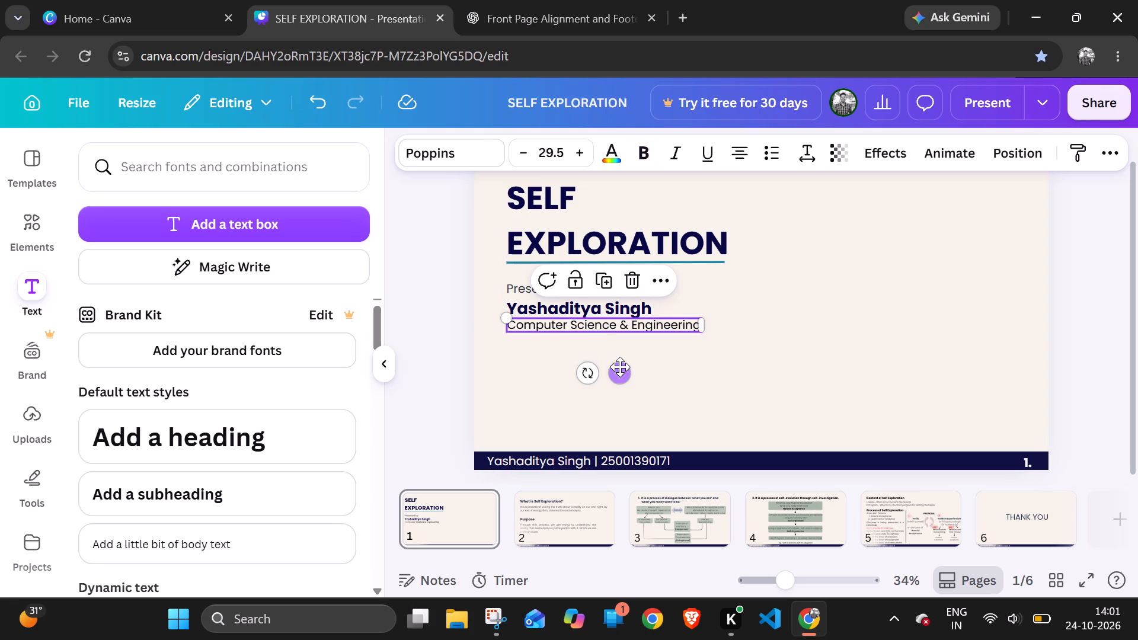
left_click(620, 367)
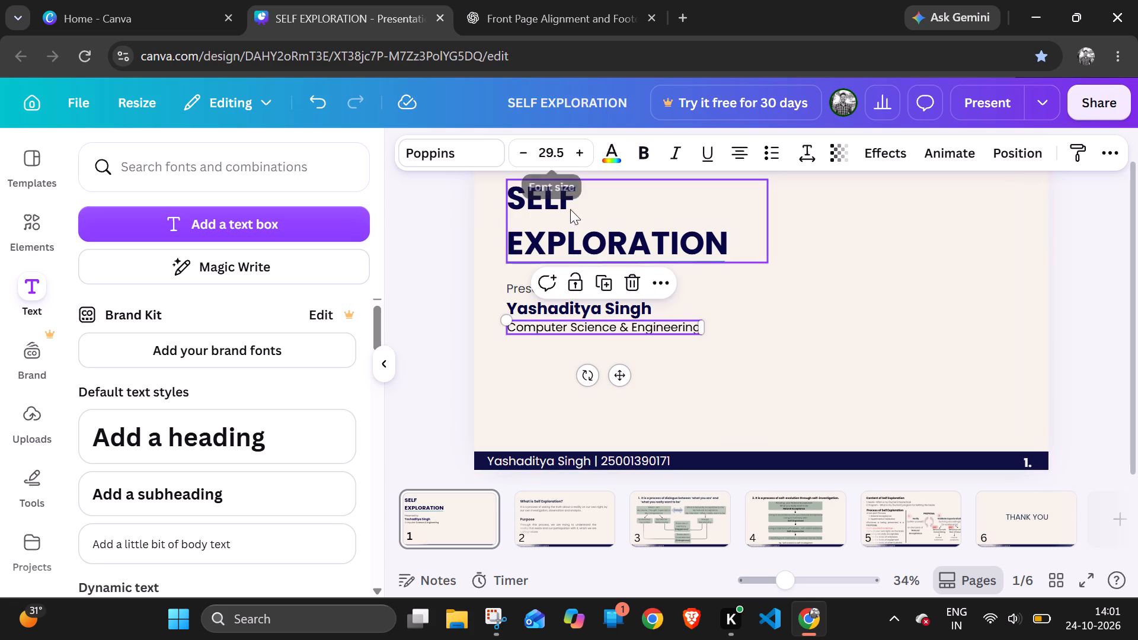
Set the "Computer Science & Engineering" text to size 35 and widen its box to just fit the text on one line.
left_click(564, 152)
key("BackSpace")
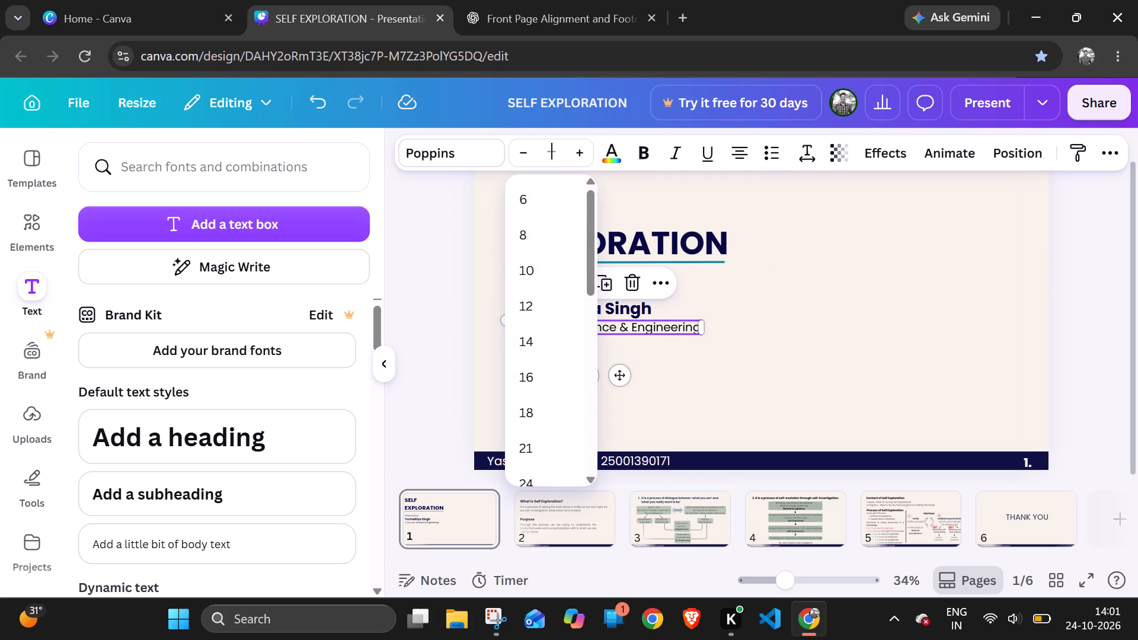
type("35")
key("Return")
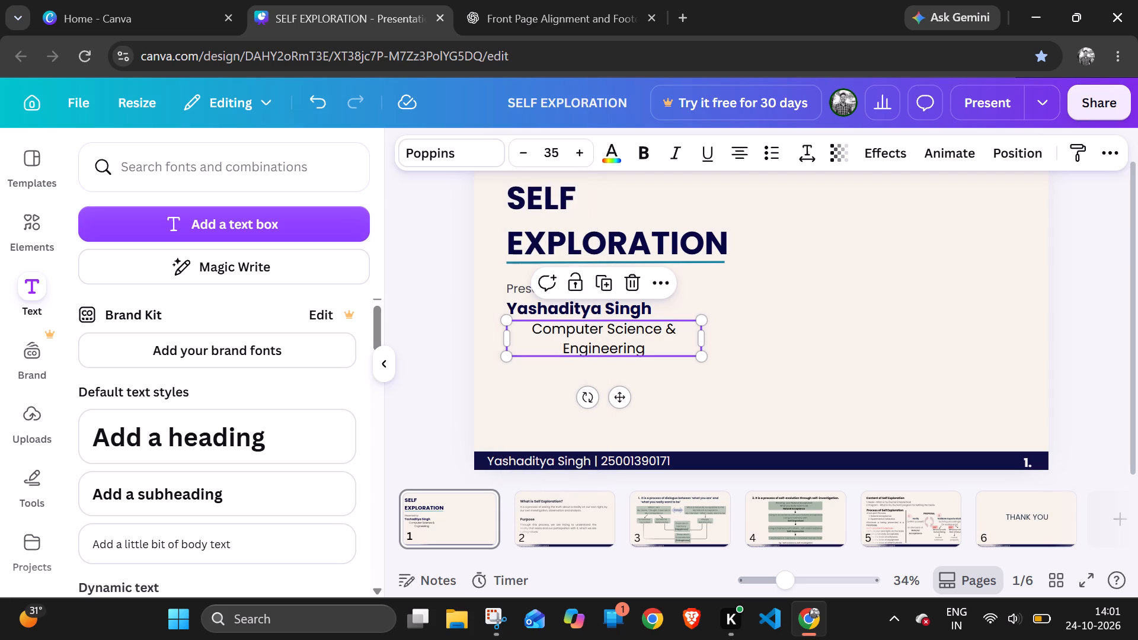
left_click_drag(703, 338, 752, 331)
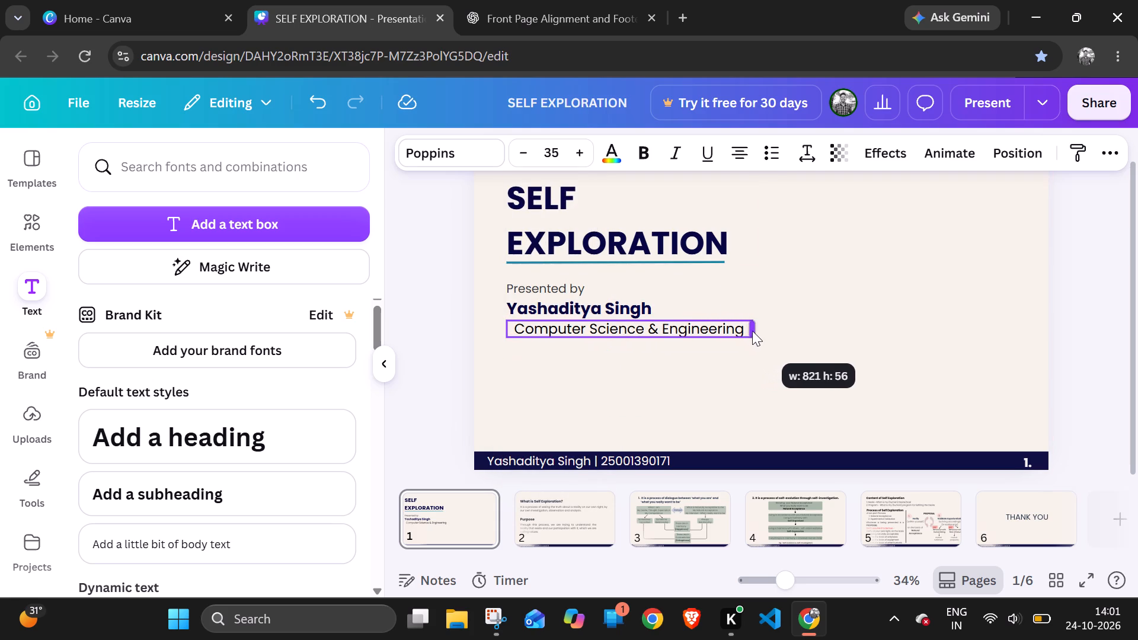
left_click_drag(752, 331, 744, 334)
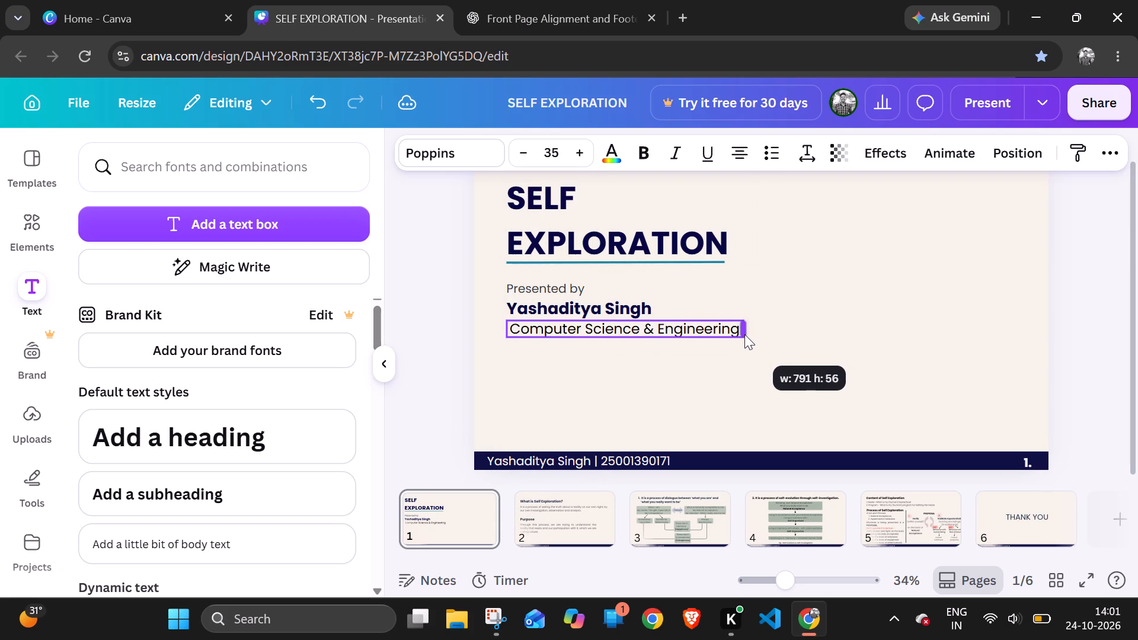
left_click_drag(744, 334, 738, 334)
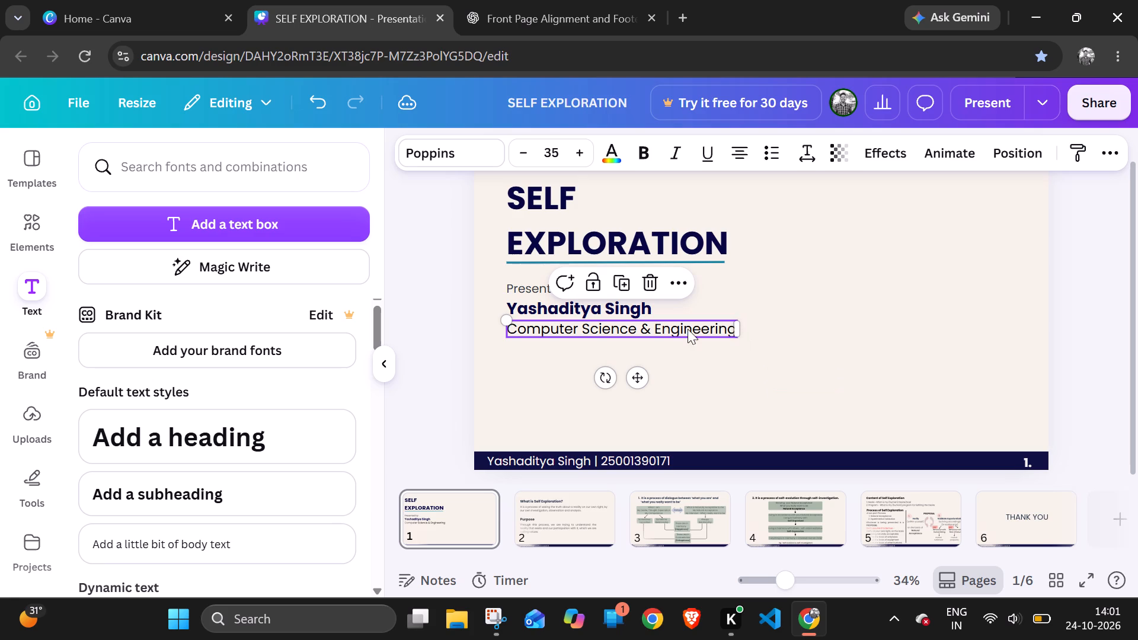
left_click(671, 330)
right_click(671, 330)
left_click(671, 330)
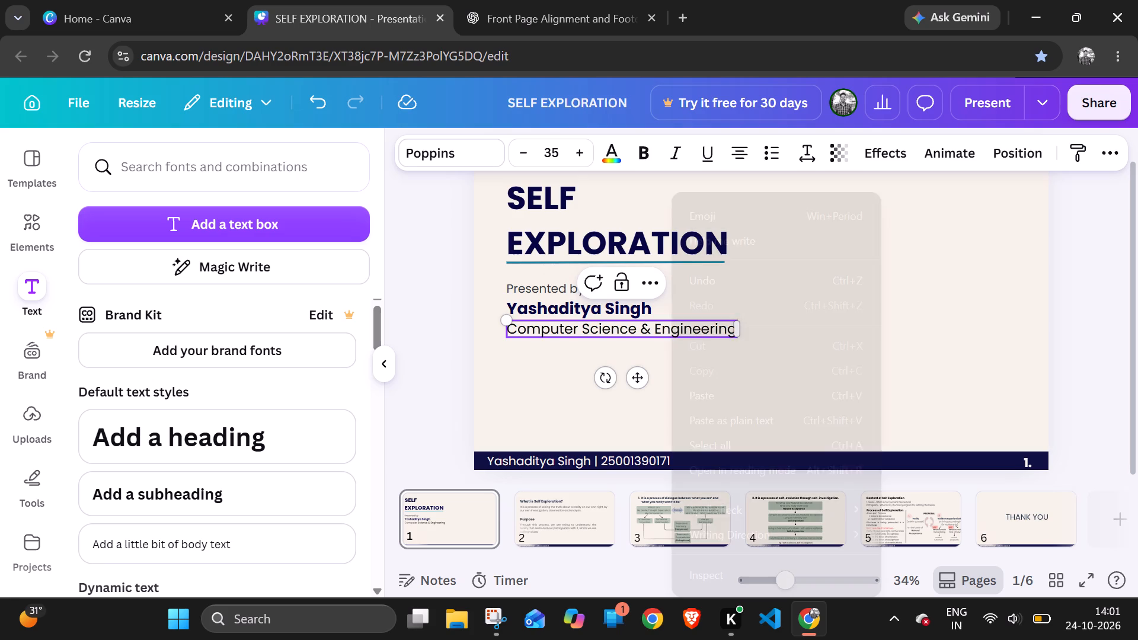
Change the "Computer Science & Engineering" text colour to dark greyblue #343a40.
triple_click(671, 330)
left_click(611, 145)
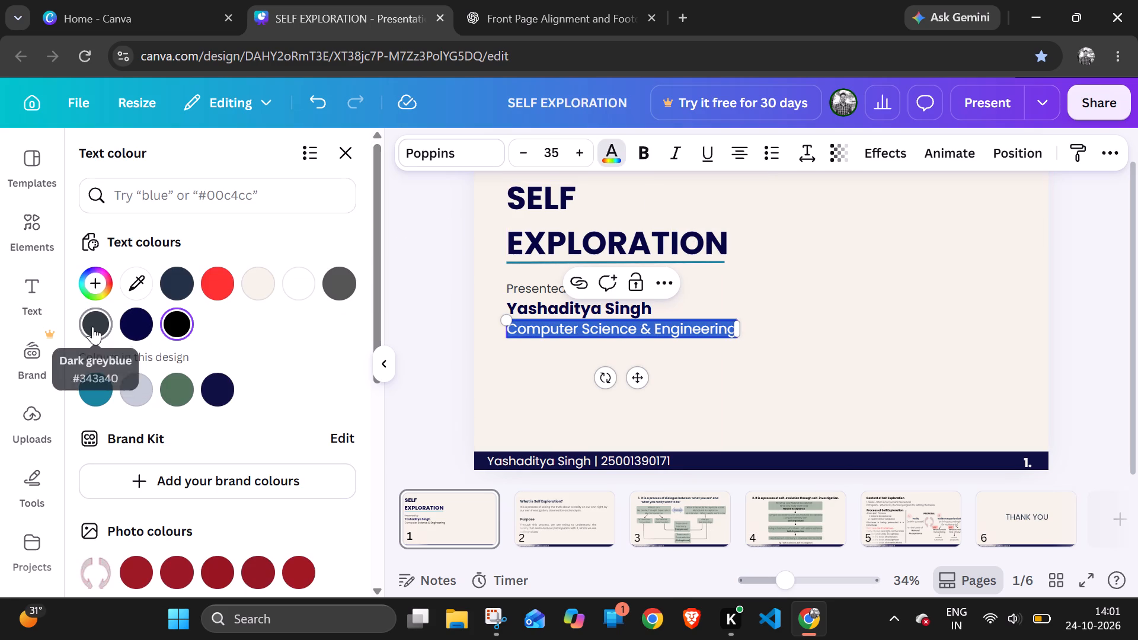
left_click(94, 327)
left_click(723, 341)
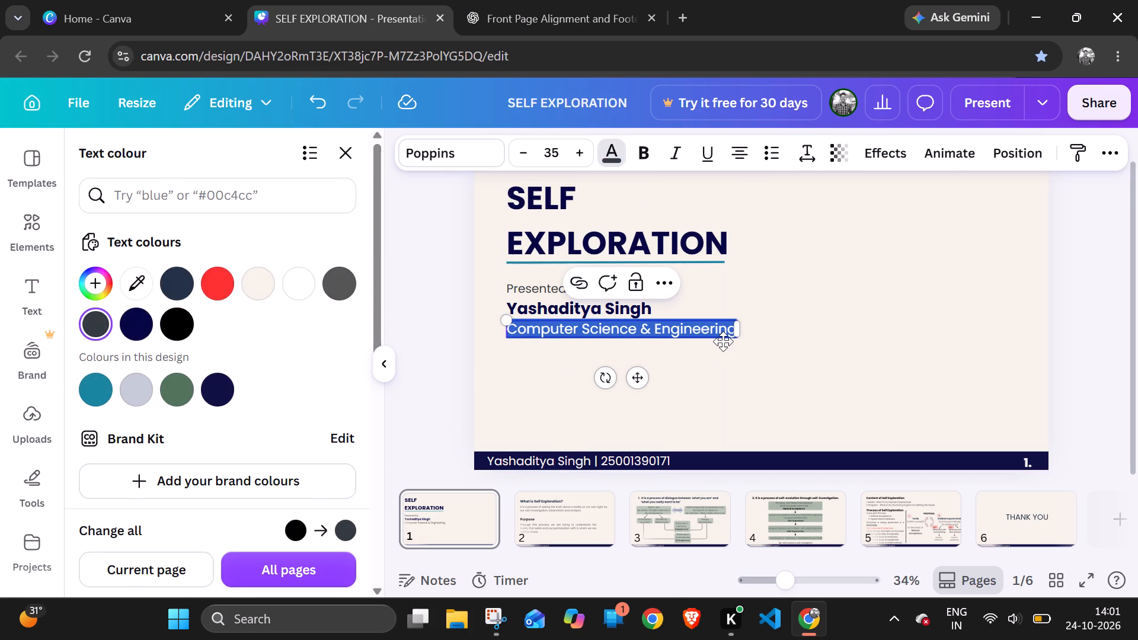
left_click(679, 359)
Move the "Computer Science & Engineering" line and the presenter's name slightly down to open a gap below "Presented by".
left_click(629, 329)
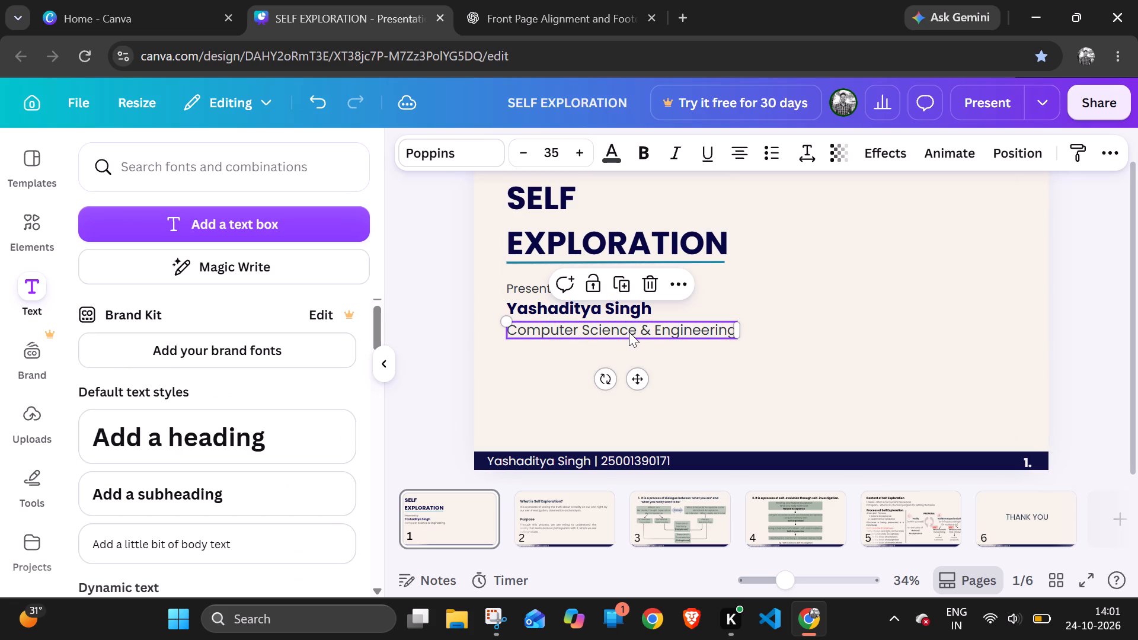
left_click(704, 378)
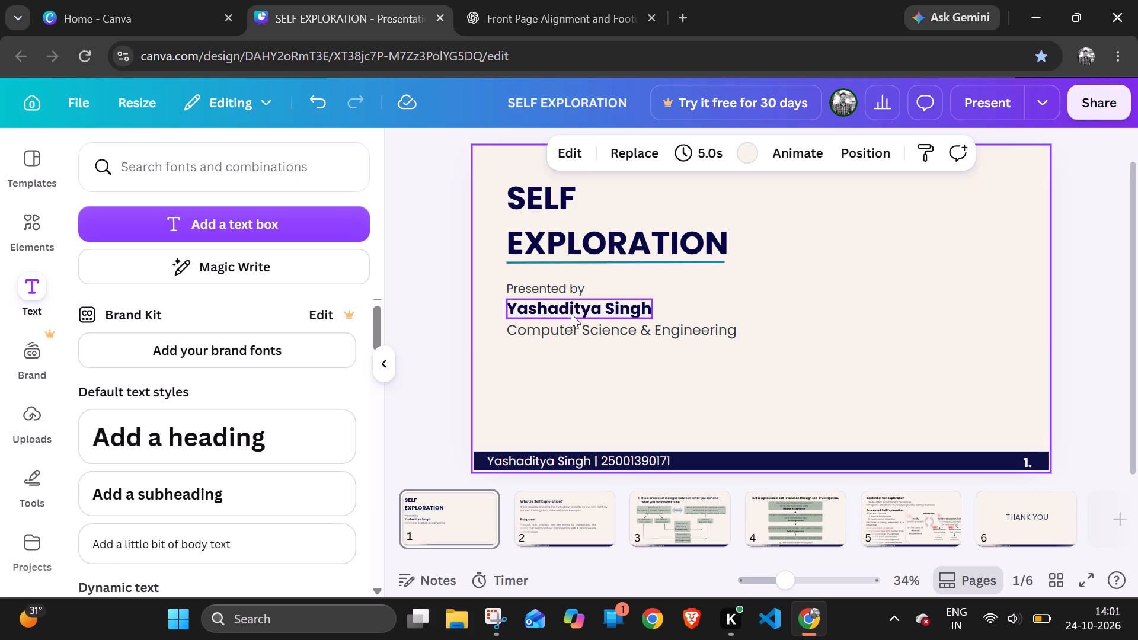
left_click_drag(638, 329, 637, 335)
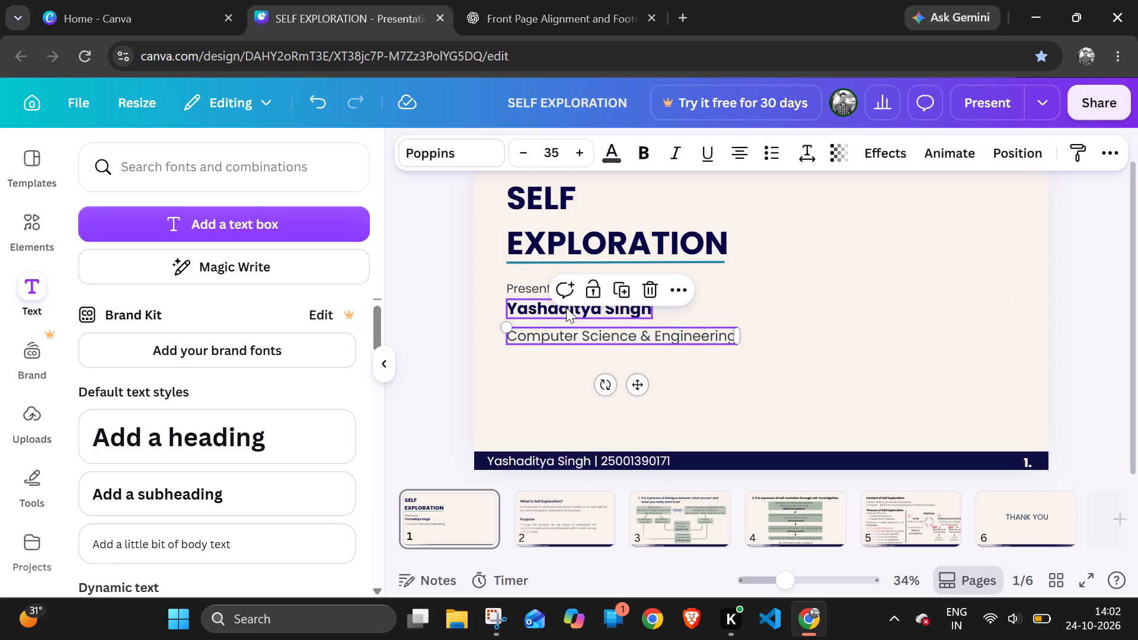
left_click_drag(566, 308, 565, 314)
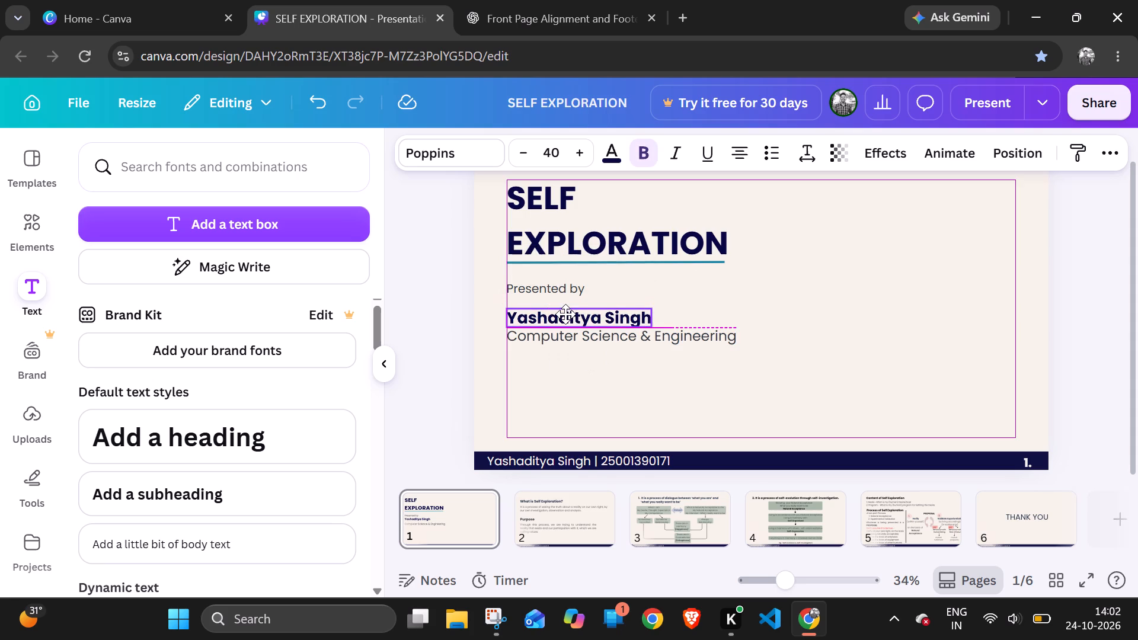
left_click_drag(565, 314, 564, 313)
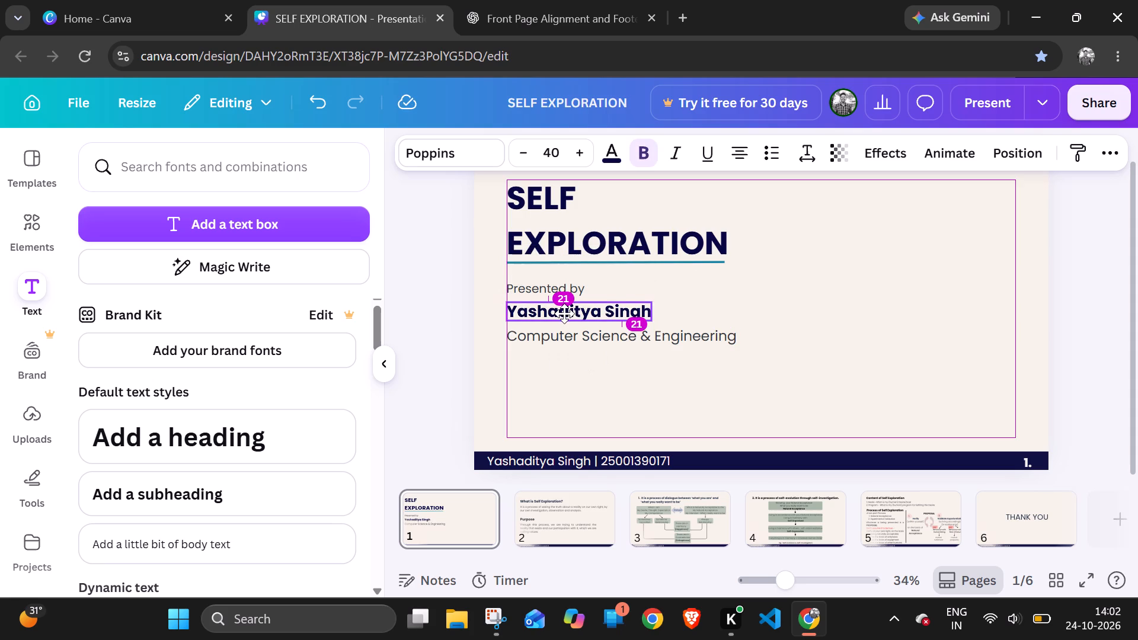
left_click_drag(564, 313, 564, 314)
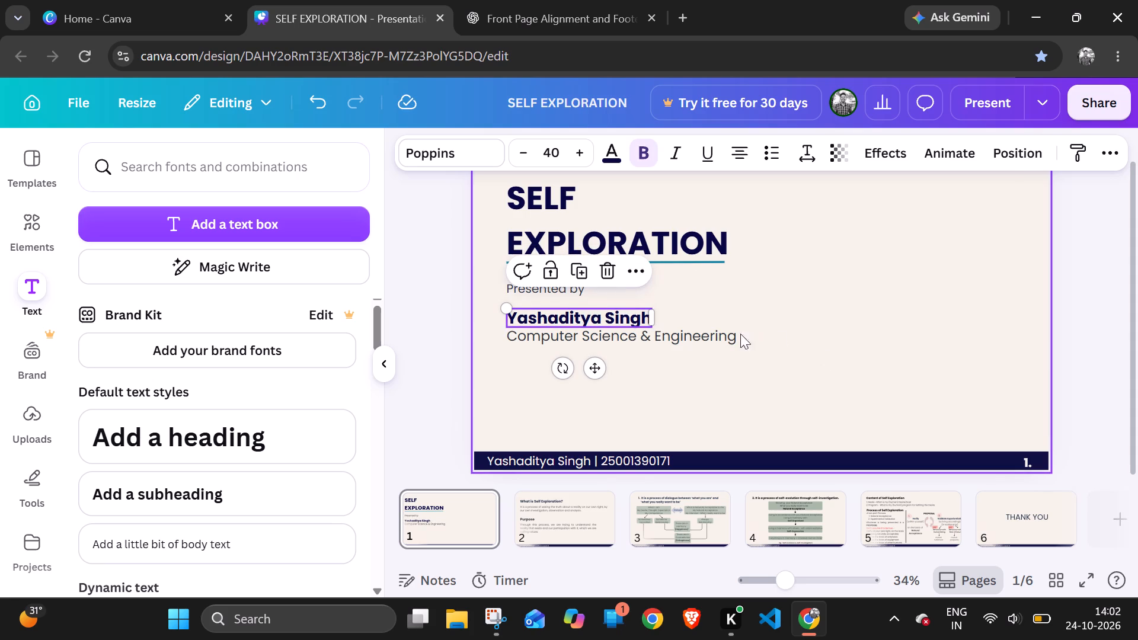
left_click(615, 320)
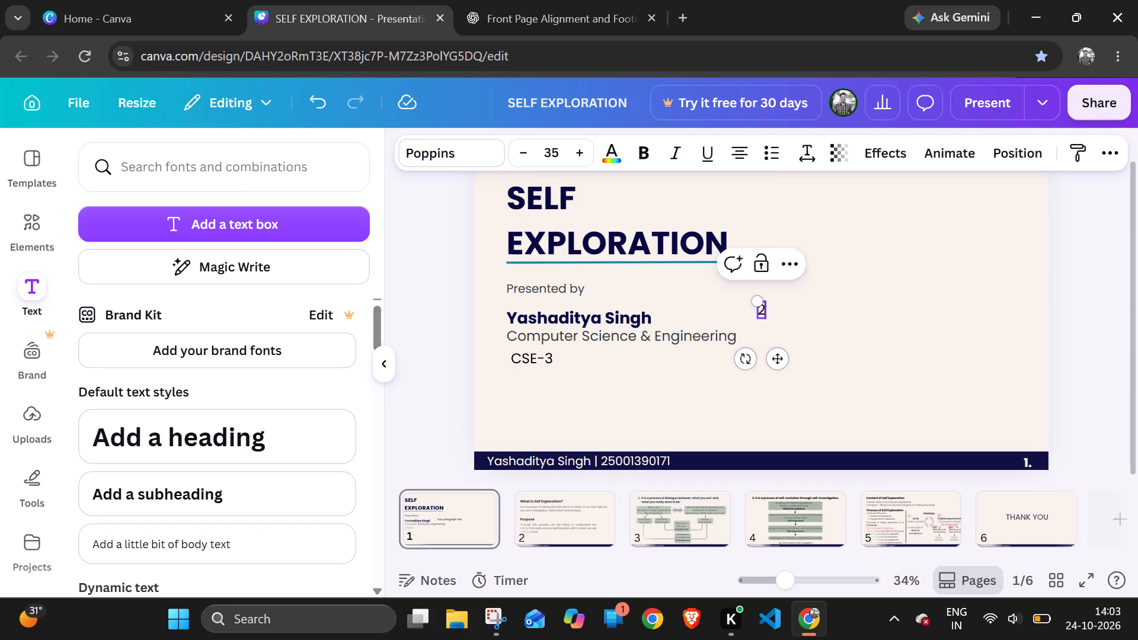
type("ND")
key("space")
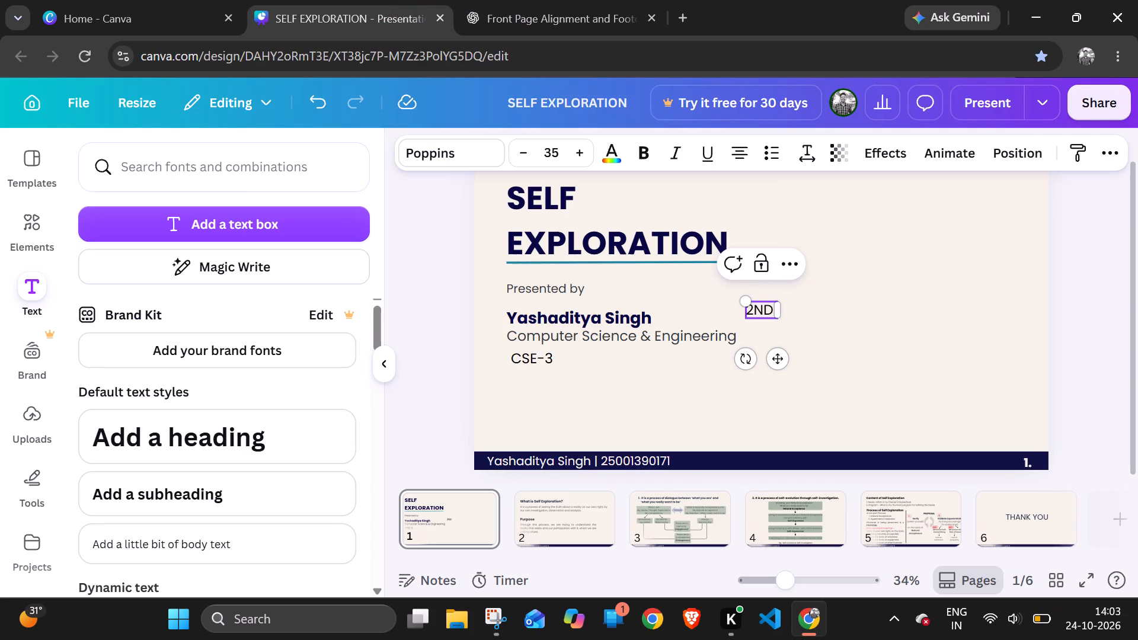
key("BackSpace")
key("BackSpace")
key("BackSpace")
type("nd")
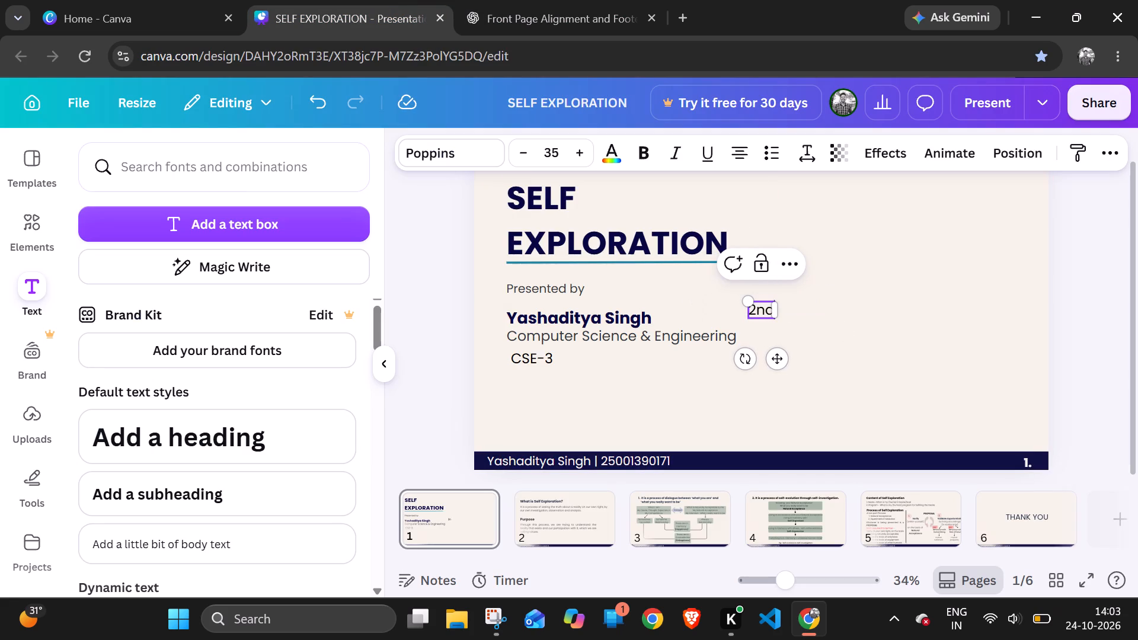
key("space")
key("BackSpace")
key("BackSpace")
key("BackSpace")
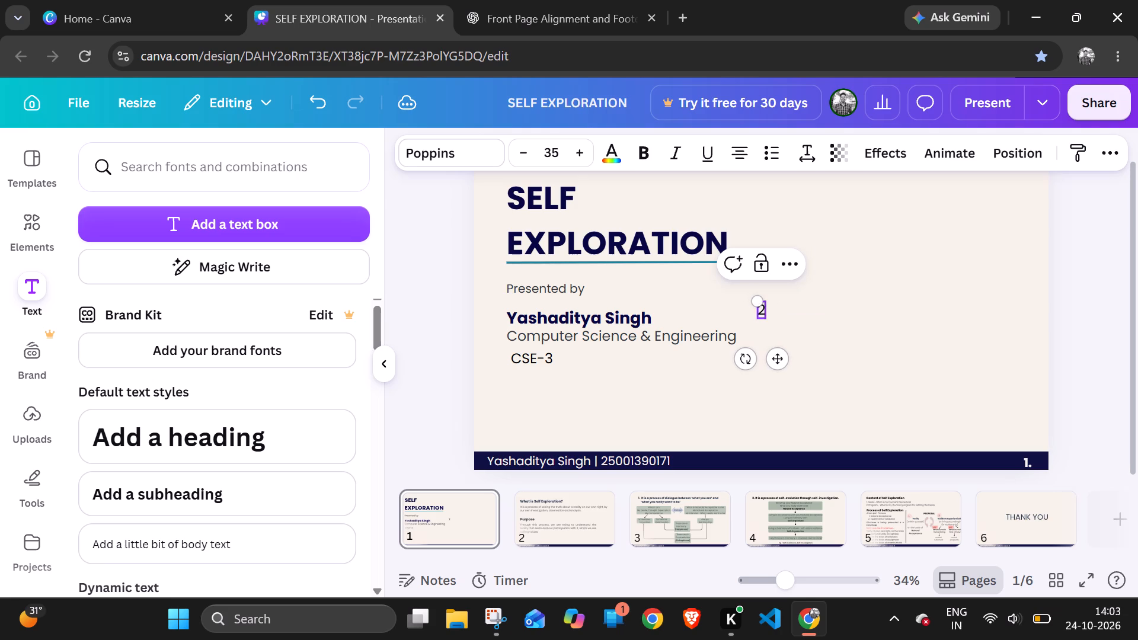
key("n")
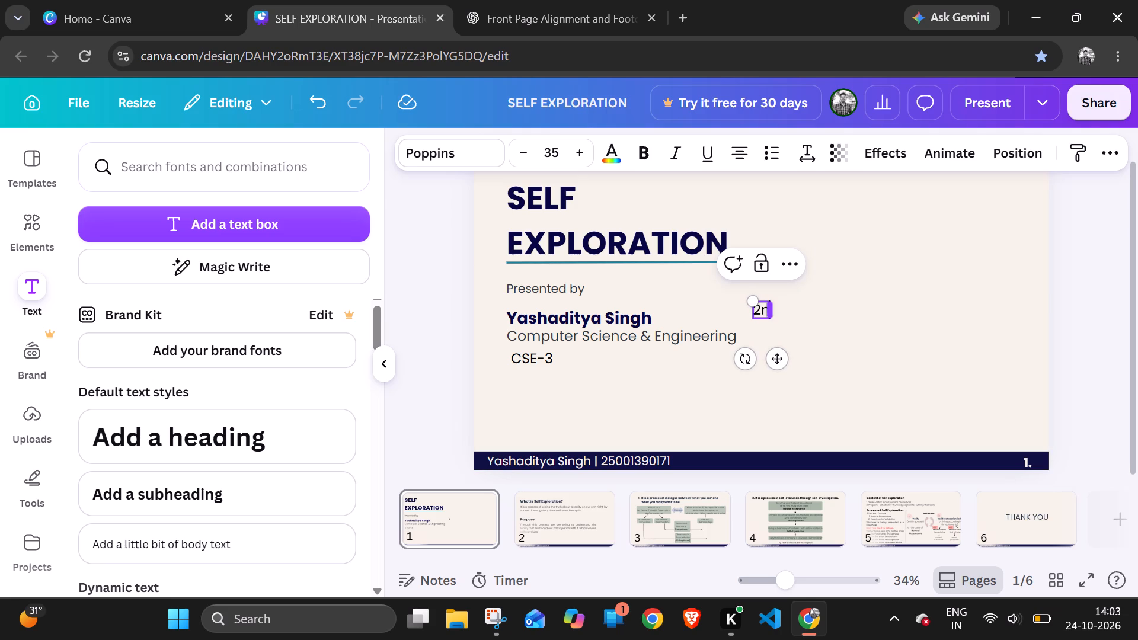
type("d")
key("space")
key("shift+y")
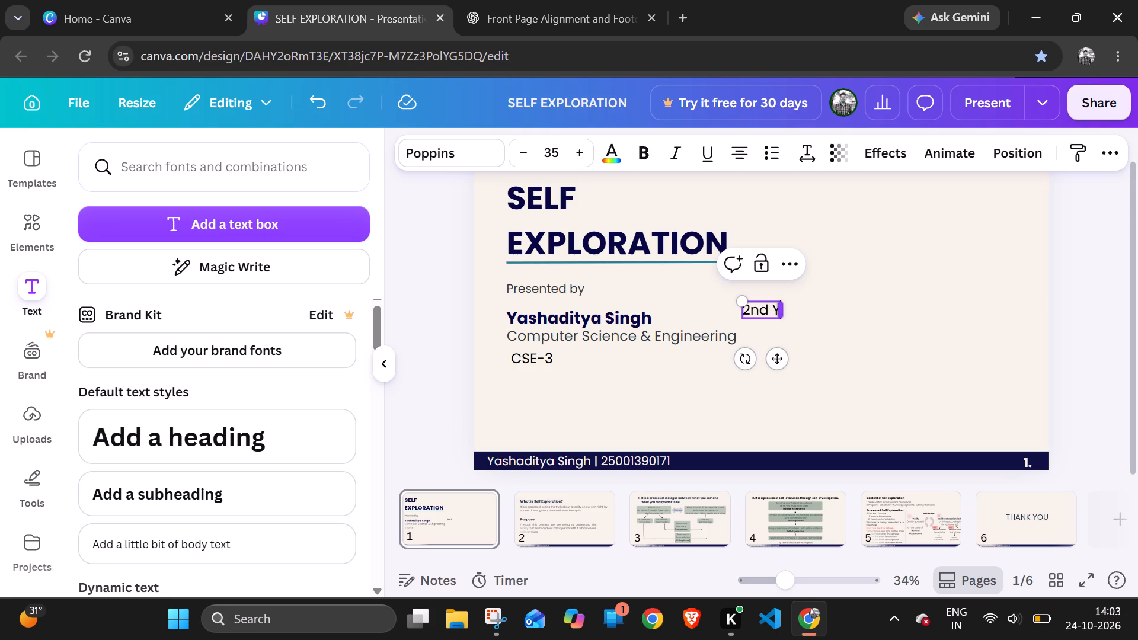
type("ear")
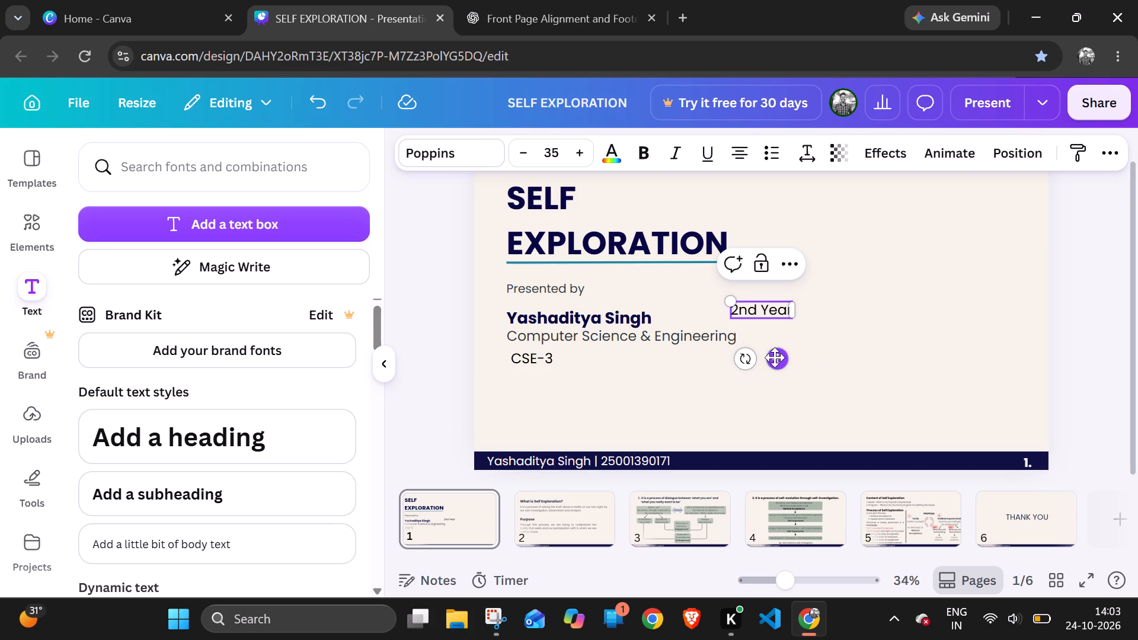
Move "2nd Year" onto the same row as "CSE-3", its right edge aligned with the end of the presenter's name.
left_click_drag(774, 357, 621, 408)
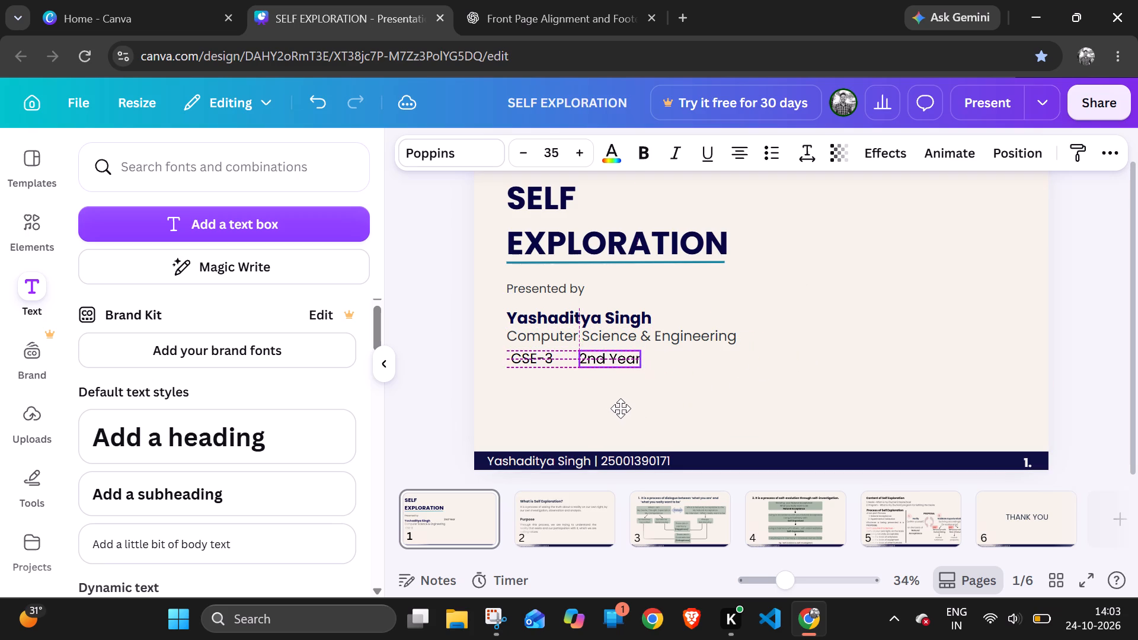
left_click_drag(621, 408, 618, 408)
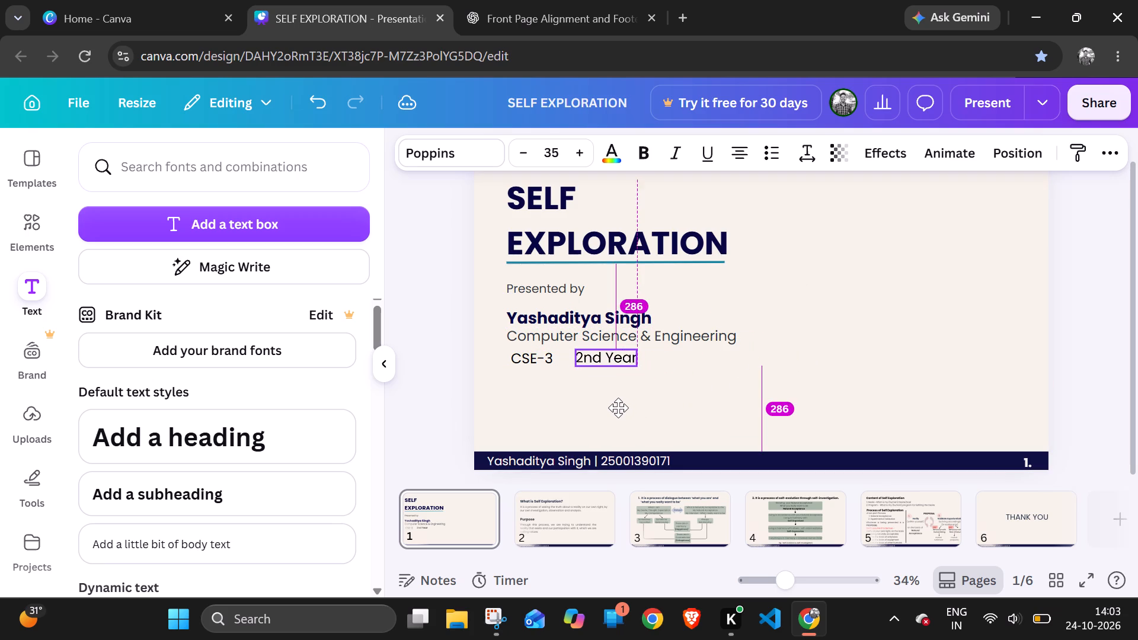
left_click_drag(618, 408, 621, 408)
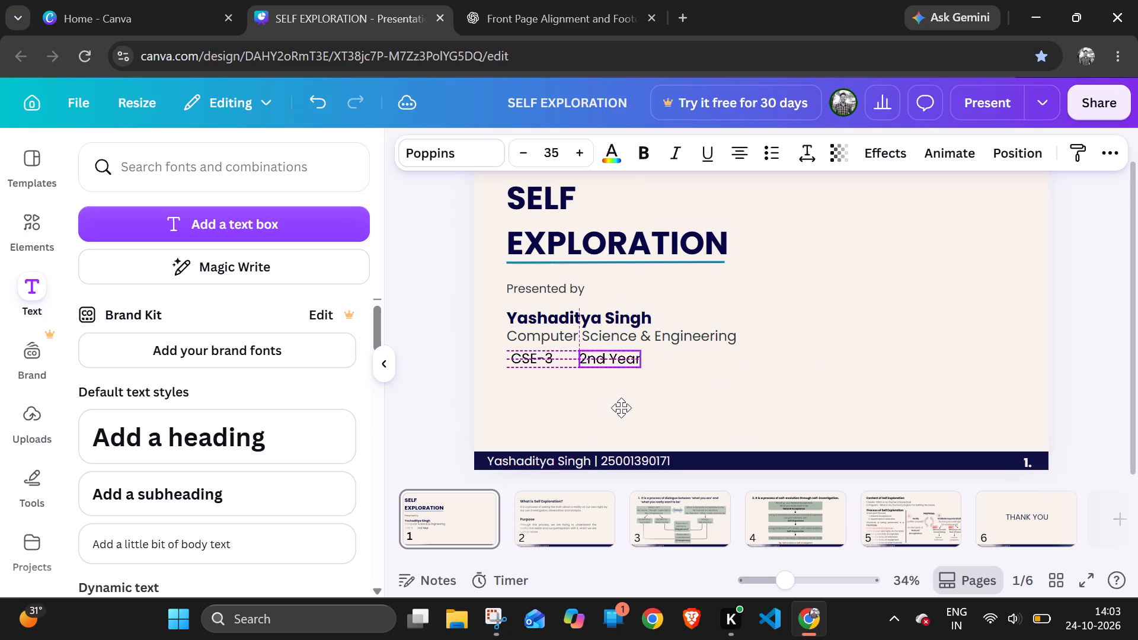
left_click_drag(621, 408, 631, 408)
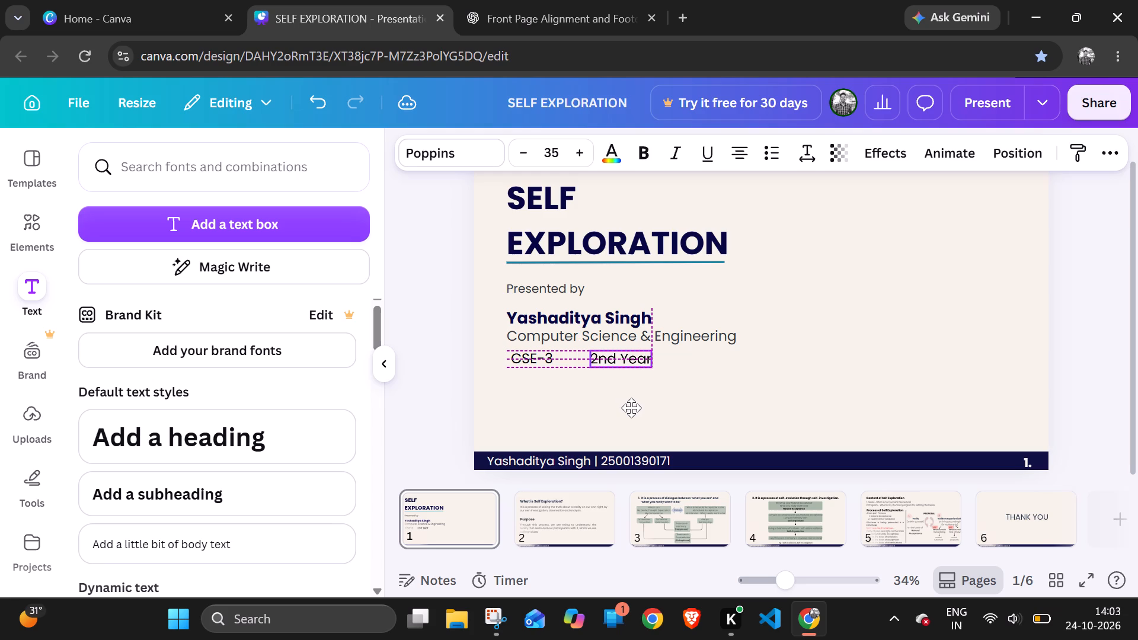
left_click_drag(631, 408, 630, 408)
left_click(705, 383)
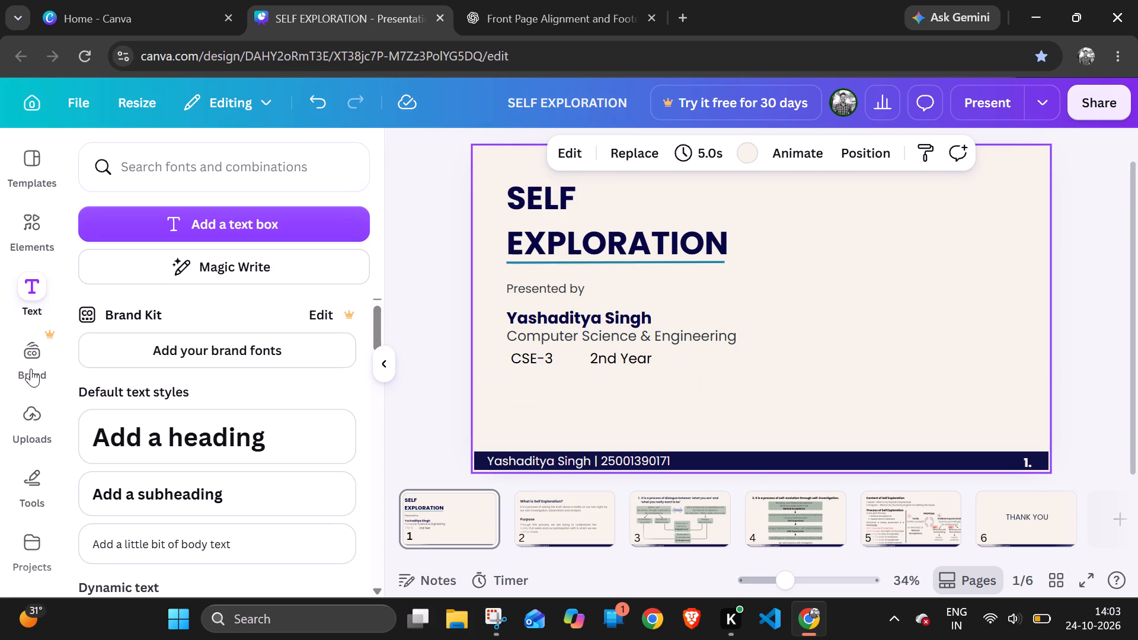
Place a square shape over the "CSE-3" text on the title slide.
left_click(34, 498)
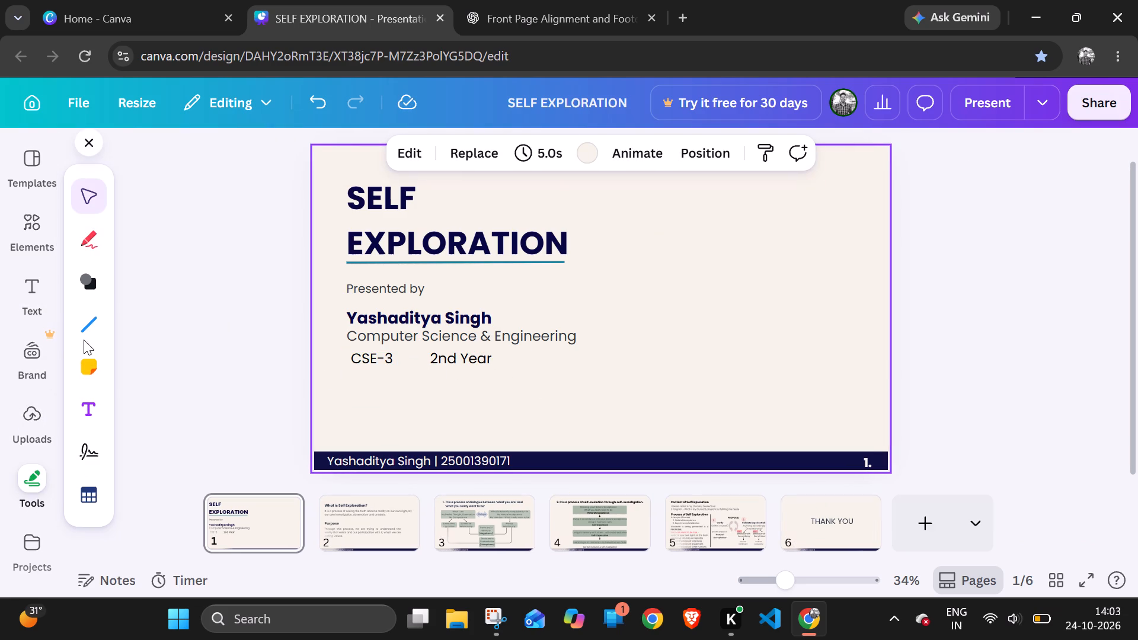
left_click(88, 280)
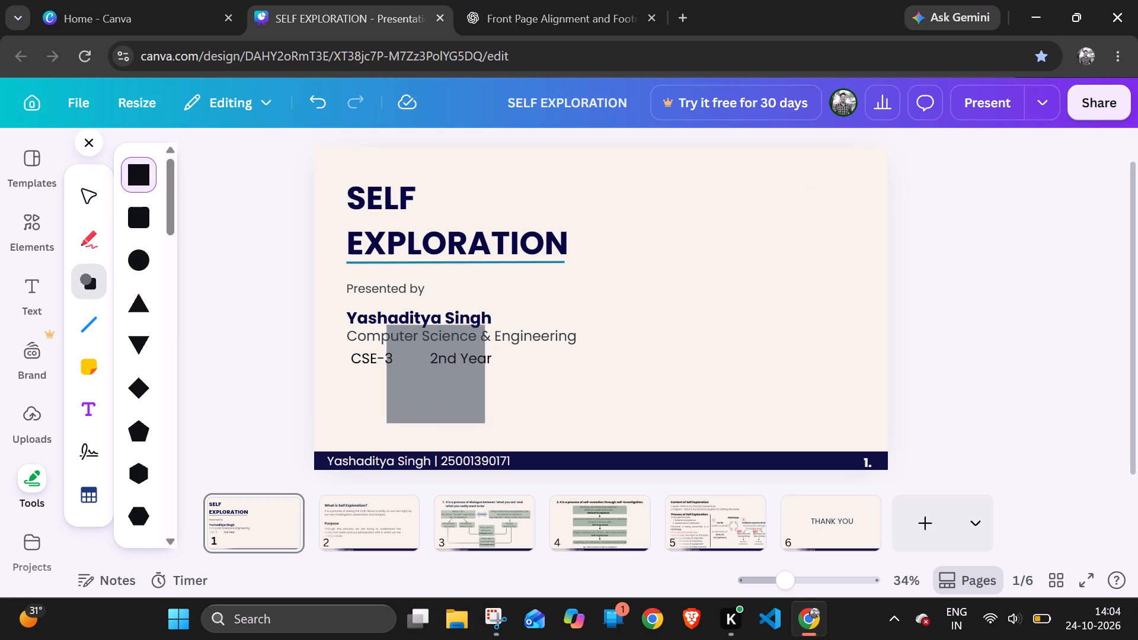
left_click(334, 345)
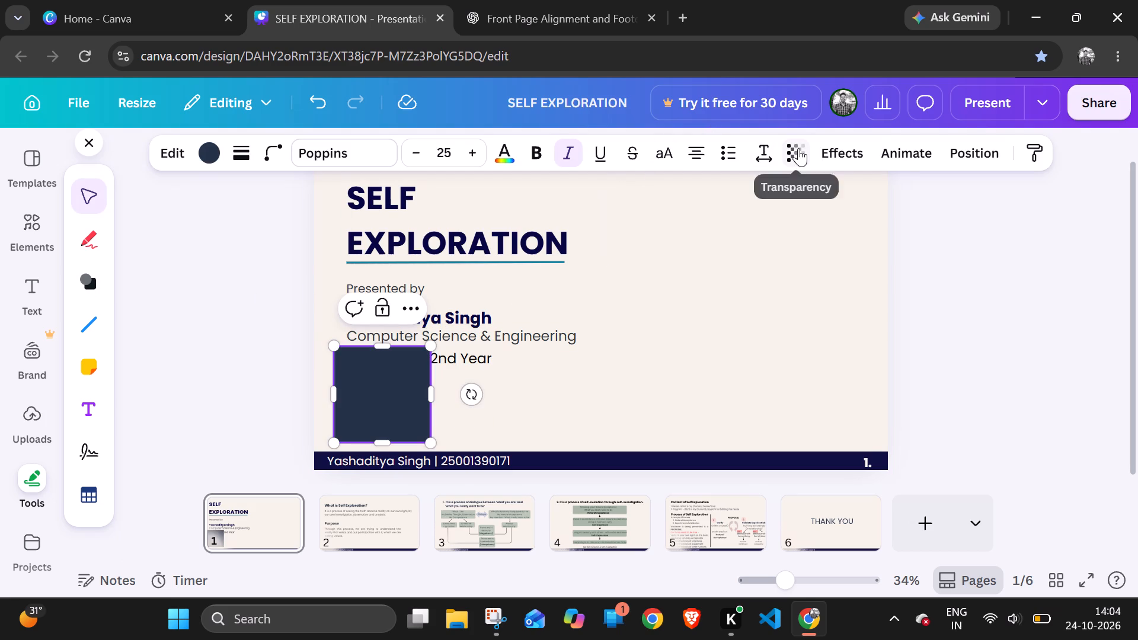
Set the square's transparency to 35 and fill it with the teal from the design's colours.
left_click(798, 148)
left_click(888, 215)
key("BackSpace")
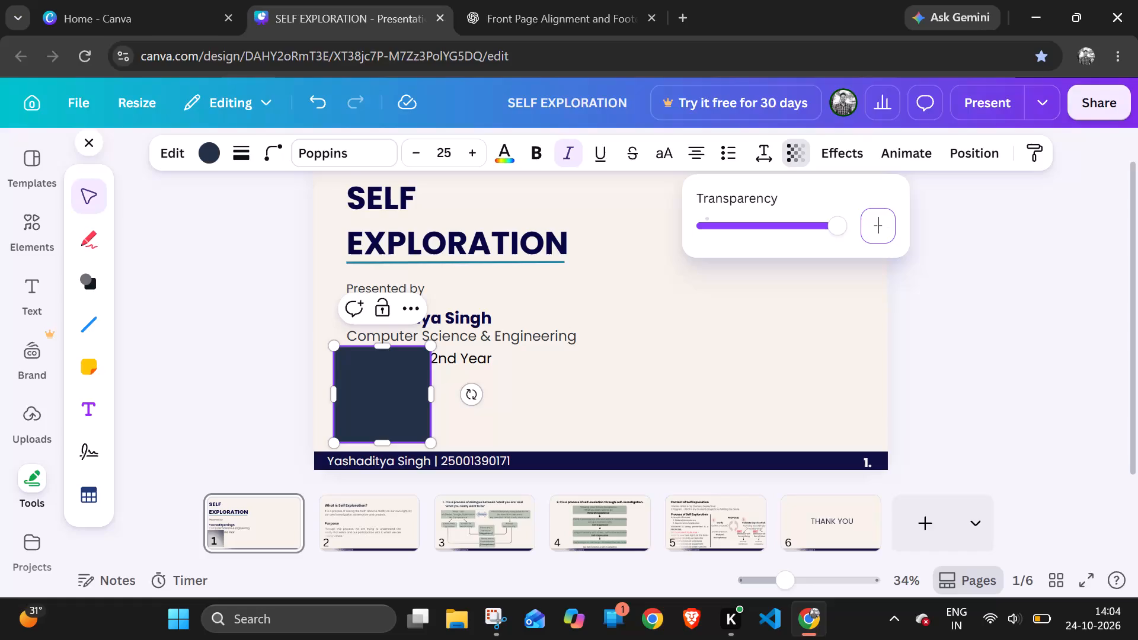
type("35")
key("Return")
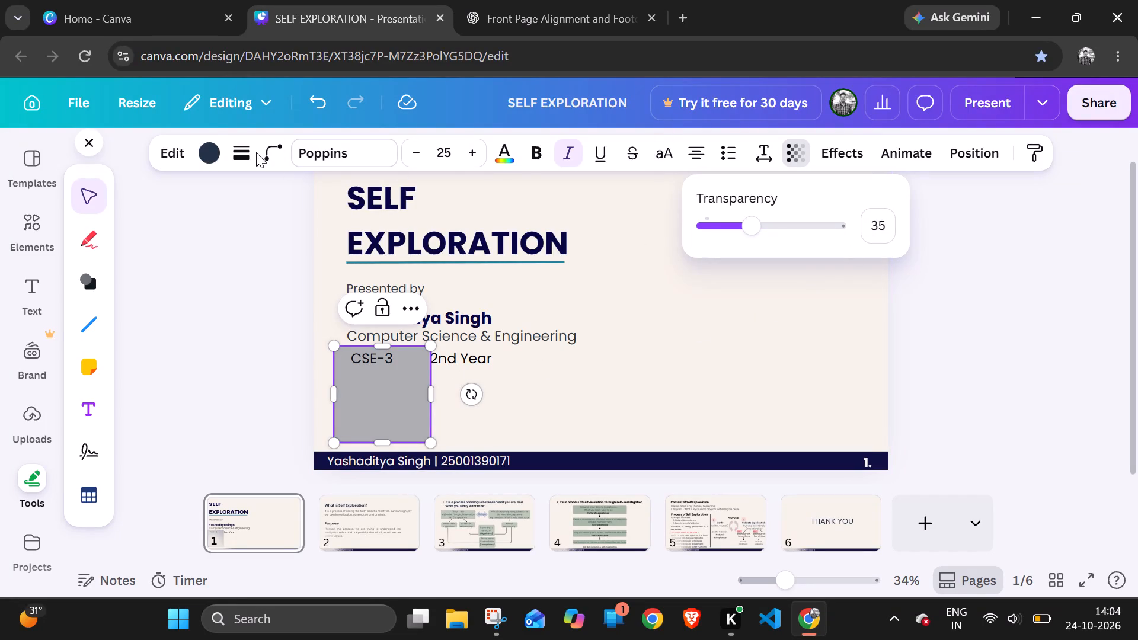
left_click(216, 153)
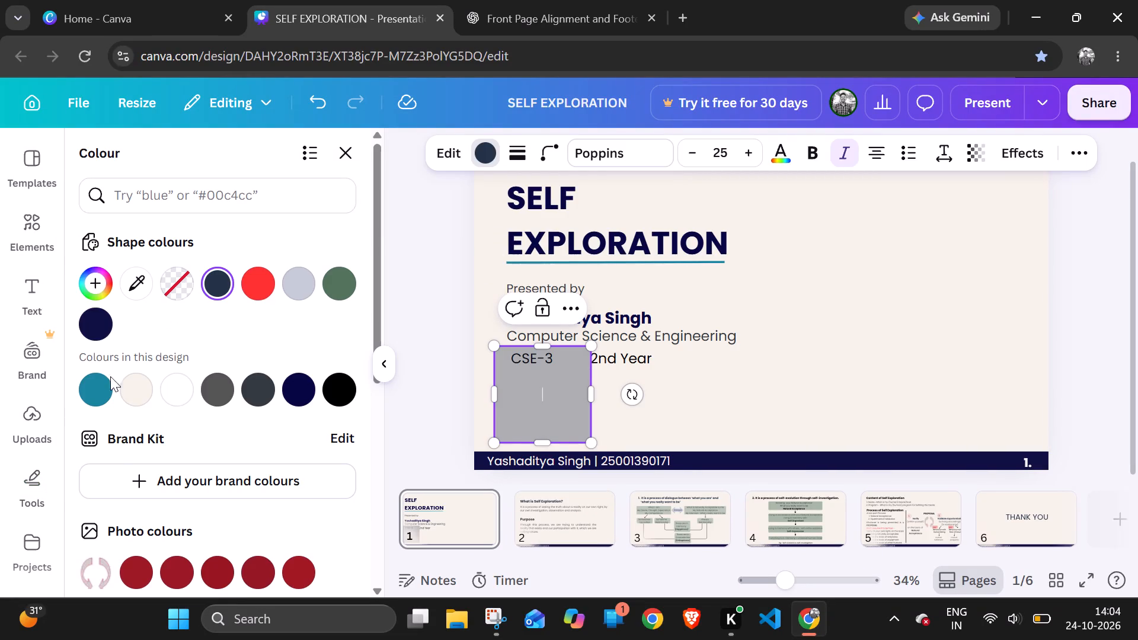
left_click(98, 385)
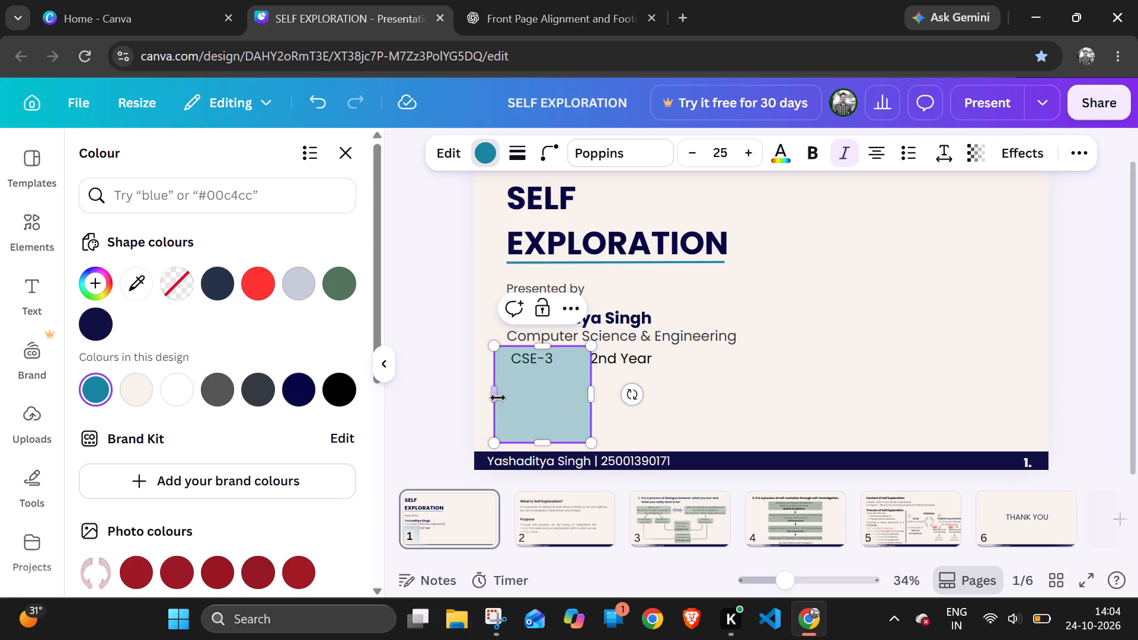
Resize the teal shape to about 170 wide and just tall enough to frame the "CSE-3" text.
left_click_drag(494, 394, 513, 394)
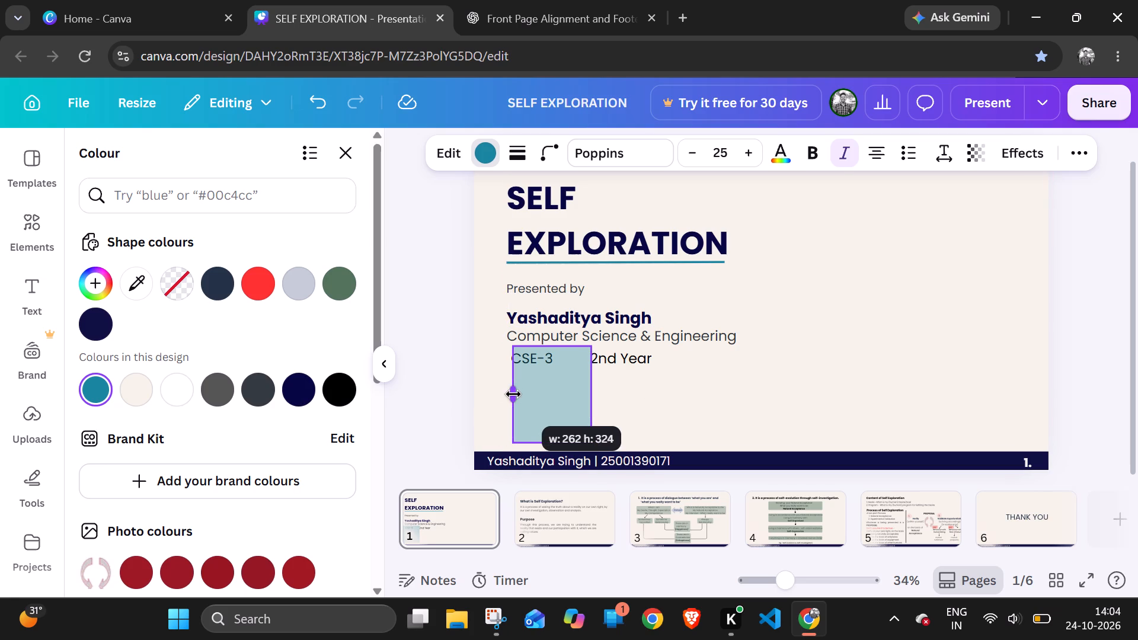
left_click_drag(513, 394, 509, 394)
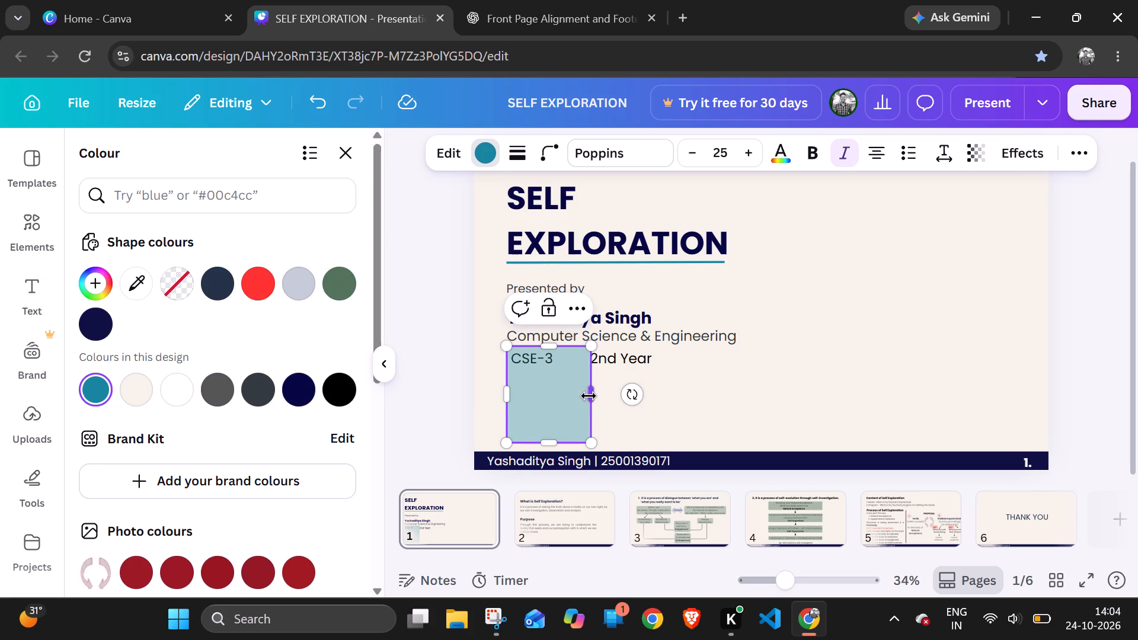
left_click_drag(589, 396, 557, 391)
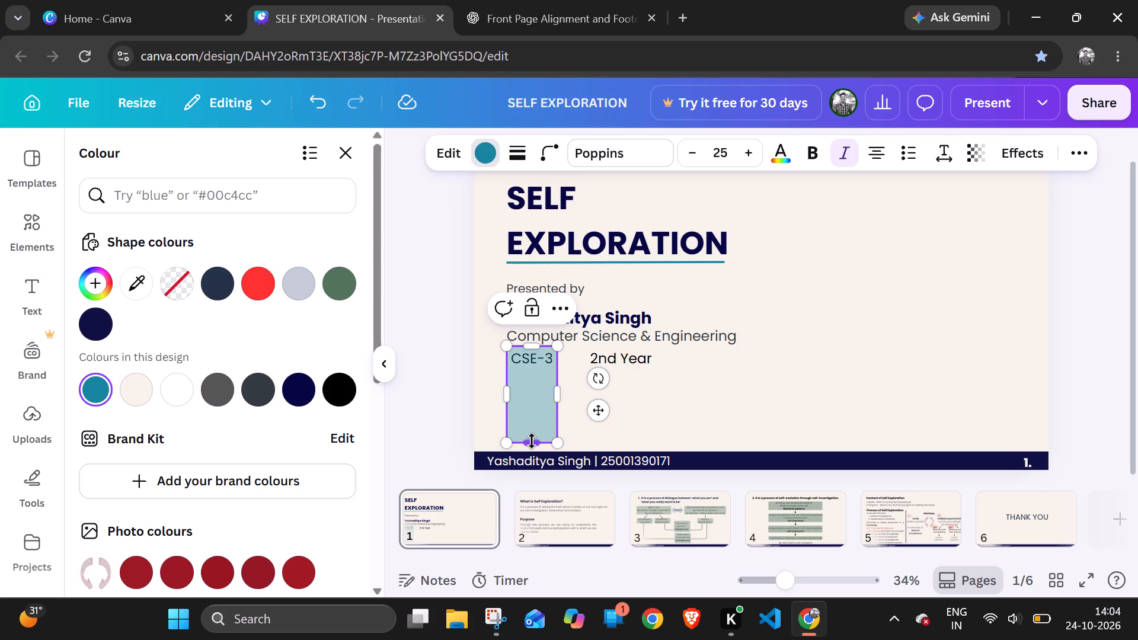
left_click_drag(532, 441, 533, 369)
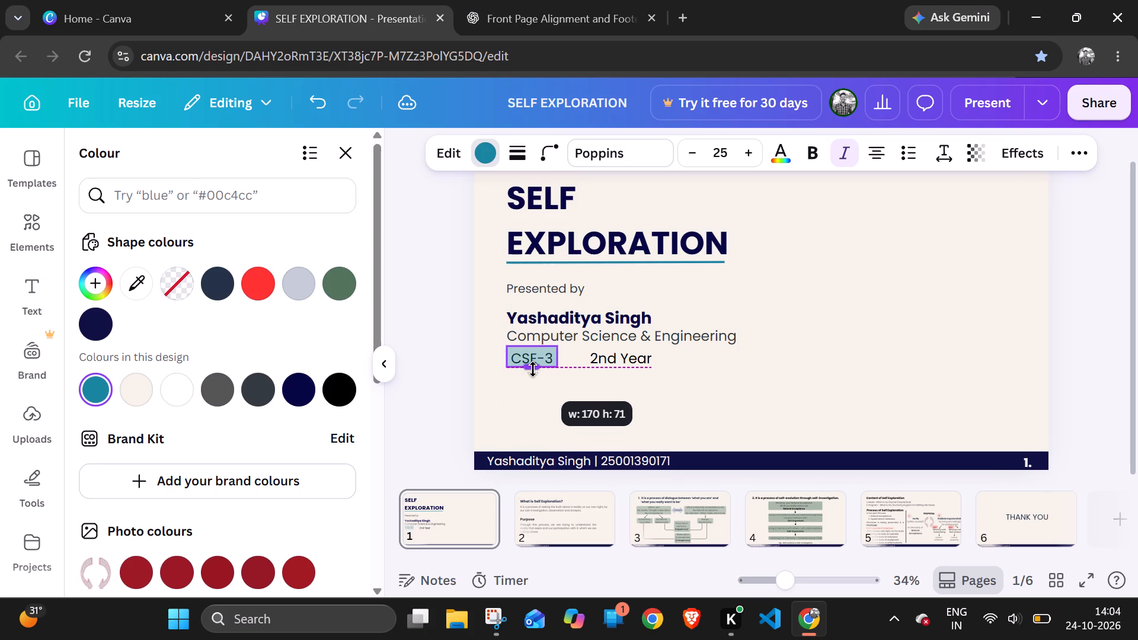
left_click_drag(533, 369, 533, 372)
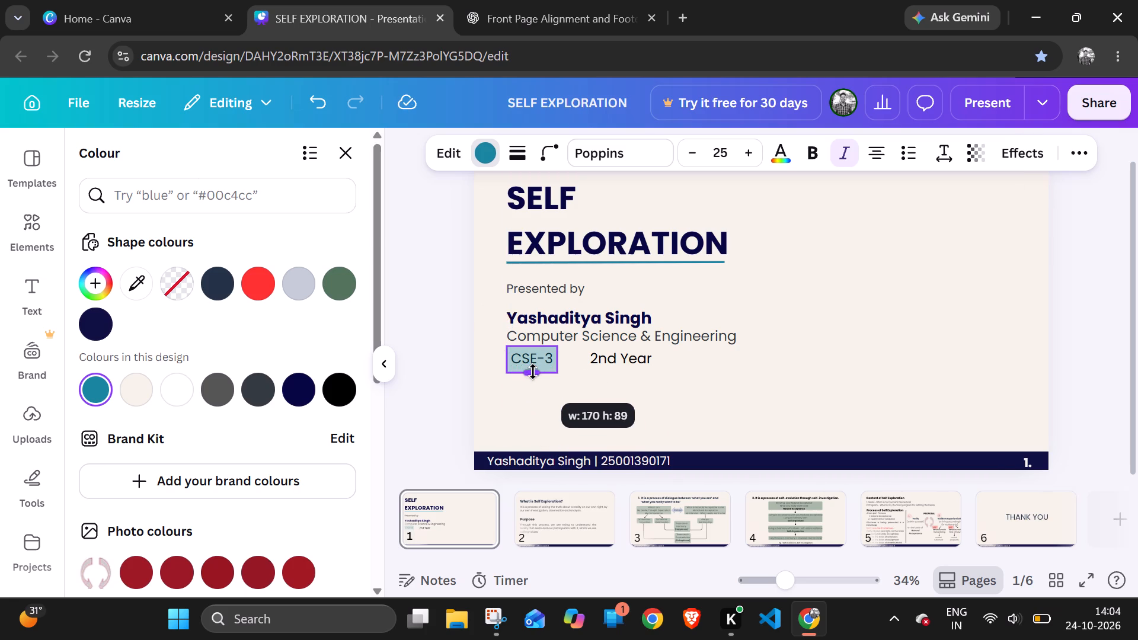
left_click_drag(533, 372, 532, 372)
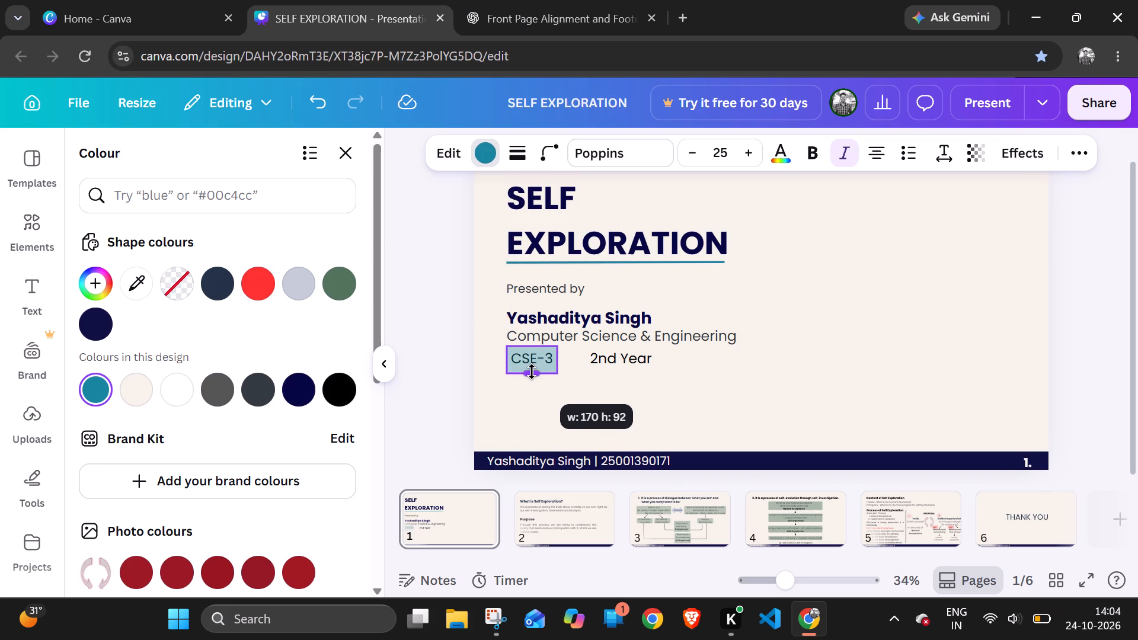
left_click_drag(532, 372, 531, 370)
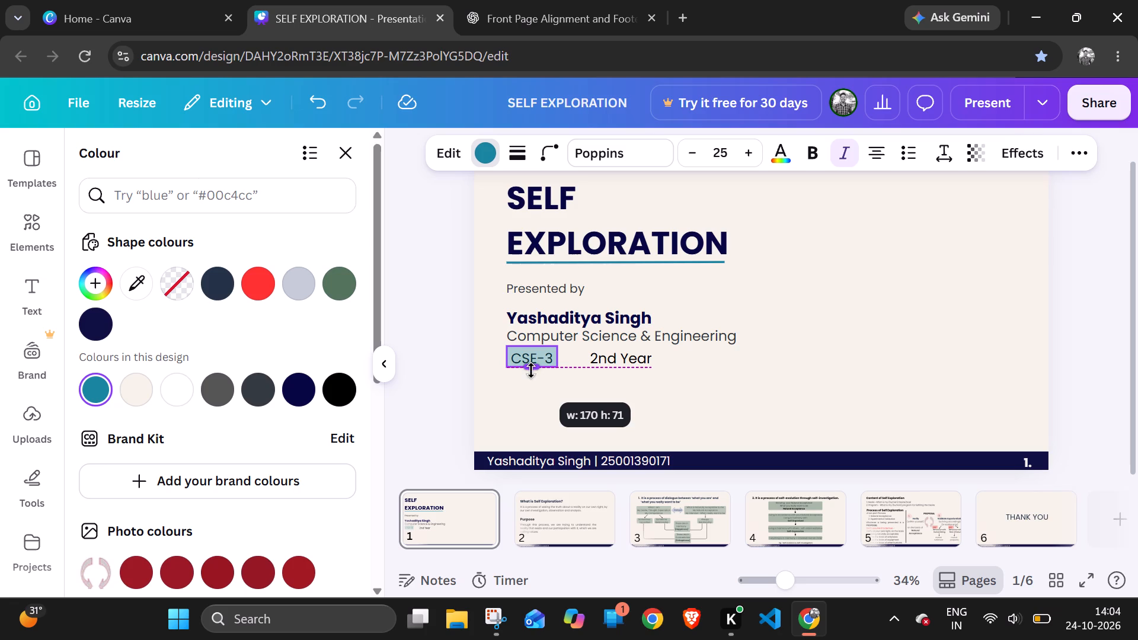
left_click_drag(531, 370, 531, 375)
left_click(531, 375)
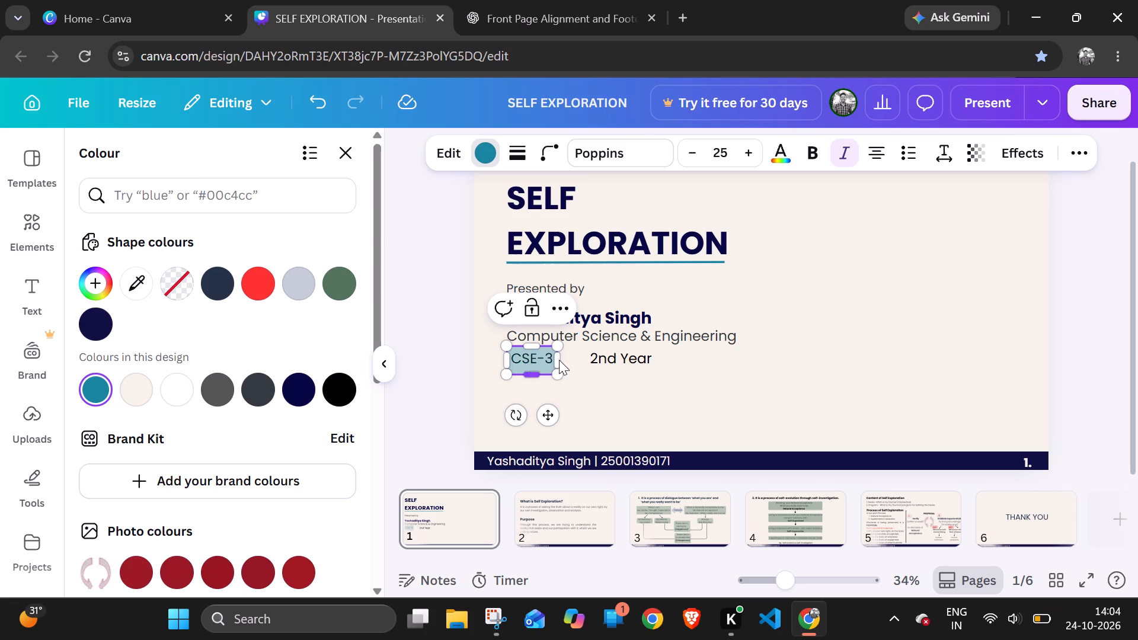
left_click(585, 364)
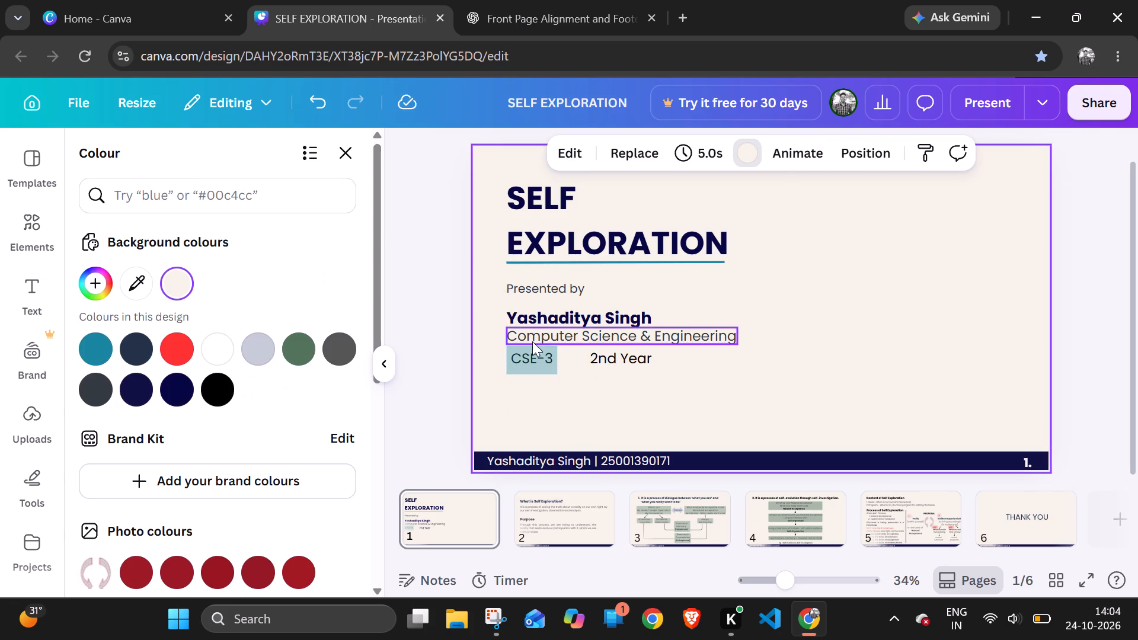
Set the corner rounding of the teal shape behind "CSE-3" to 12.
left_click(531, 349)
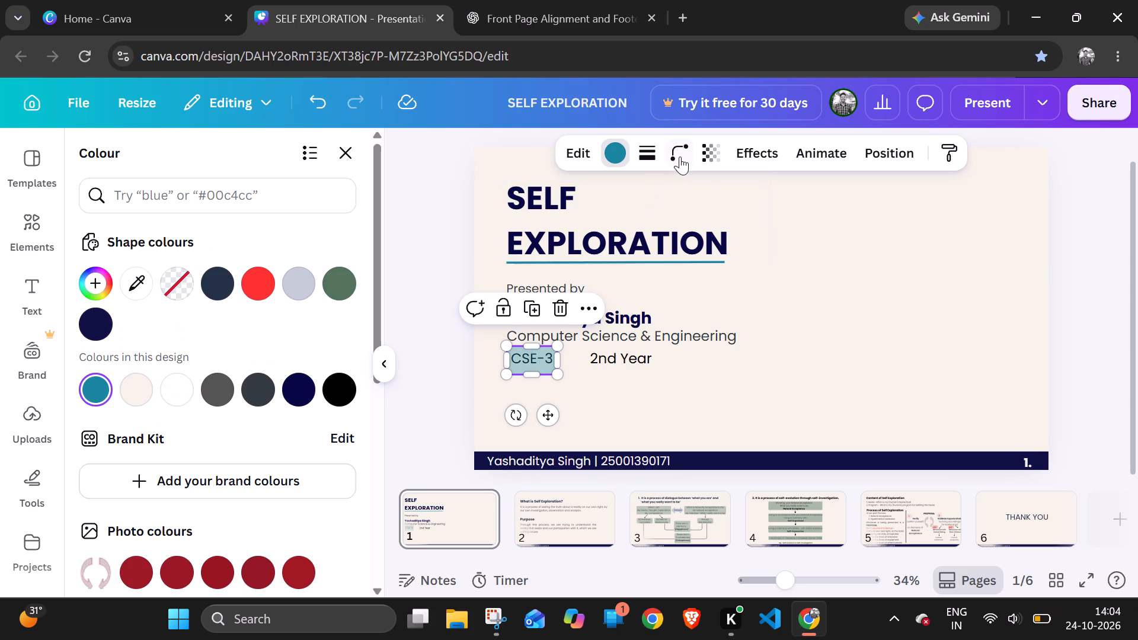
left_click(679, 156)
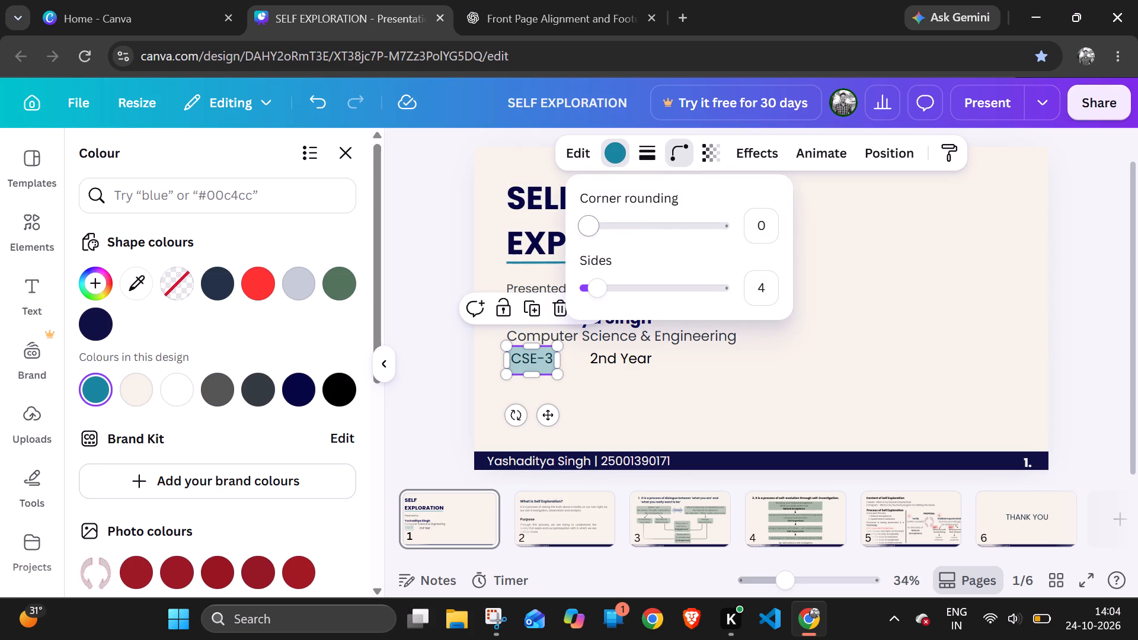
left_click(765, 220)
key("BackSpace")
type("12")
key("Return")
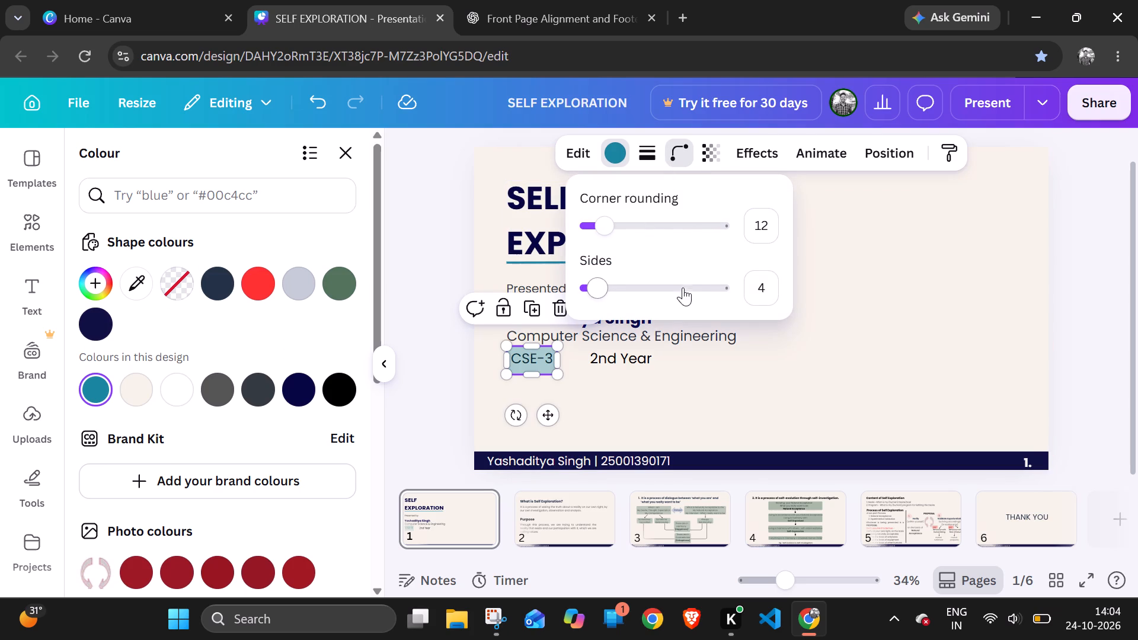
Reduce the teal shape's height to about 56 so that it fits closely around the "CSE-3" text.
triple_click(538, 370)
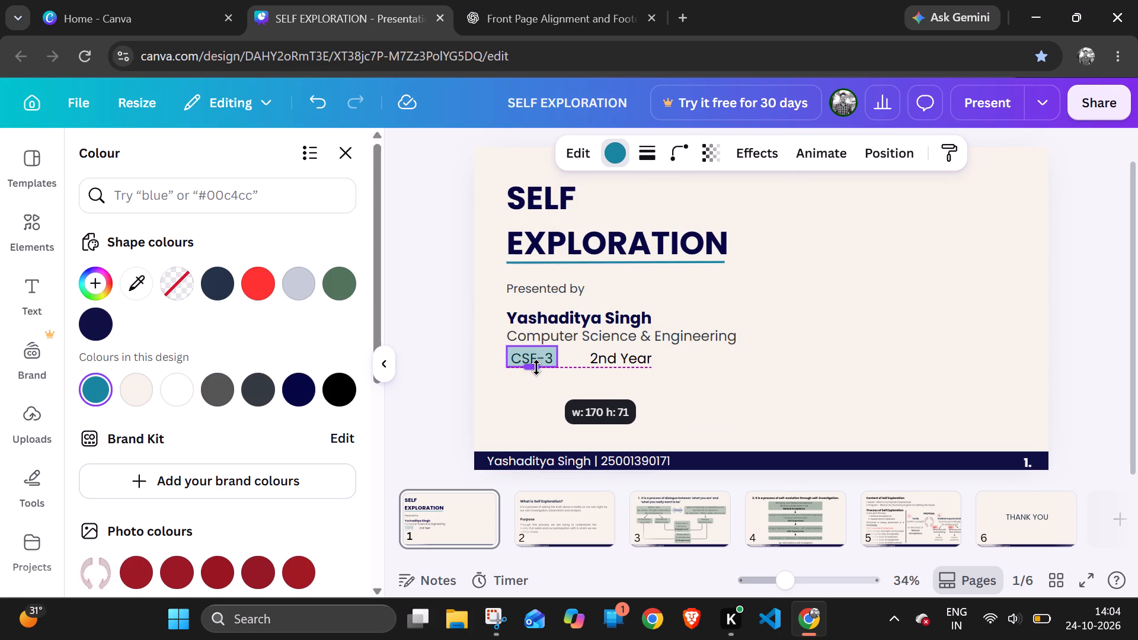
left_click(536, 350)
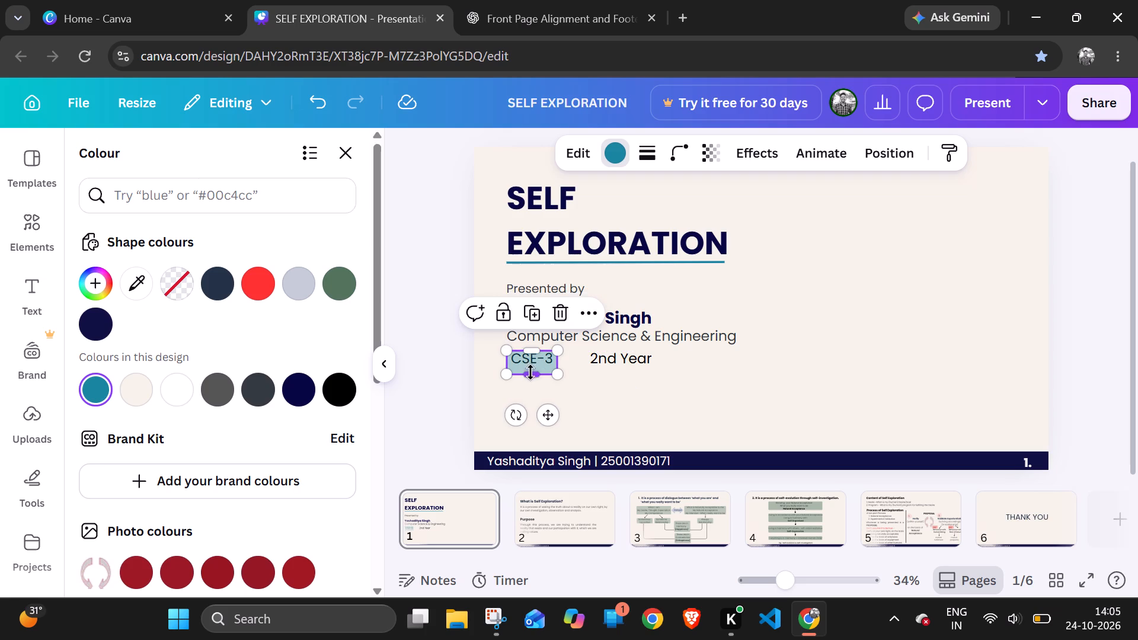
left_click_drag(531, 373, 532, 367)
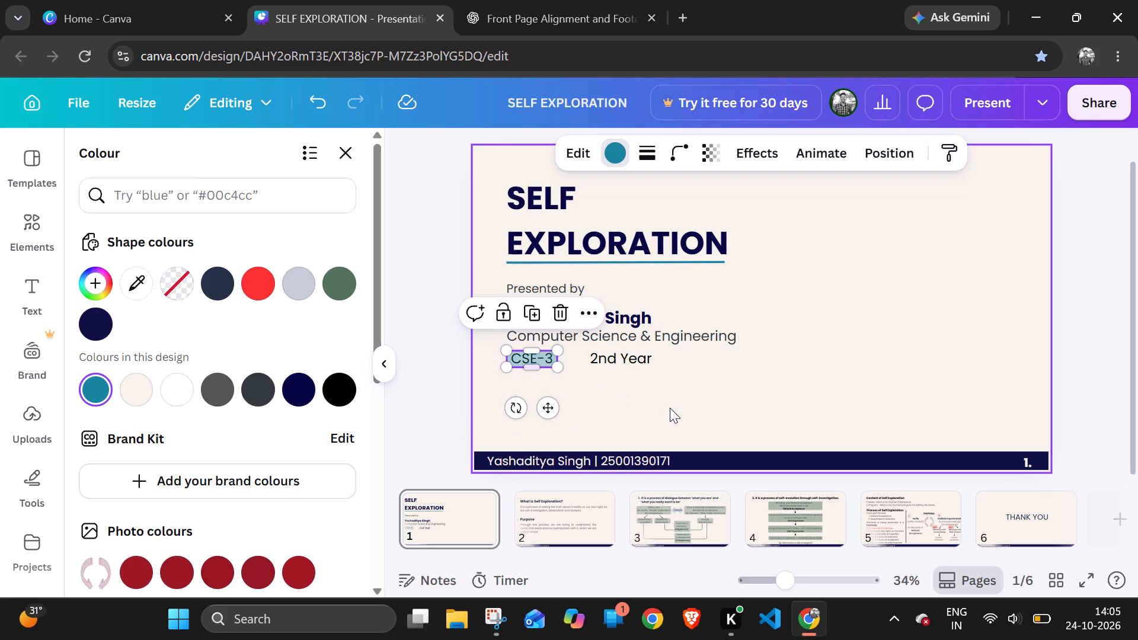
left_click(670, 408)
Duplicate the teal "CSE-3" badge and place the copy over "2nd Year", level with the original.
left_click(548, 356)
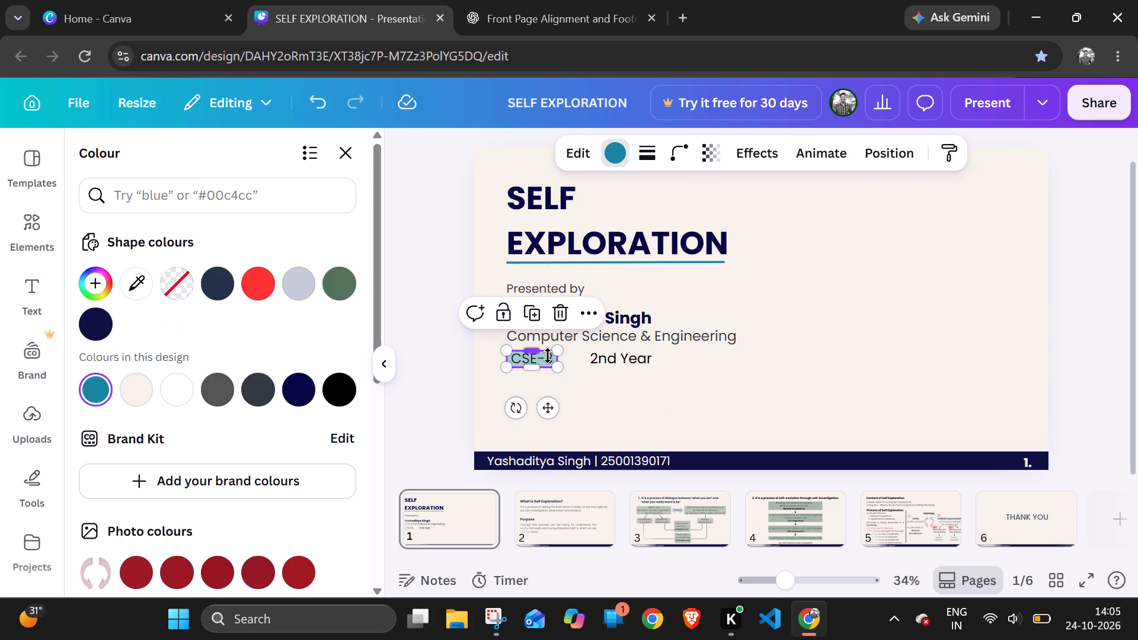
left_click(535, 316)
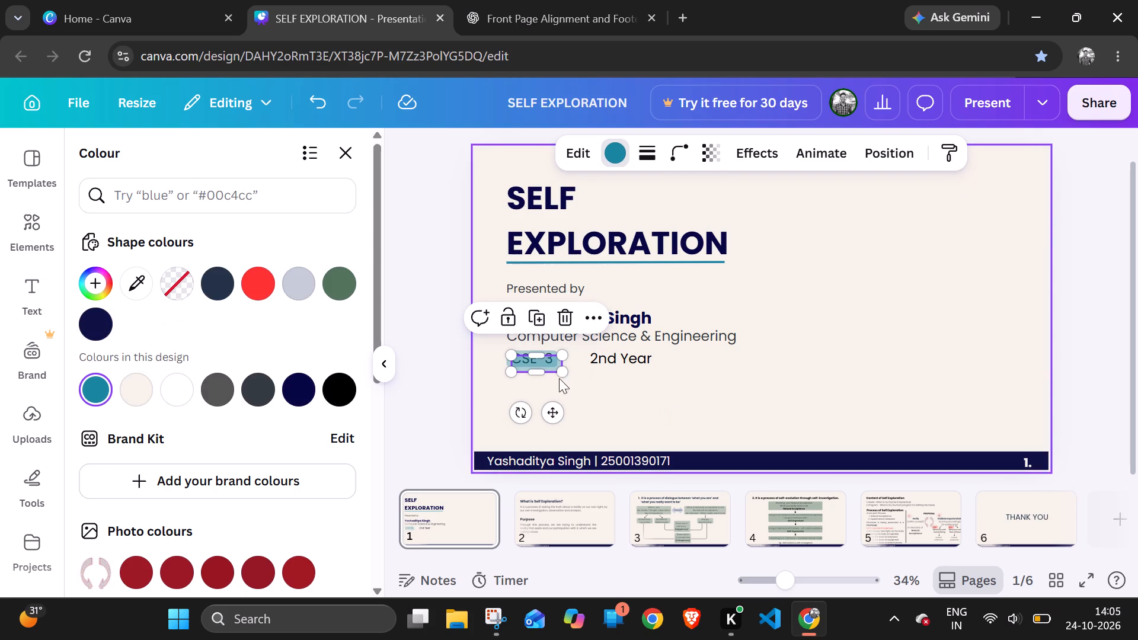
left_click_drag(555, 404, 620, 395)
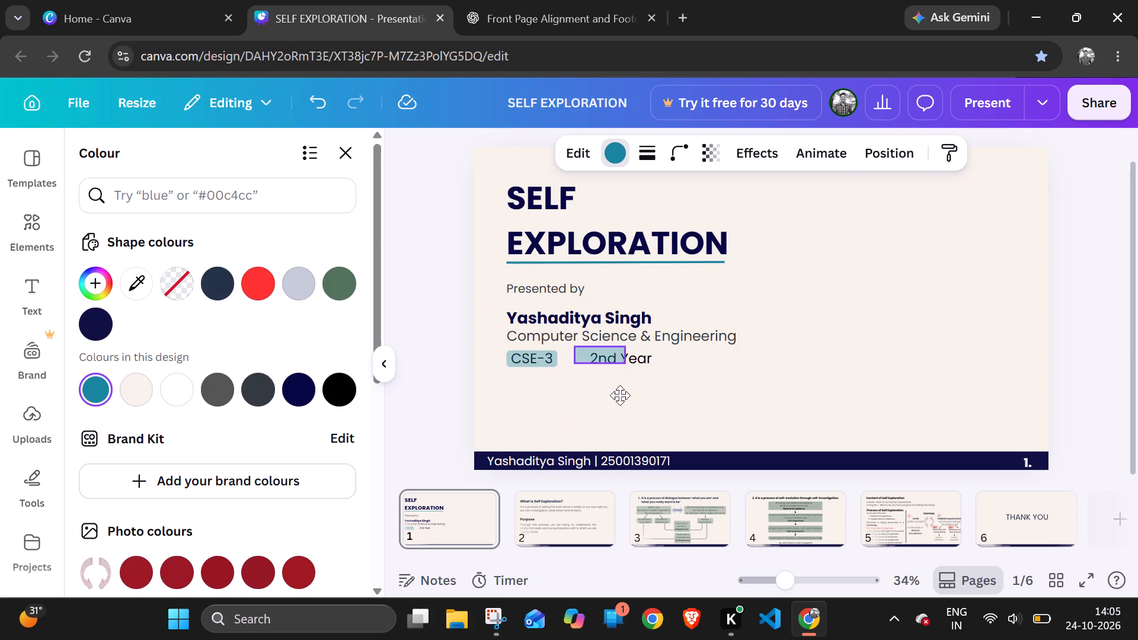
left_click_drag(620, 395, 626, 399)
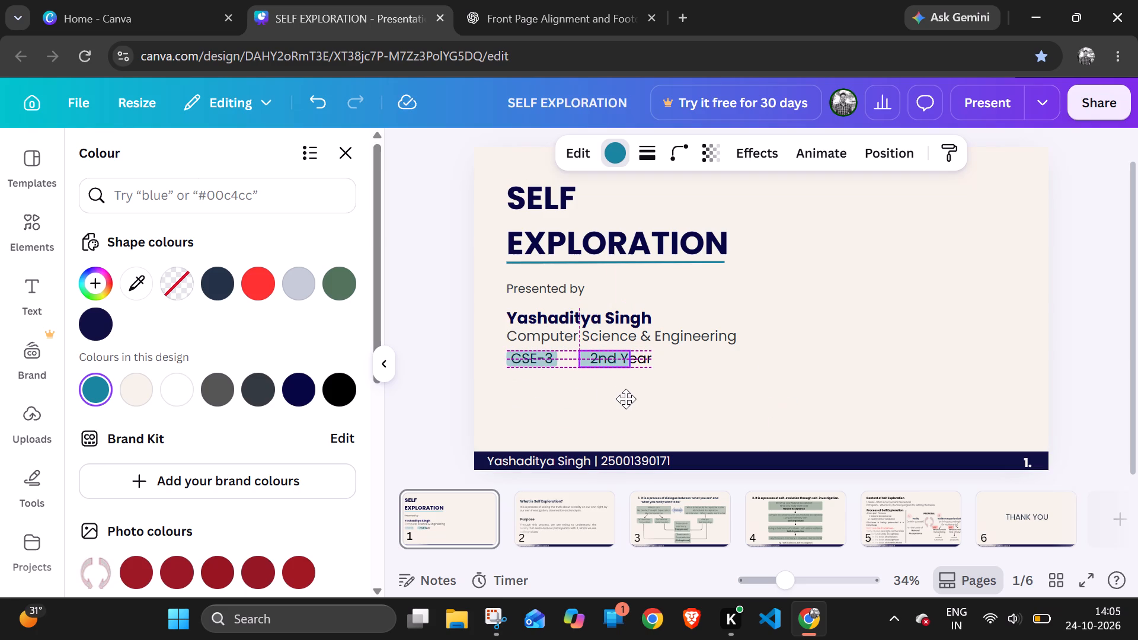
left_click_drag(626, 399, 628, 401)
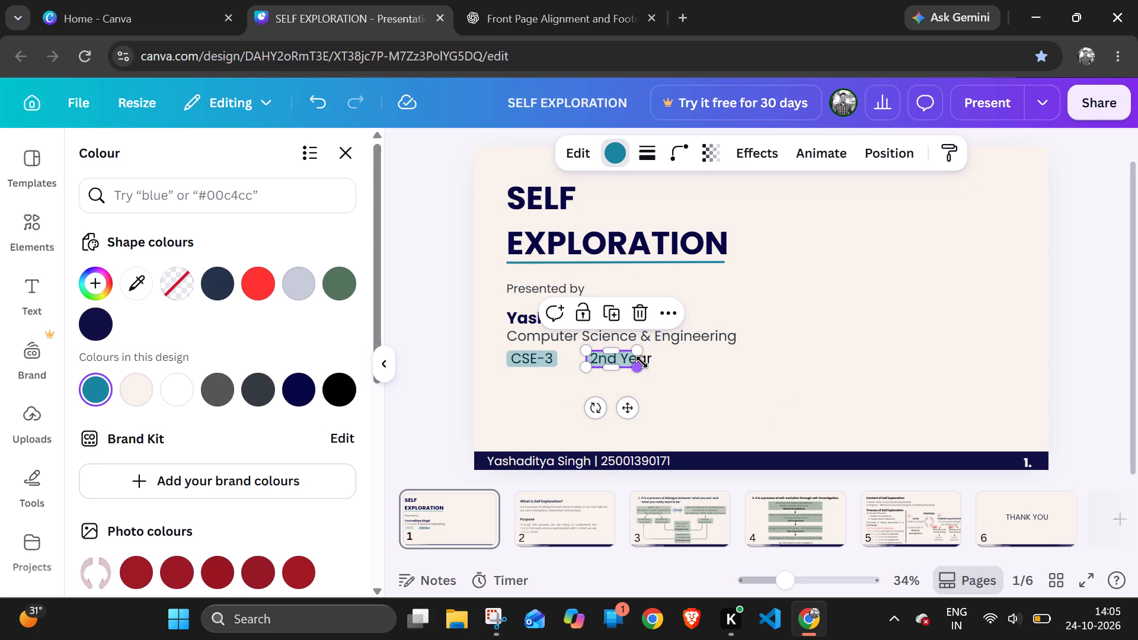
Resize the copied badge to about 219 wide and 56 high, and centre it on the "2nd Year" text.
left_click_drag(638, 366, 657, 369)
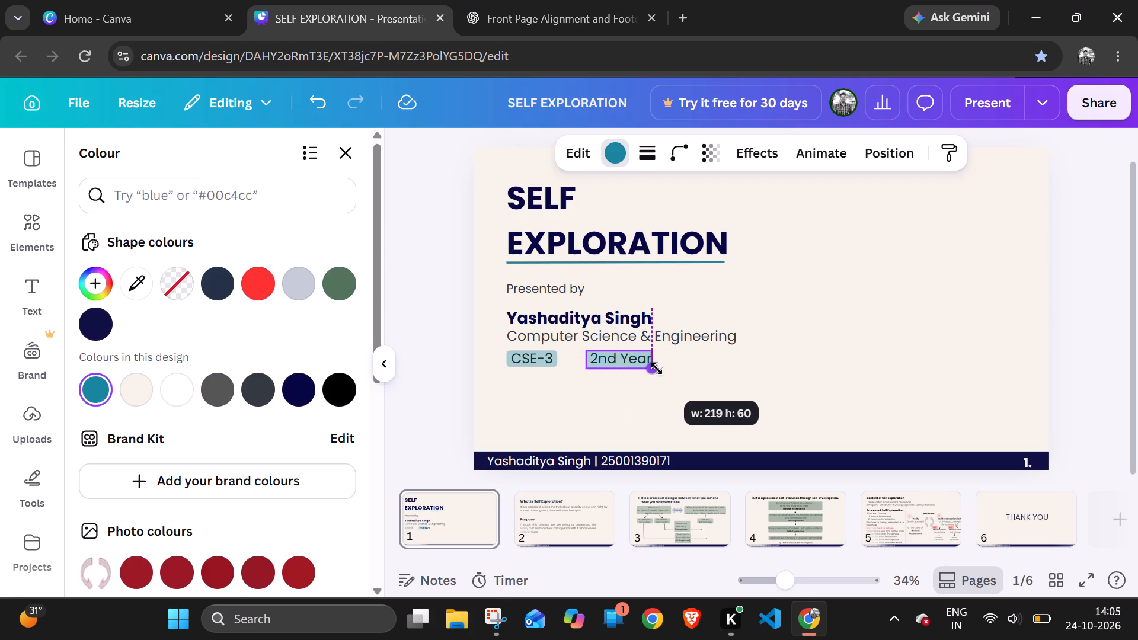
left_click_drag(657, 369, 658, 369)
left_click(695, 363)
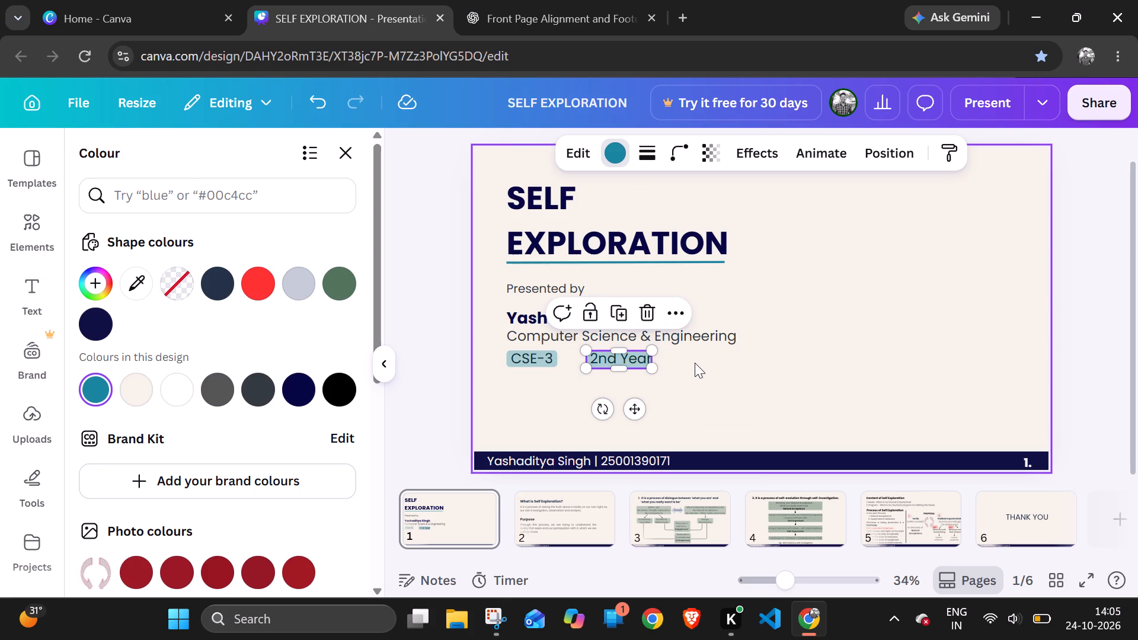
left_click(642, 361)
left_click(652, 369)
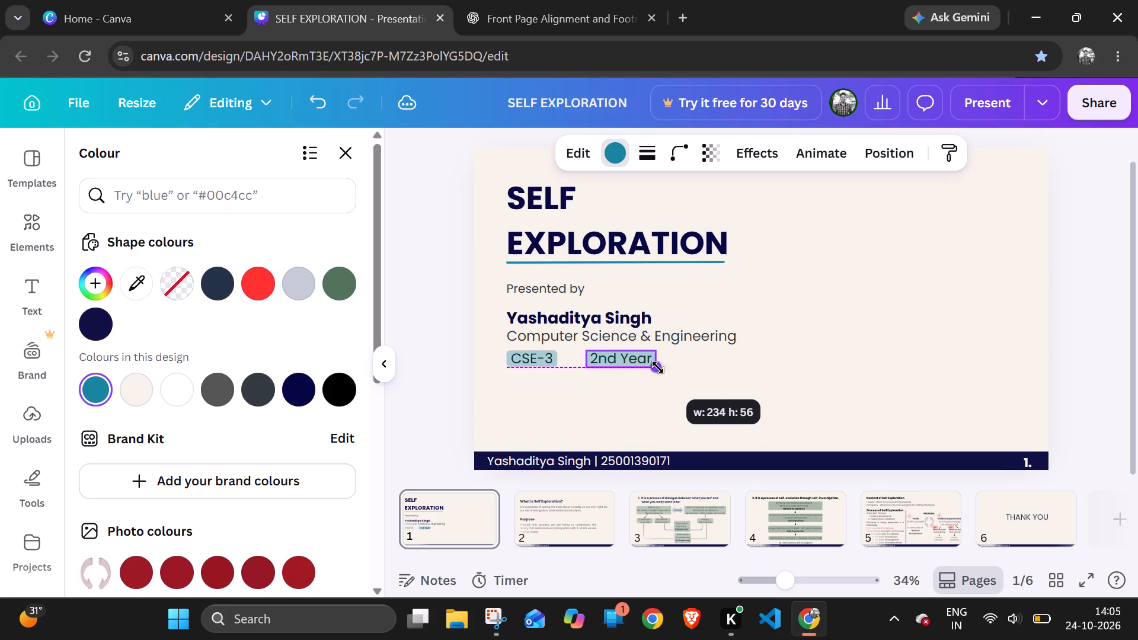
left_click(657, 367)
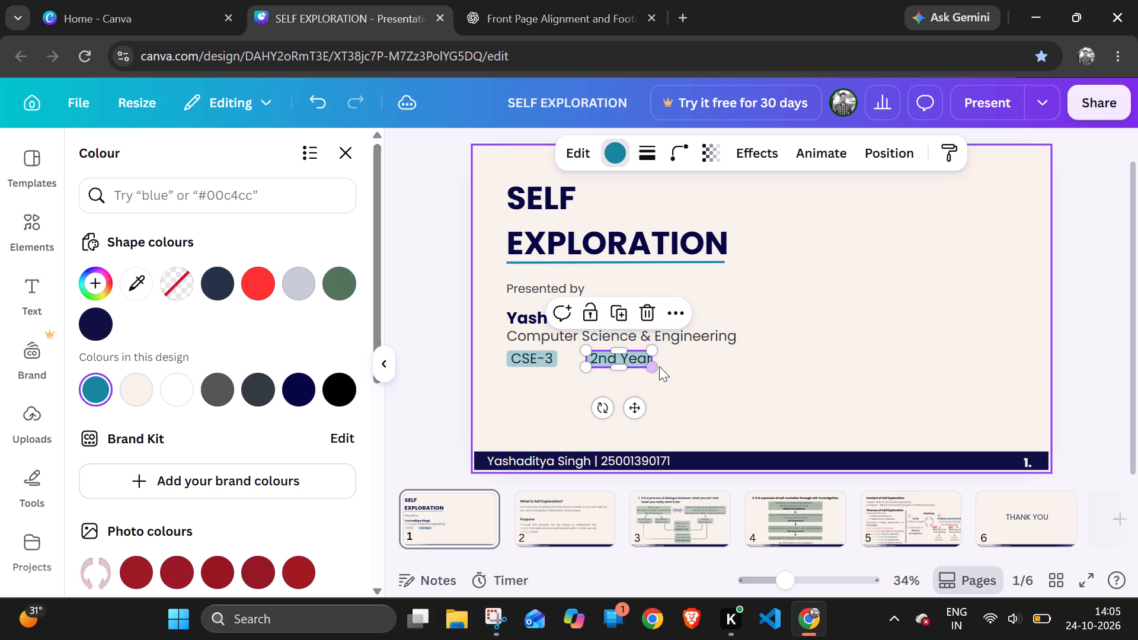
left_click(652, 365)
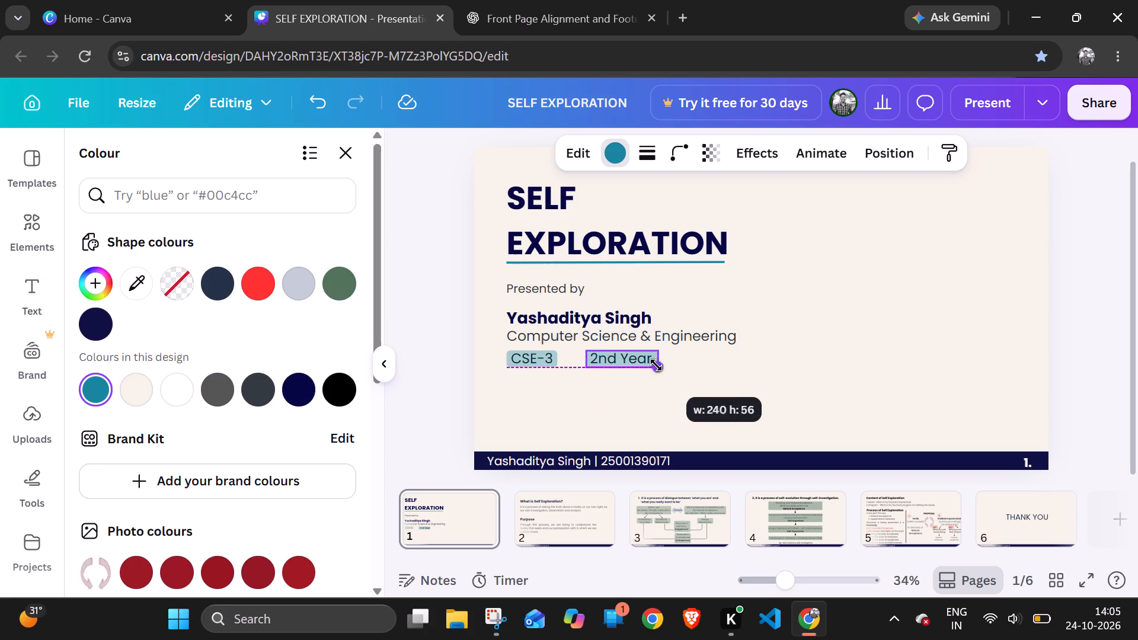
left_click(656, 365)
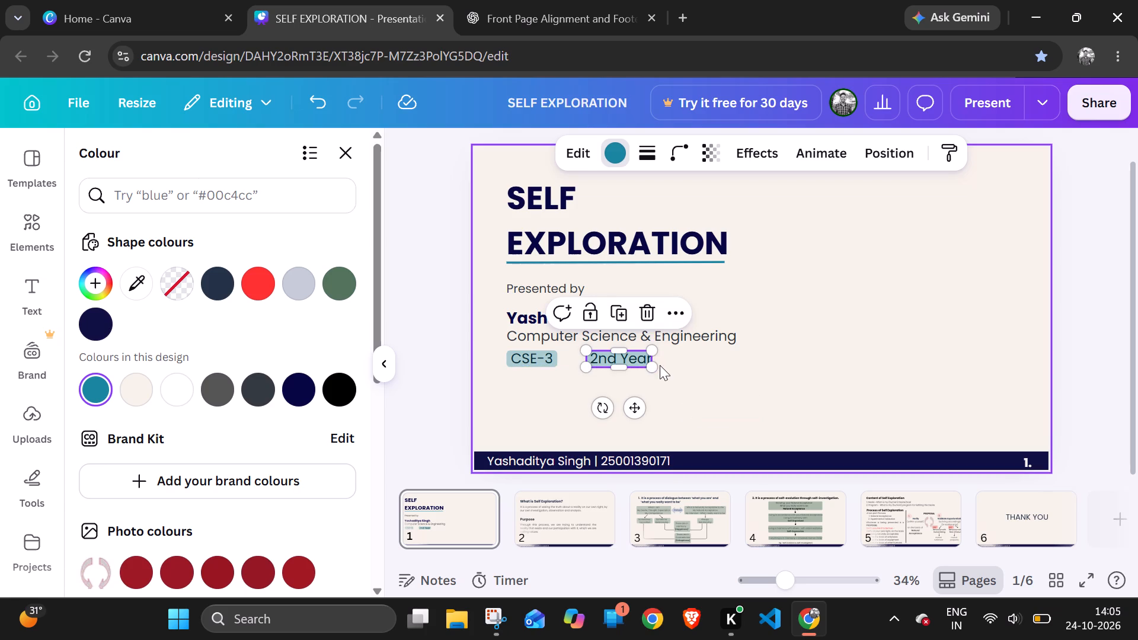
left_click(653, 363)
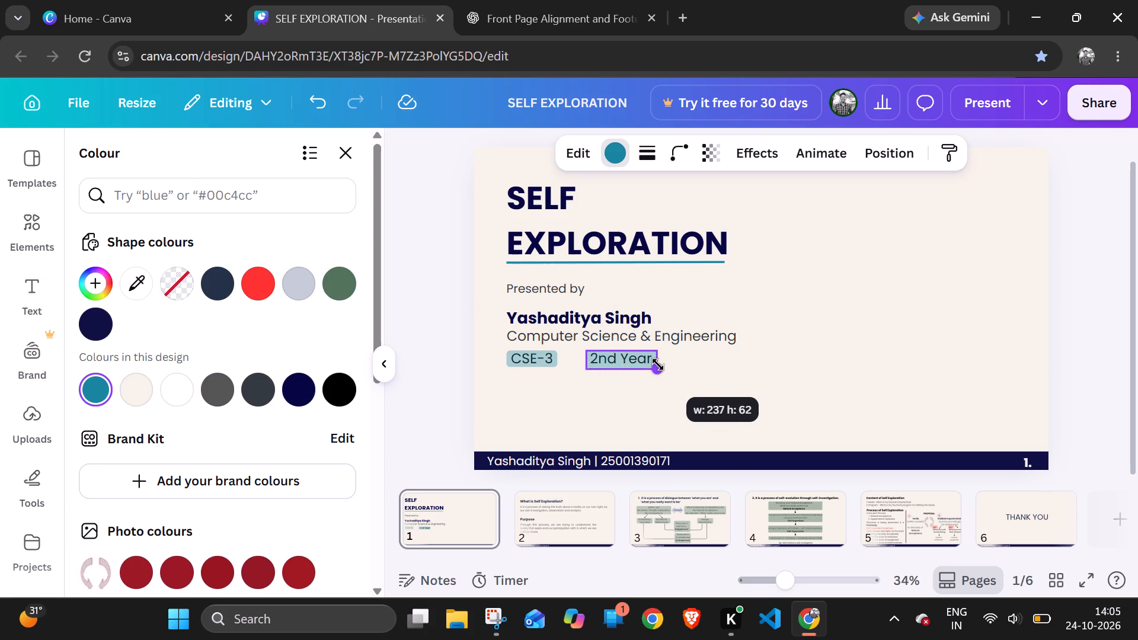
left_click(657, 364)
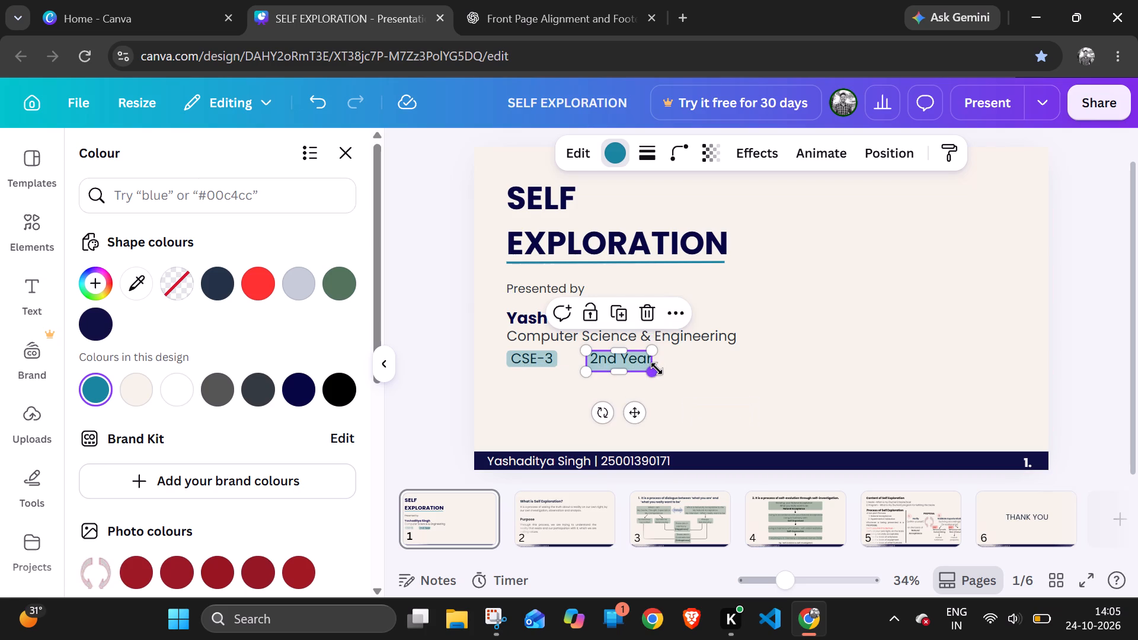
double_click(657, 369)
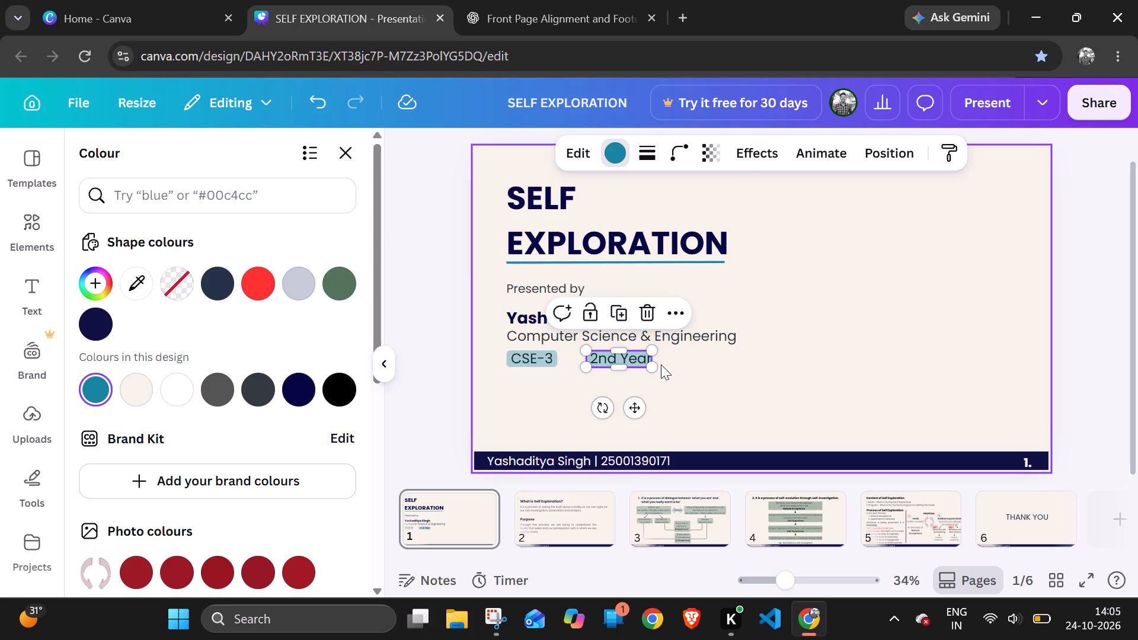
left_click(634, 406)
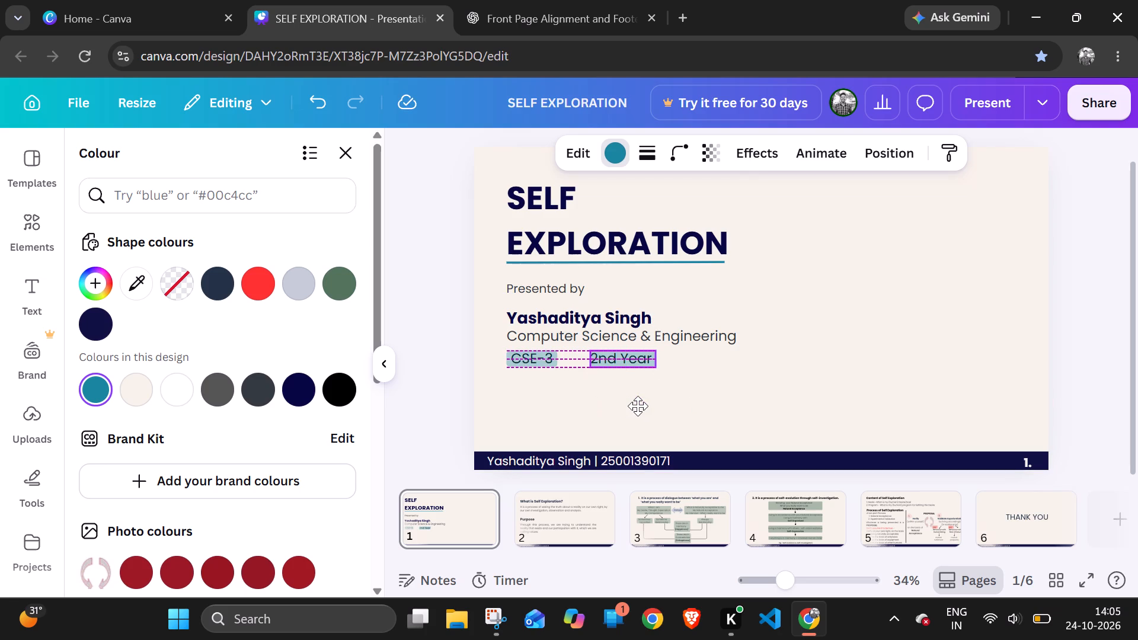
left_click(679, 391)
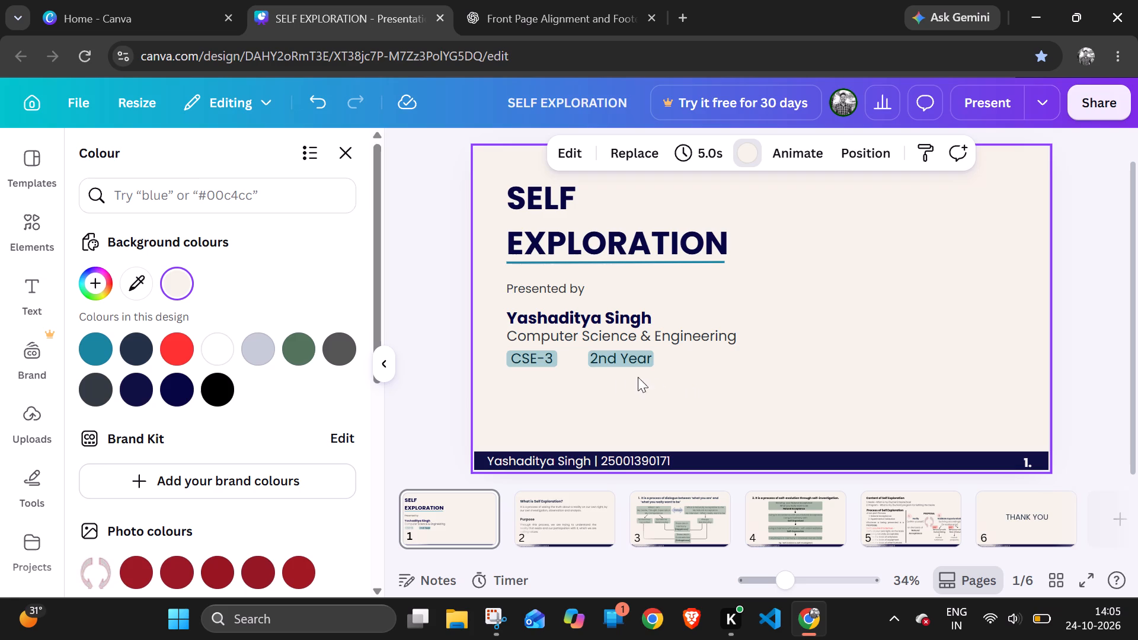
left_click(836, 318)
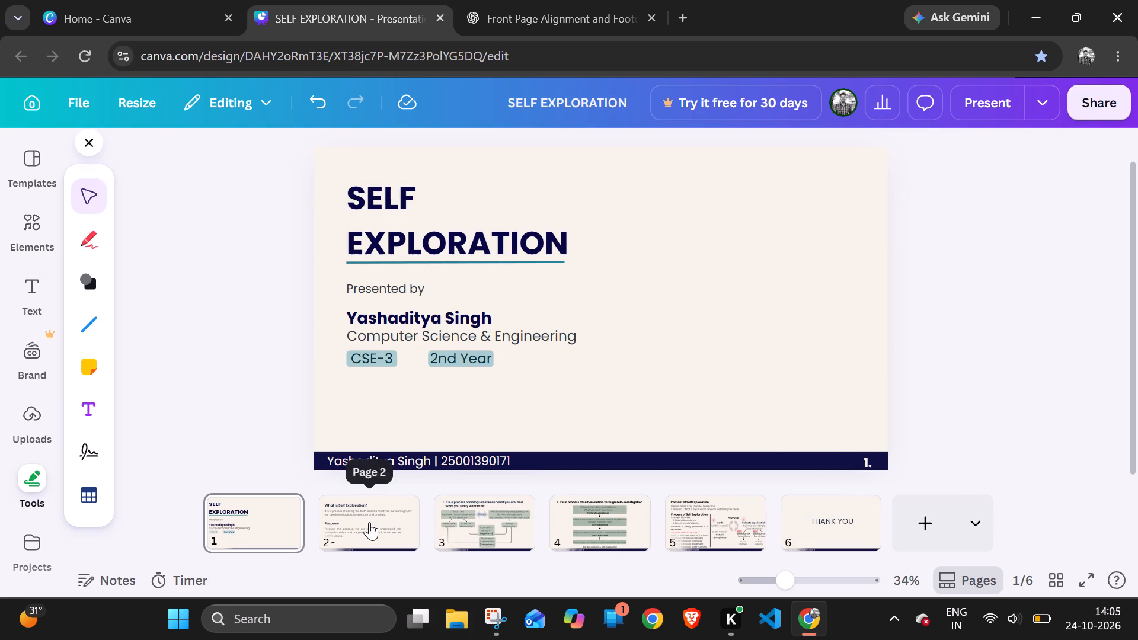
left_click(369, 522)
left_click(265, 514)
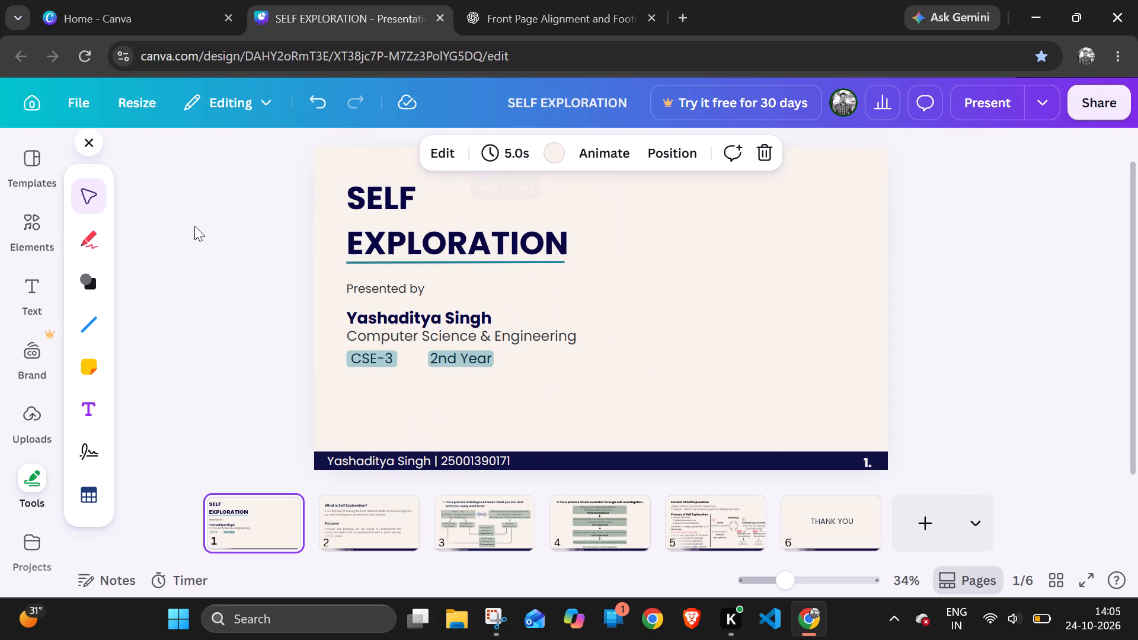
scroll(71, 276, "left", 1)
Add a text box to the title slide below the "CSE-3" badge, left-aligned with the presenter details.
left_click(33, 293)
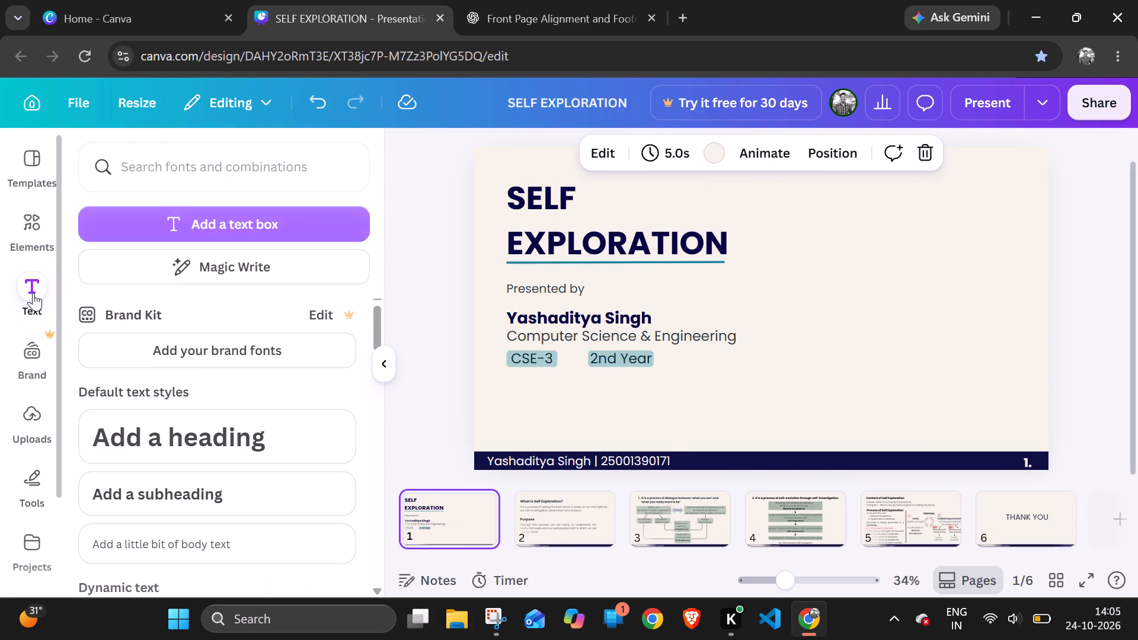
left_click(223, 228)
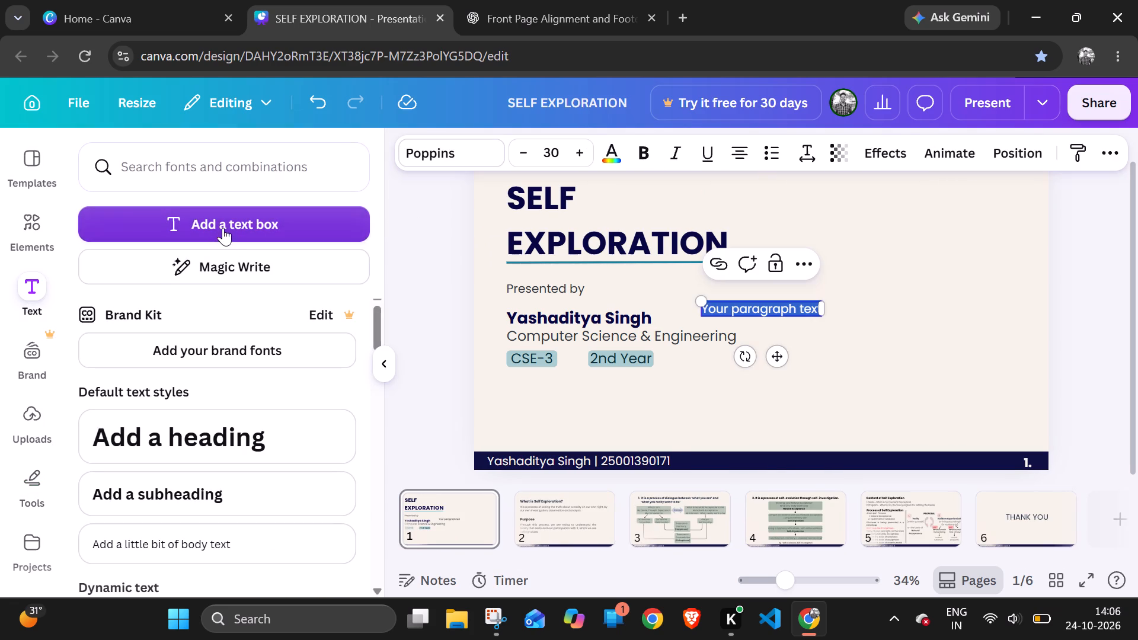
left_click_drag(776, 359, 660, 459)
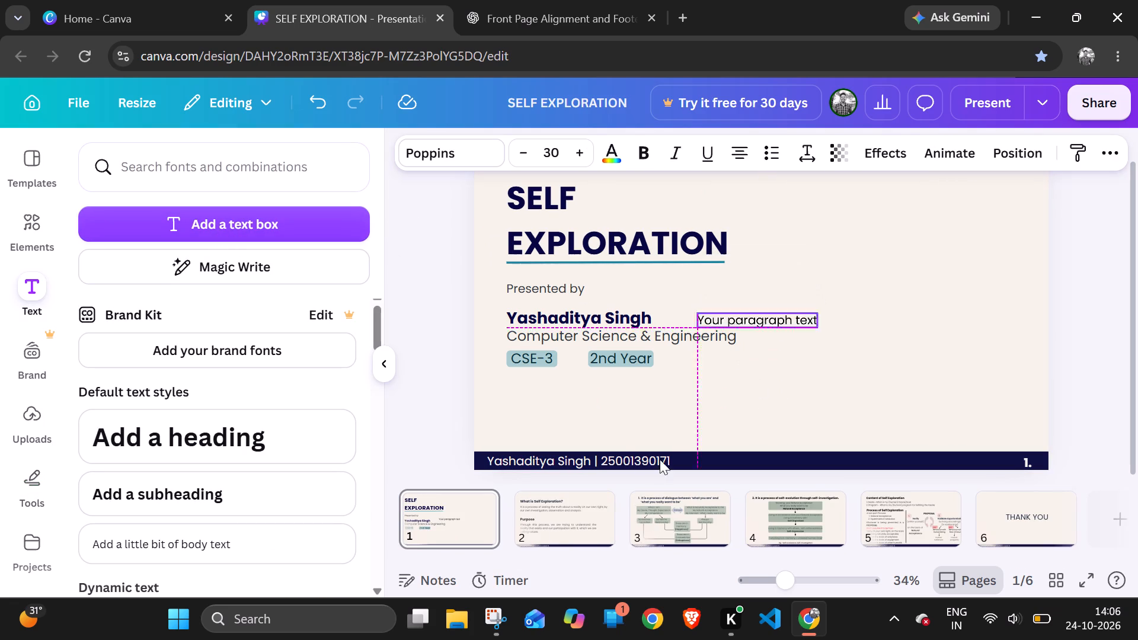
left_click_drag(660, 459, 580, 437)
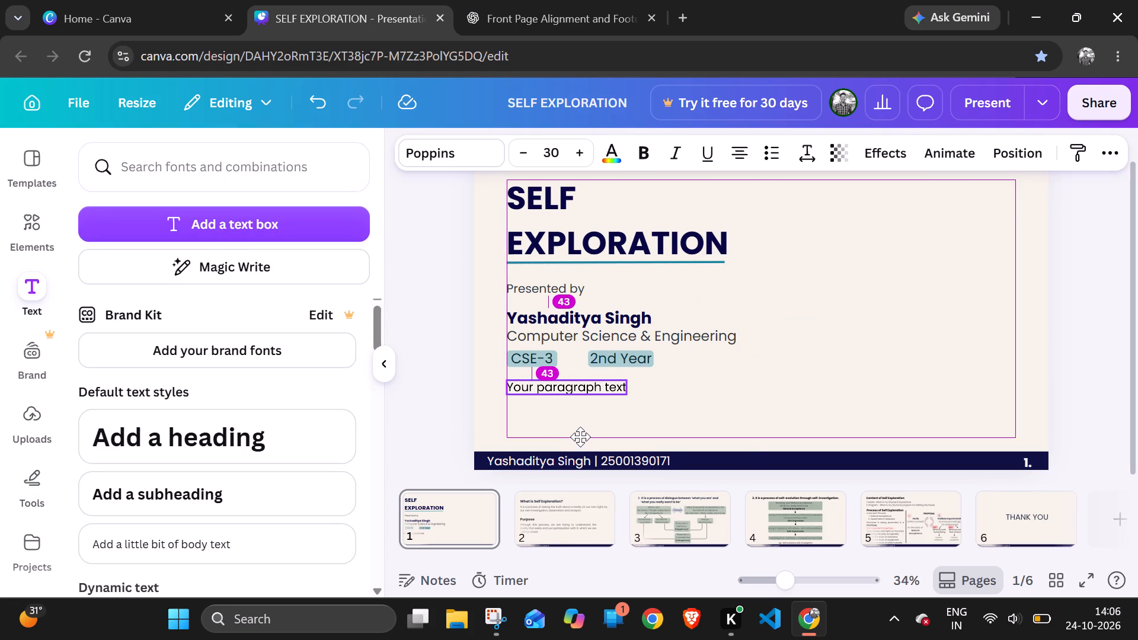
left_click_drag(580, 437, 581, 436)
Replace the placeholder in the new title-slide text box with "Roll No." followed by the presenter's roll number.
triple_click(554, 388)
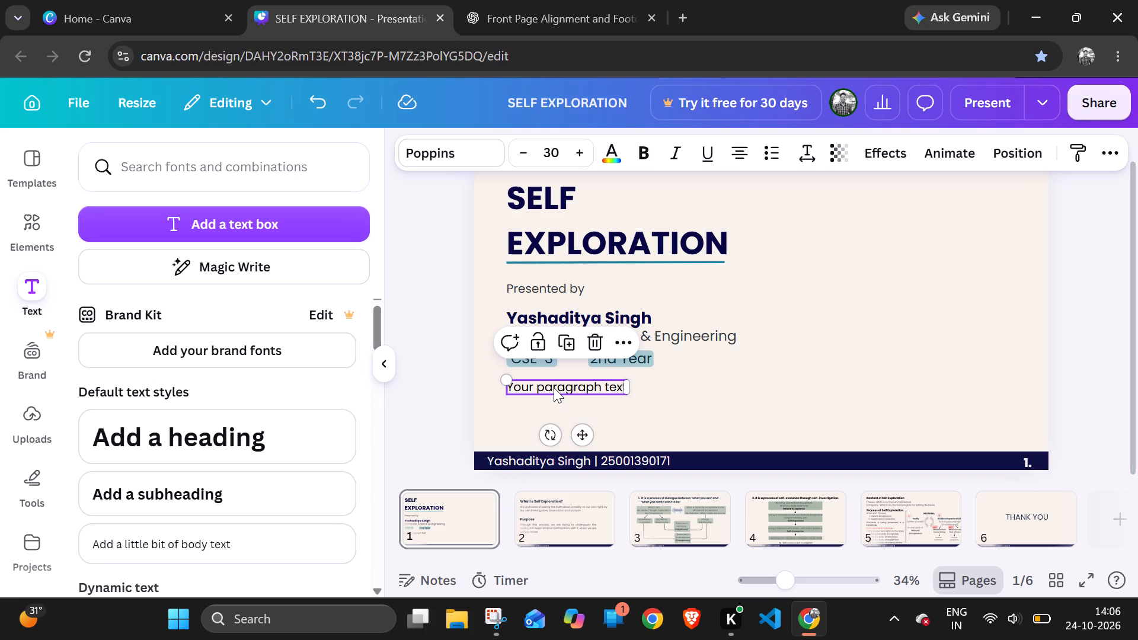
key("BackSpace")
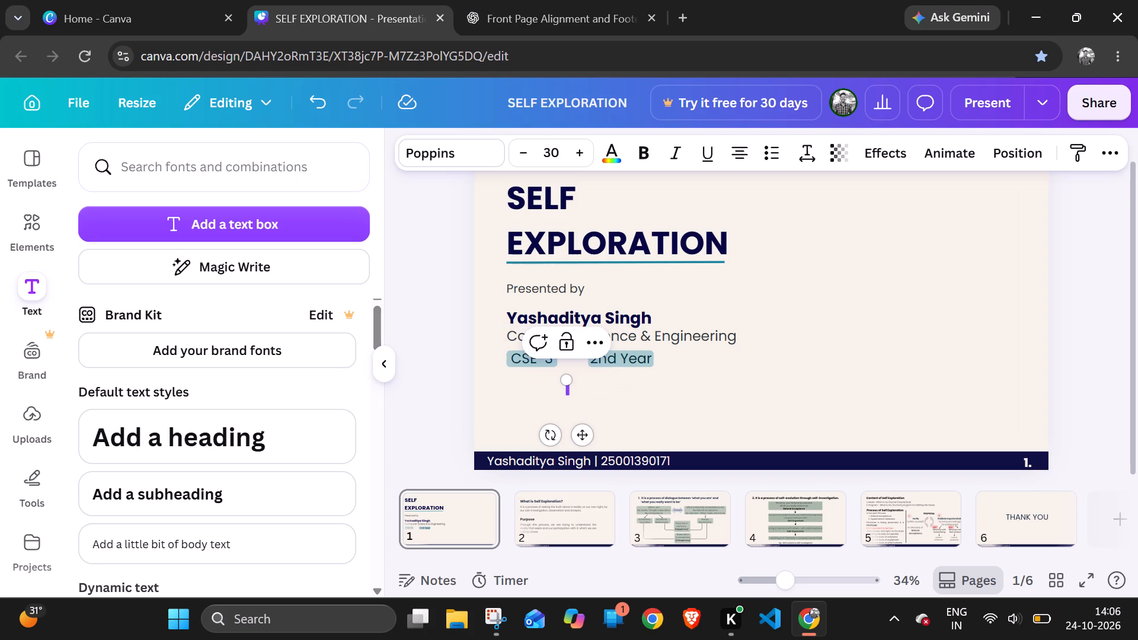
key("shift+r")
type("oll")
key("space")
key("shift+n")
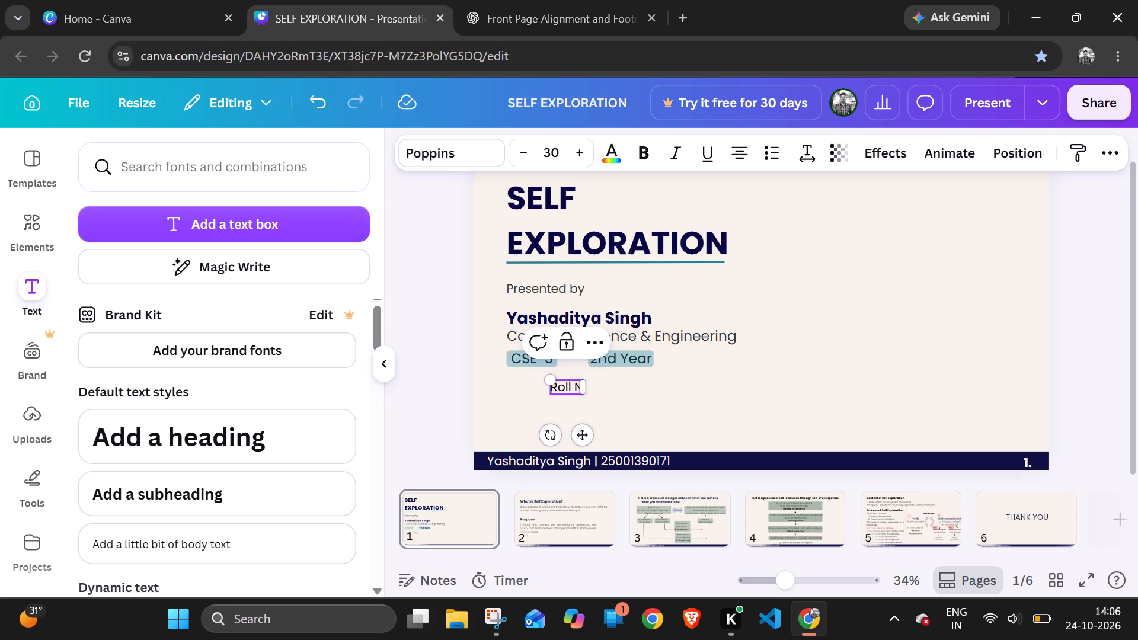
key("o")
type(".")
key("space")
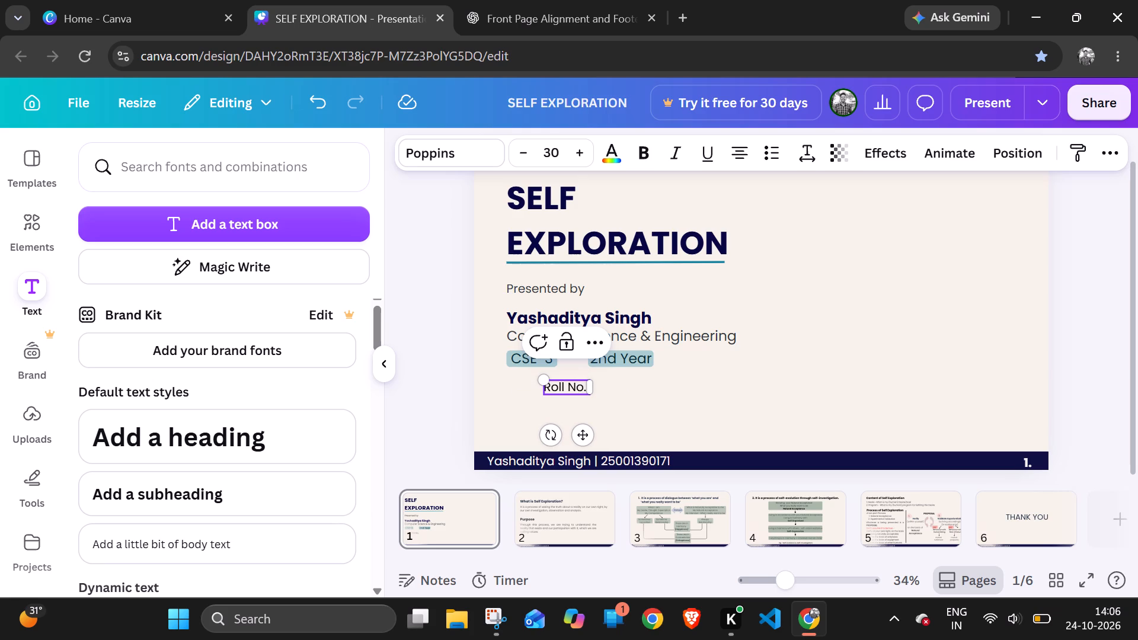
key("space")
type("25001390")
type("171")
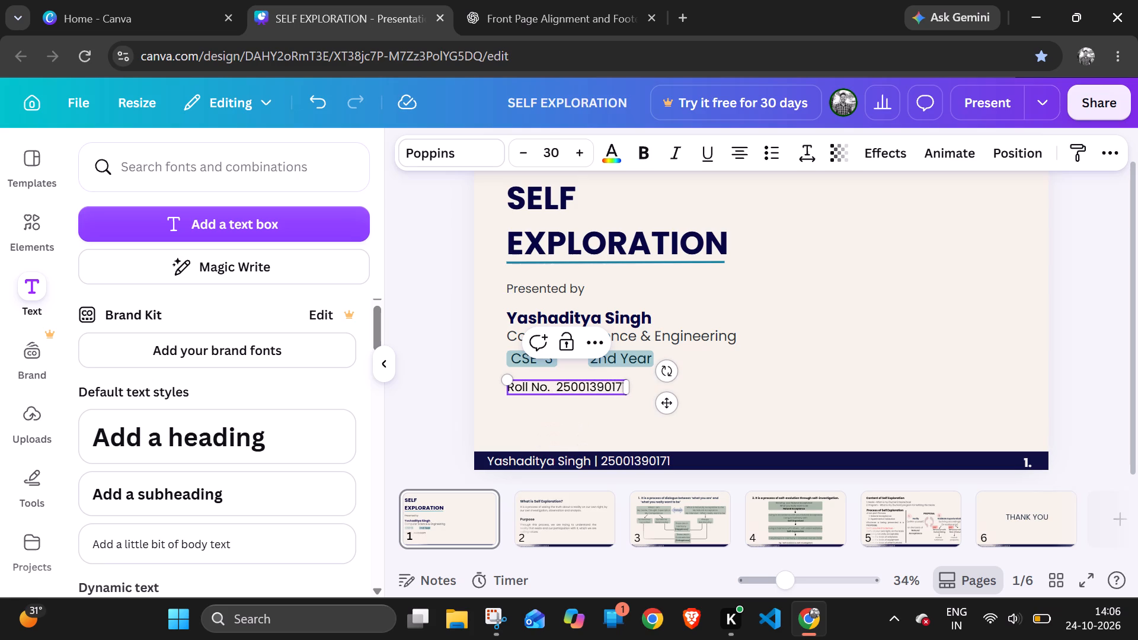
Format the "Roll No." line at font size 35 in the navy text colour used for the title.
triple_click(600, 391)
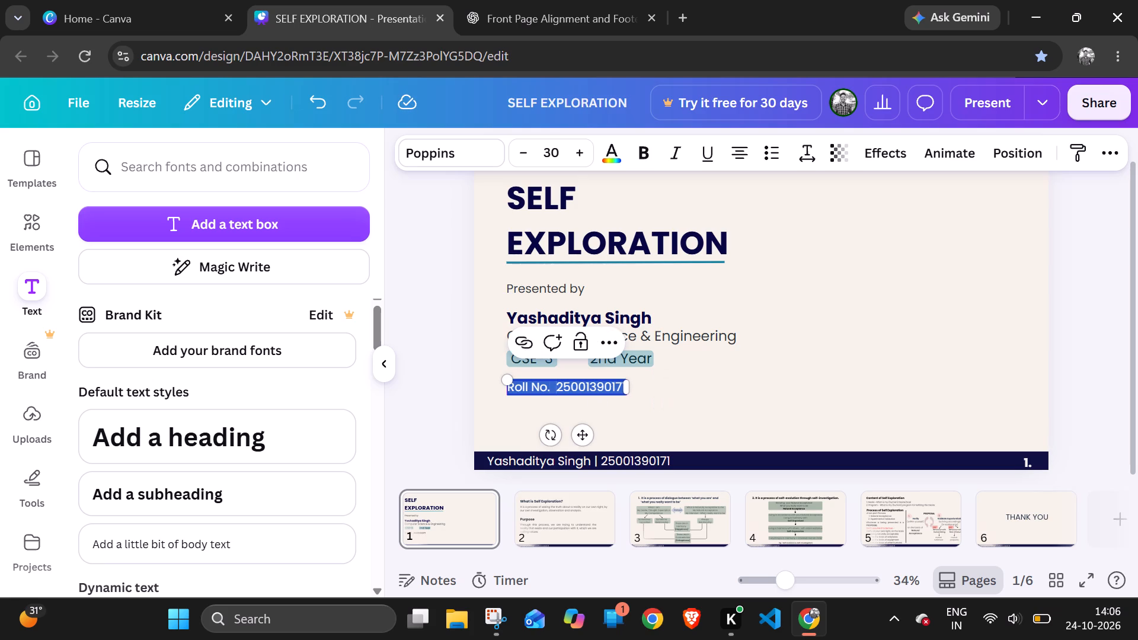
right_click(560, 151)
key("BackSpace")
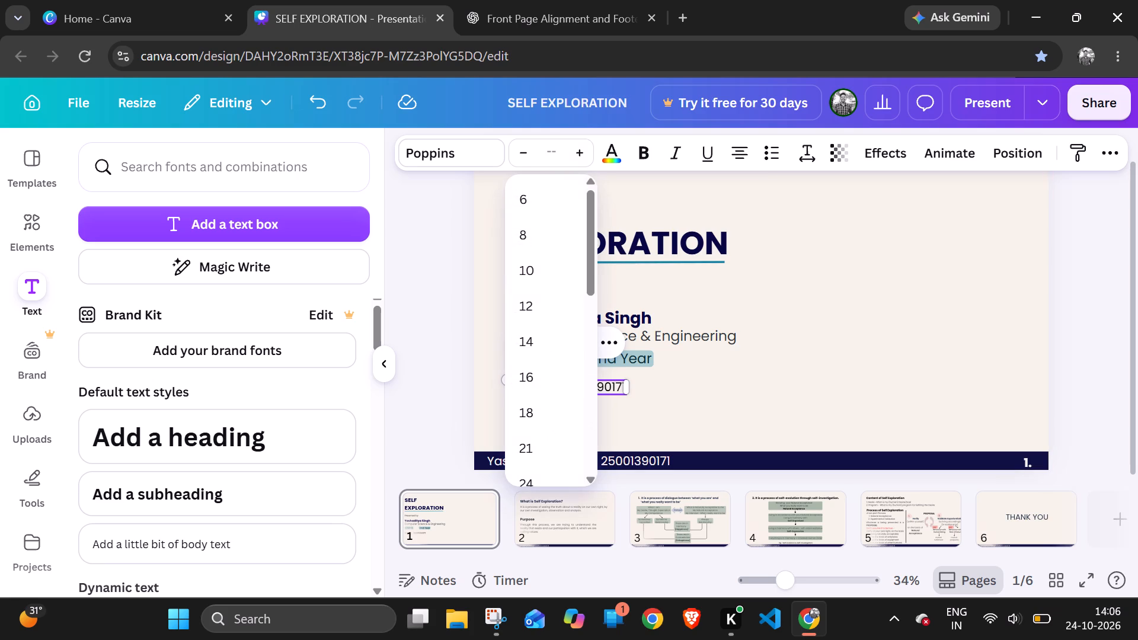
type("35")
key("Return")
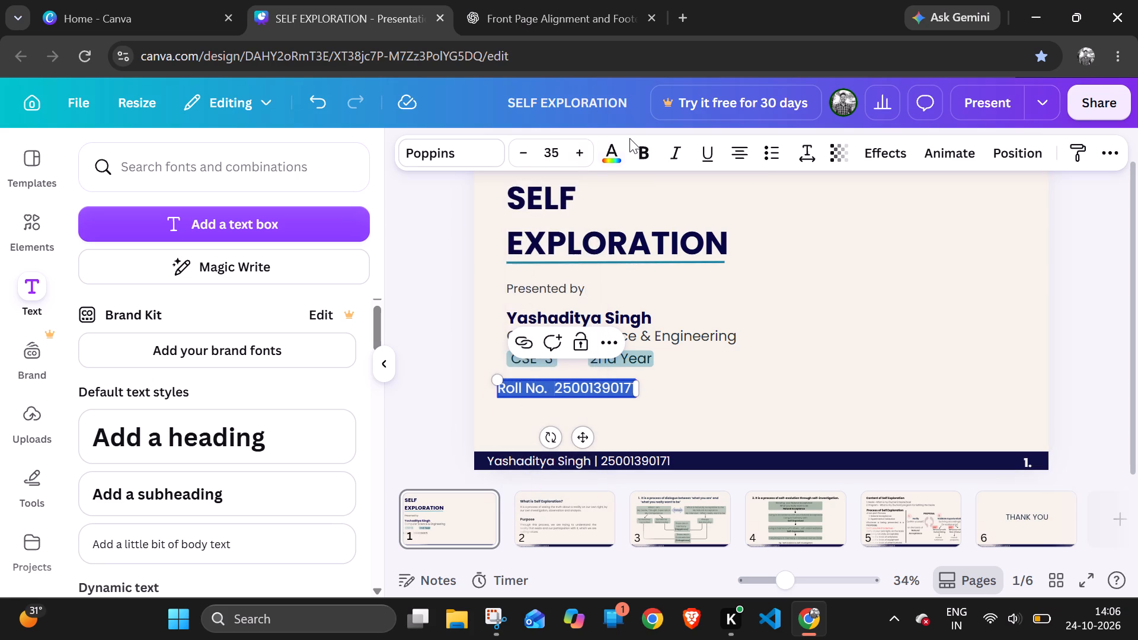
left_click(615, 149)
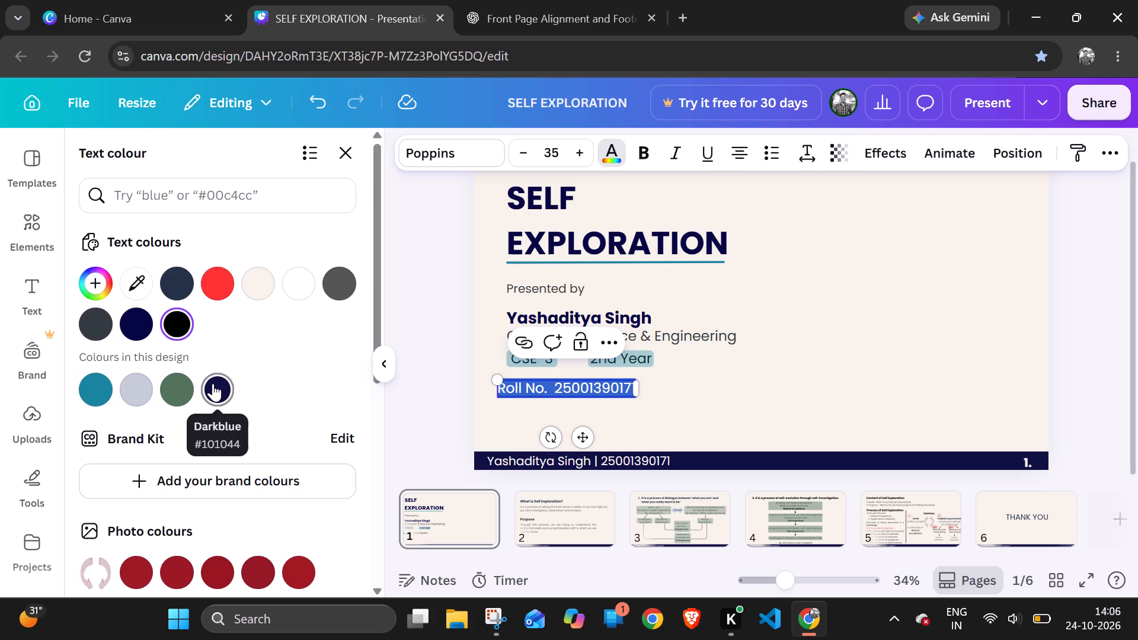
left_click(133, 325)
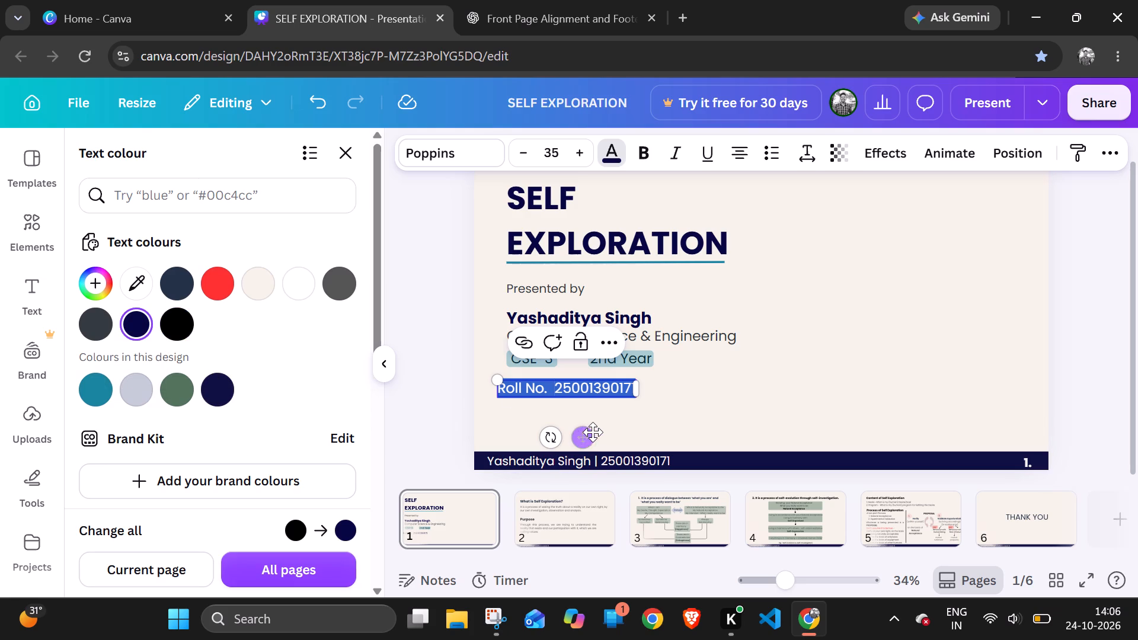
left_click(715, 406)
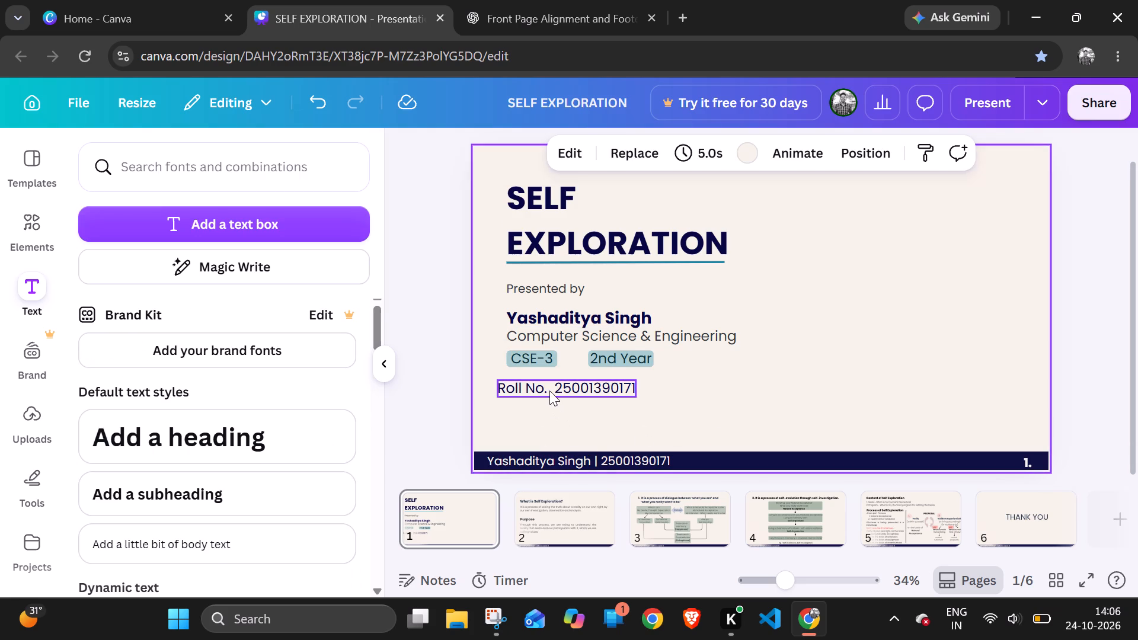
Left-align the "Roll No." line with the presenter details, about 43 below the "CSE-3" badge.
left_click(549, 392)
left_click_drag(586, 437, 599, 435)
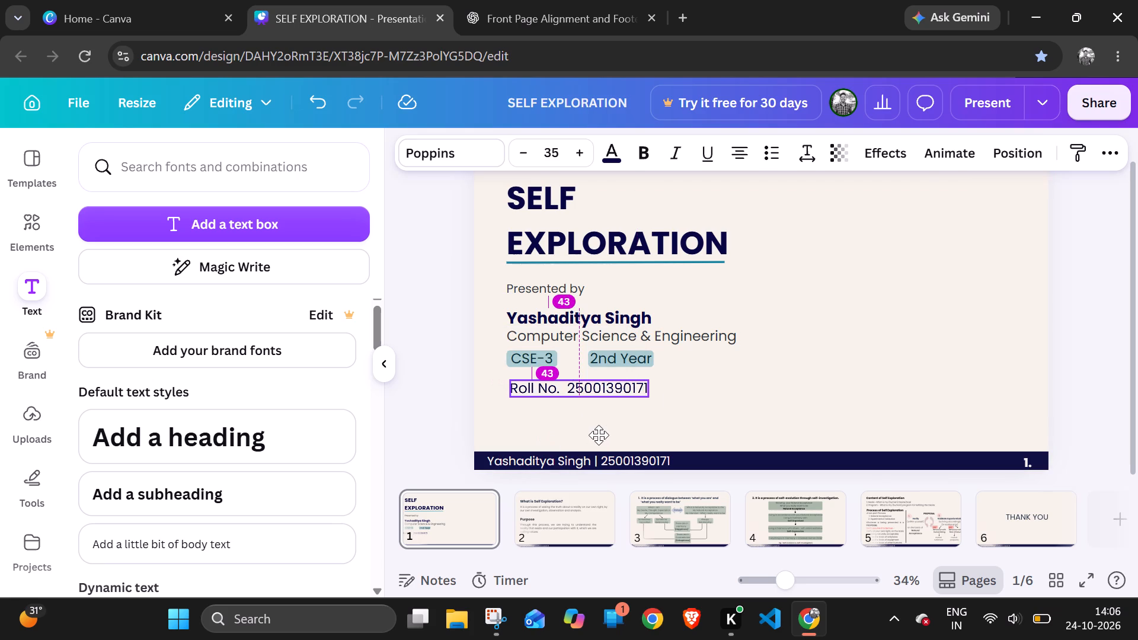
left_click_drag(599, 435, 593, 433)
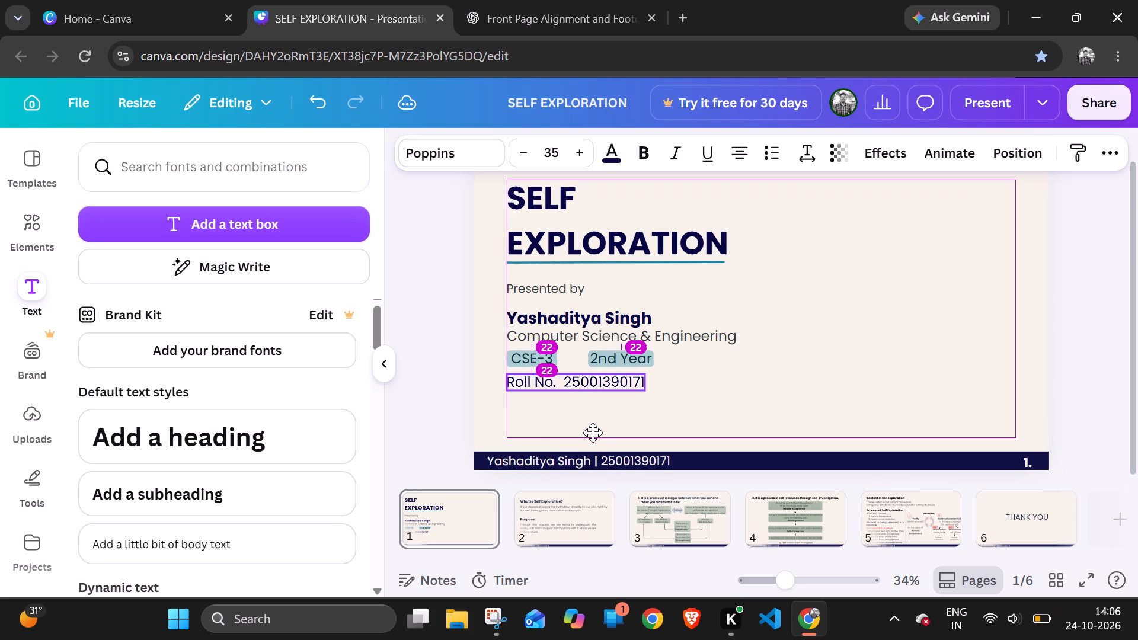
left_click_drag(593, 433, 592, 436)
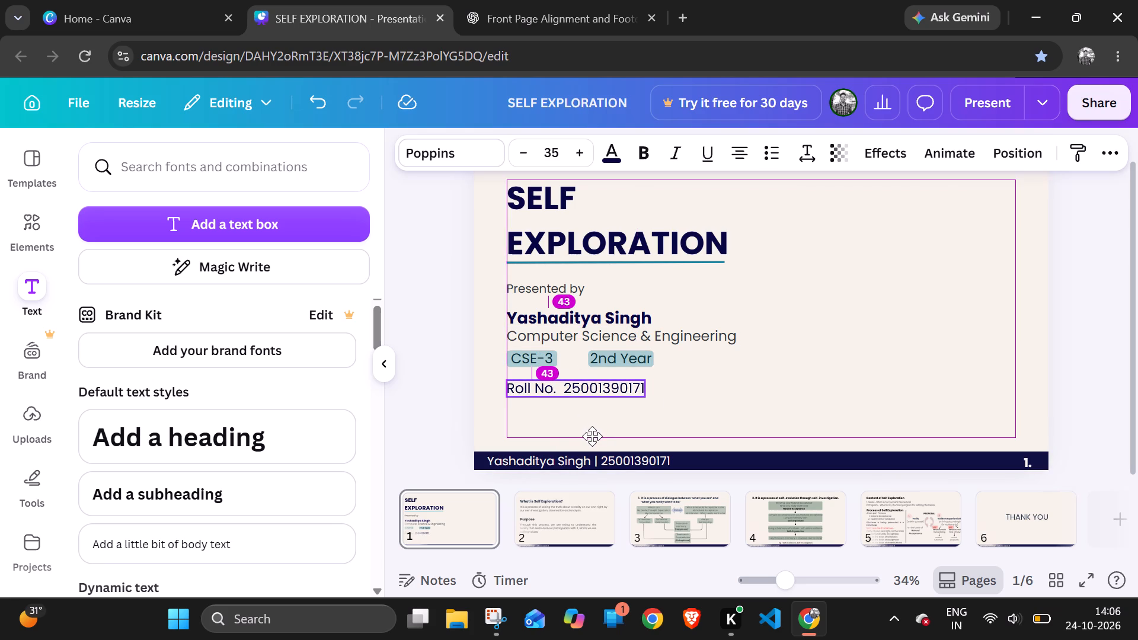
left_click(715, 409)
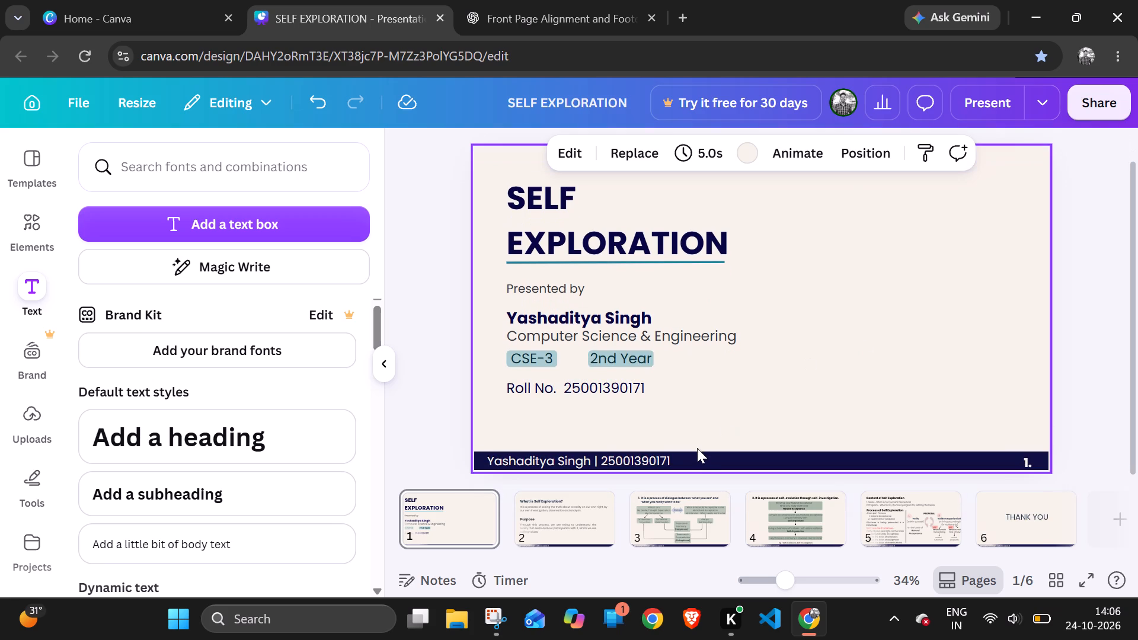
Insert "Self Exploration" before the presenter's name in the title slide's footer text.
left_click(693, 462)
left_click(721, 448)
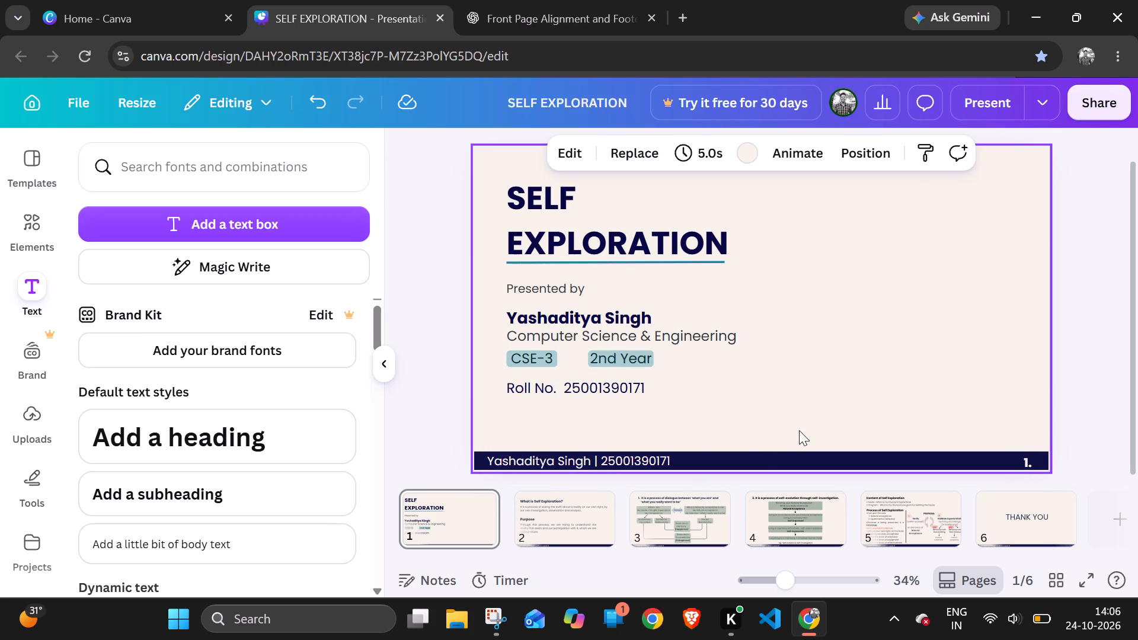
left_click(801, 430)
left_click(645, 459)
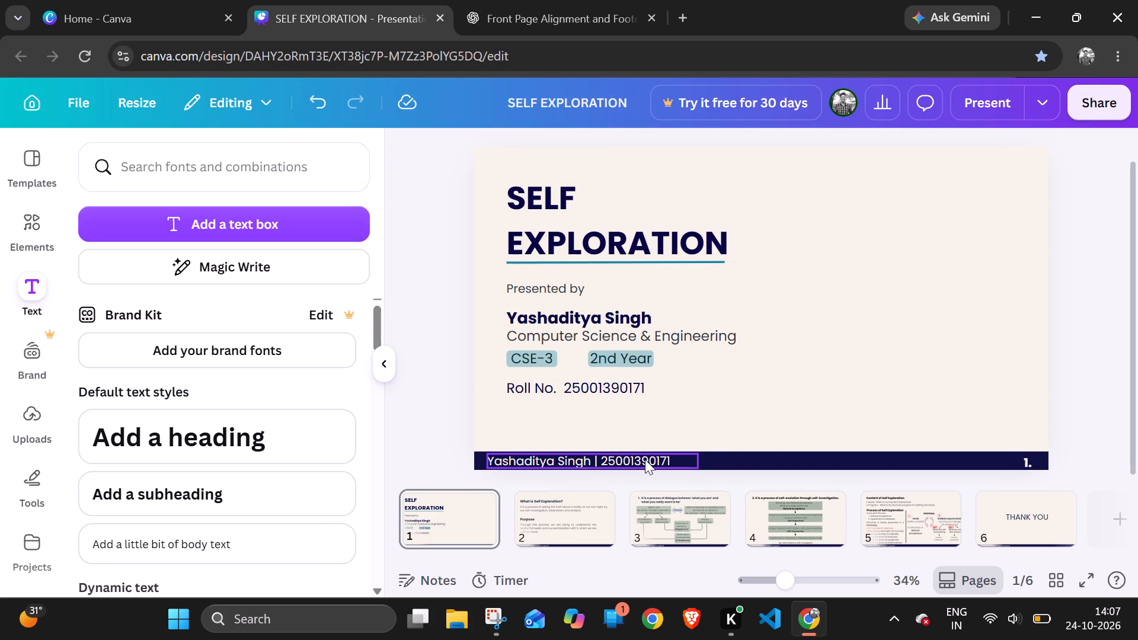
double_click(677, 458)
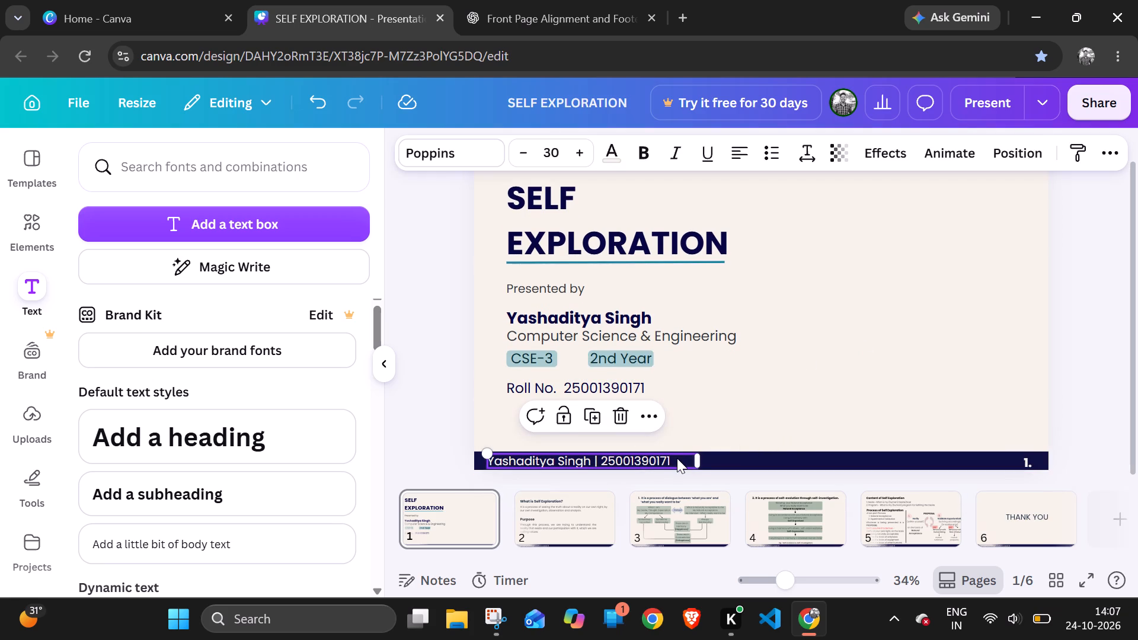
left_click(491, 462)
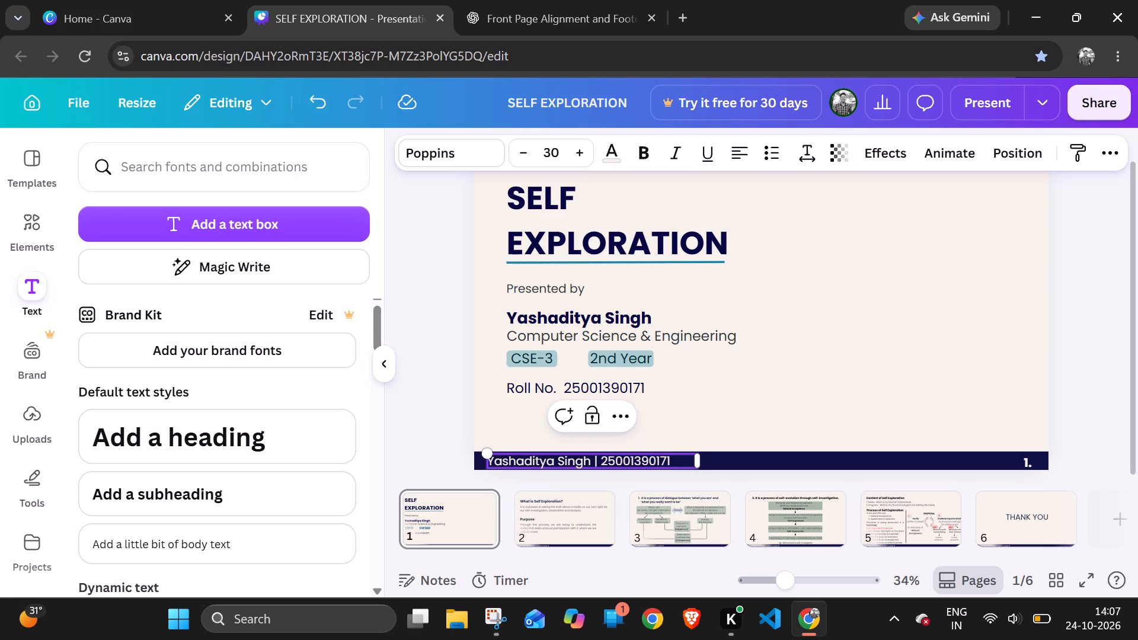
key("Left")
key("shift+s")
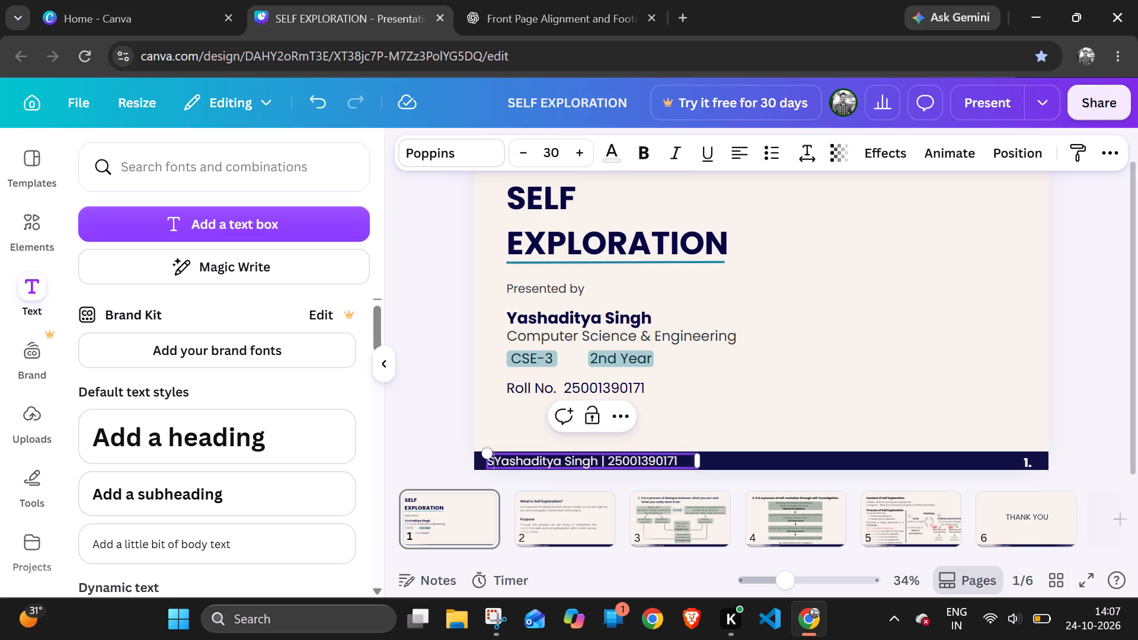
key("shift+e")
key("BackSpace")
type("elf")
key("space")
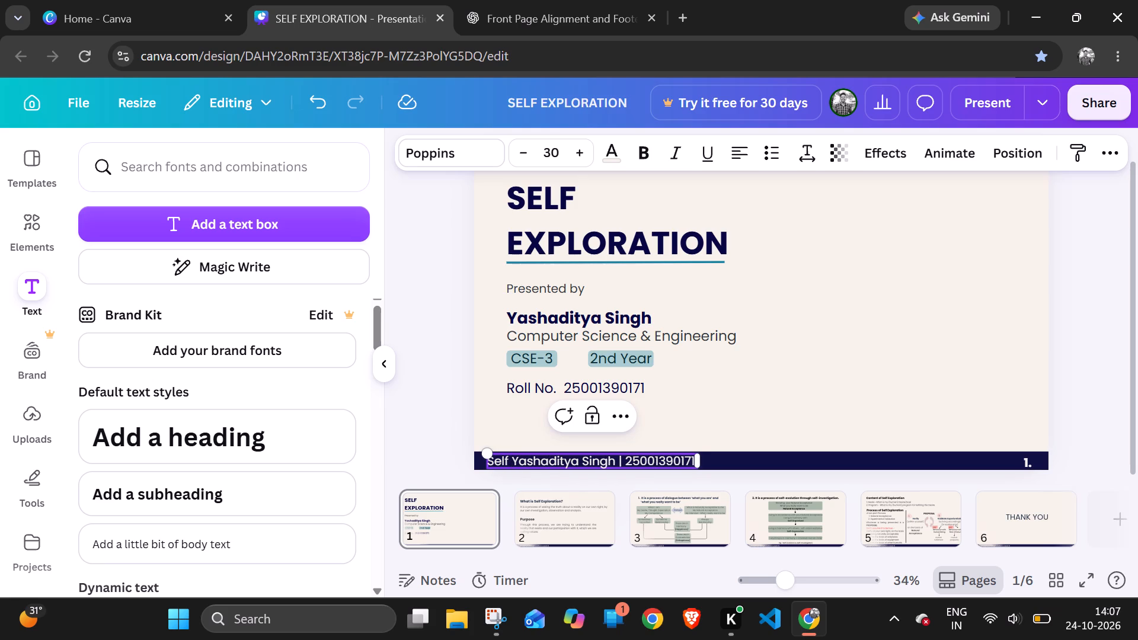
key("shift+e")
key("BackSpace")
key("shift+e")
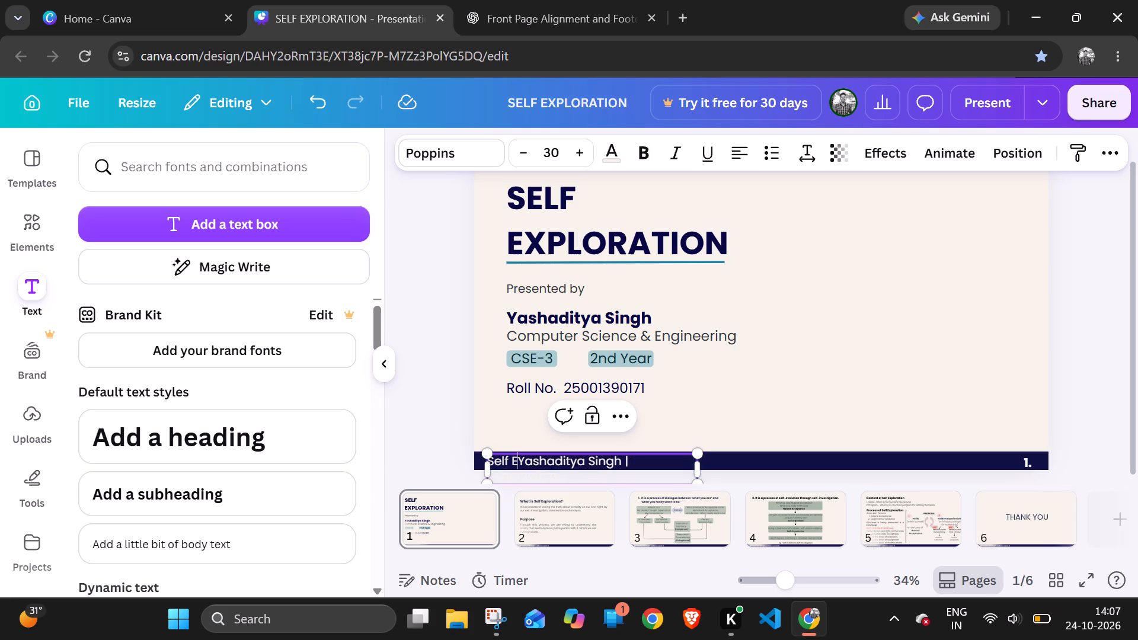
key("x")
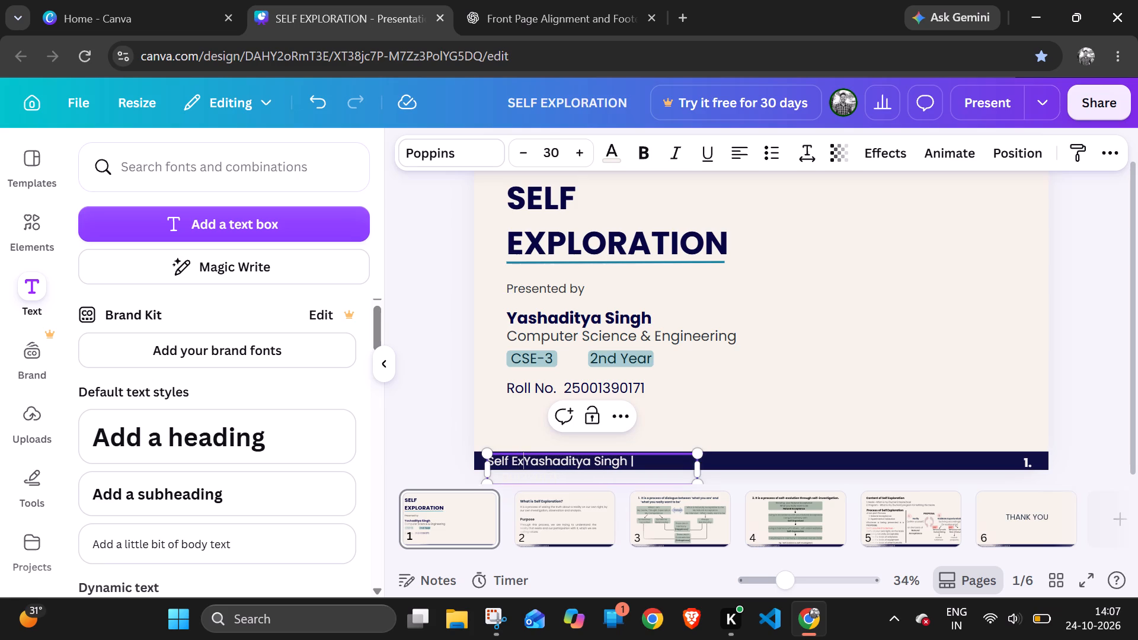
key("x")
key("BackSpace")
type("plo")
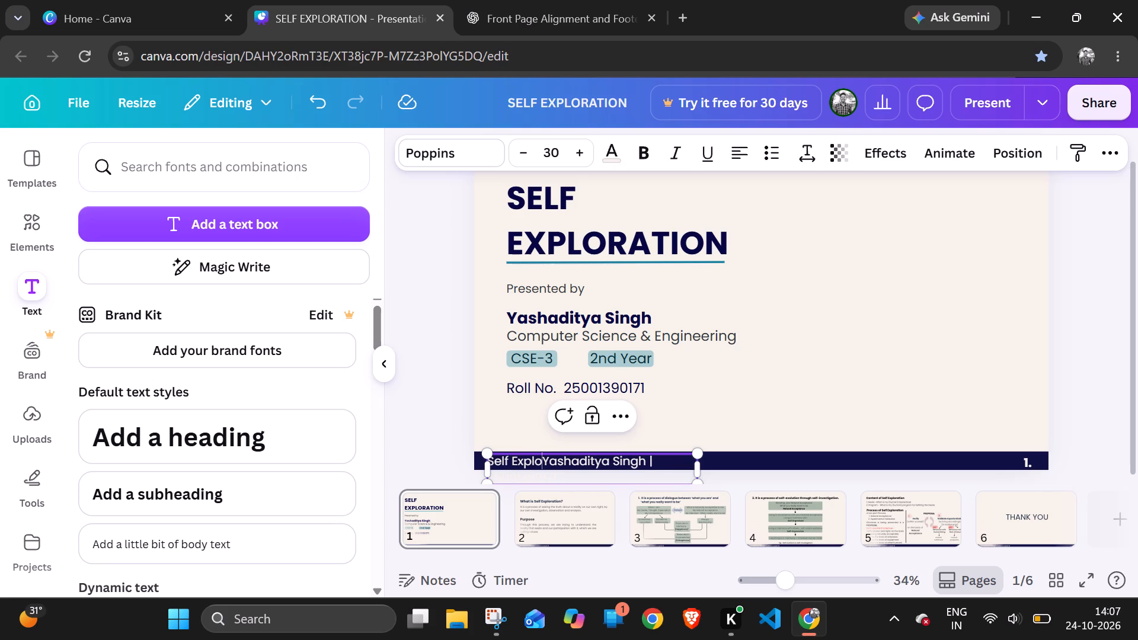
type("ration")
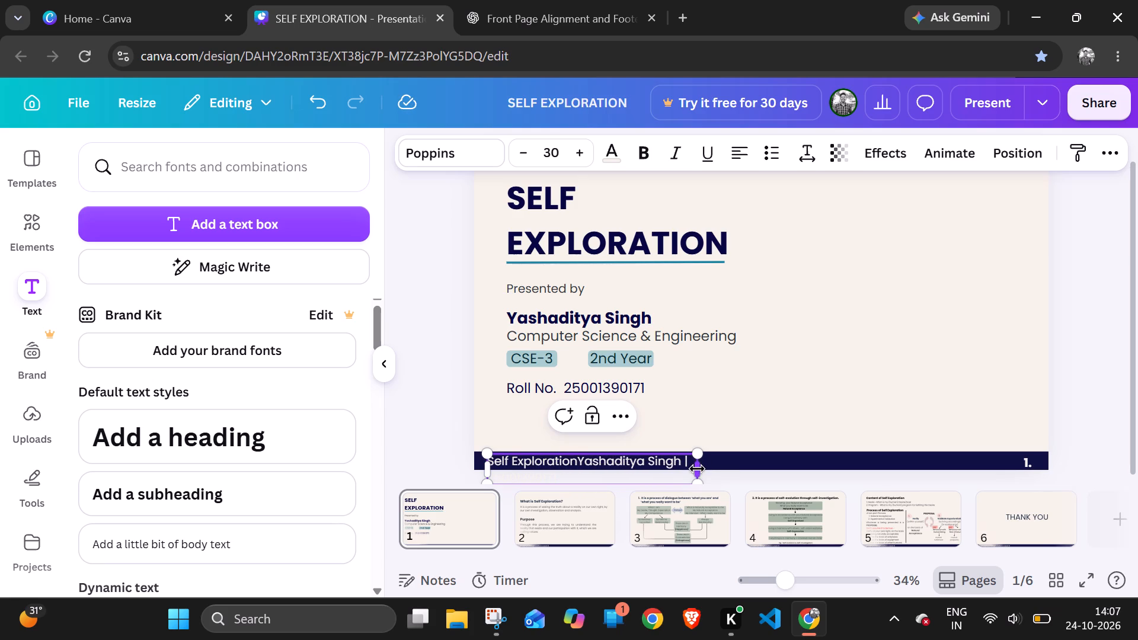
Move the footer text box above the navy bar and widen it so its text fits on one line.
left_click_drag(697, 469, 720, 423)
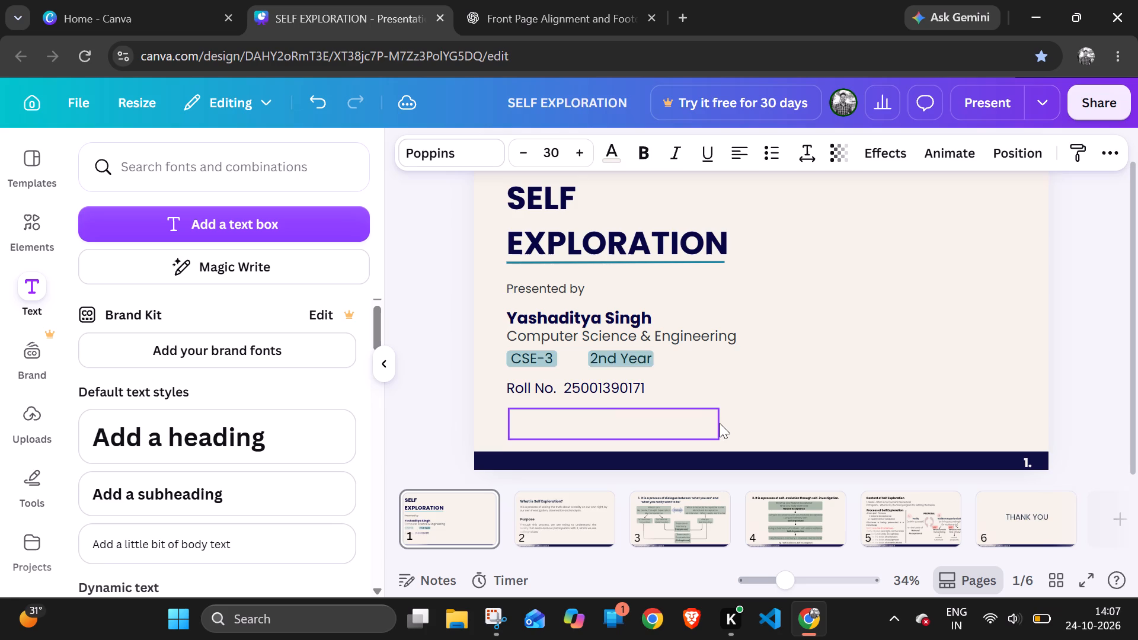
left_click_drag(720, 423, 719, 425)
left_click_drag(719, 425, 836, 412)
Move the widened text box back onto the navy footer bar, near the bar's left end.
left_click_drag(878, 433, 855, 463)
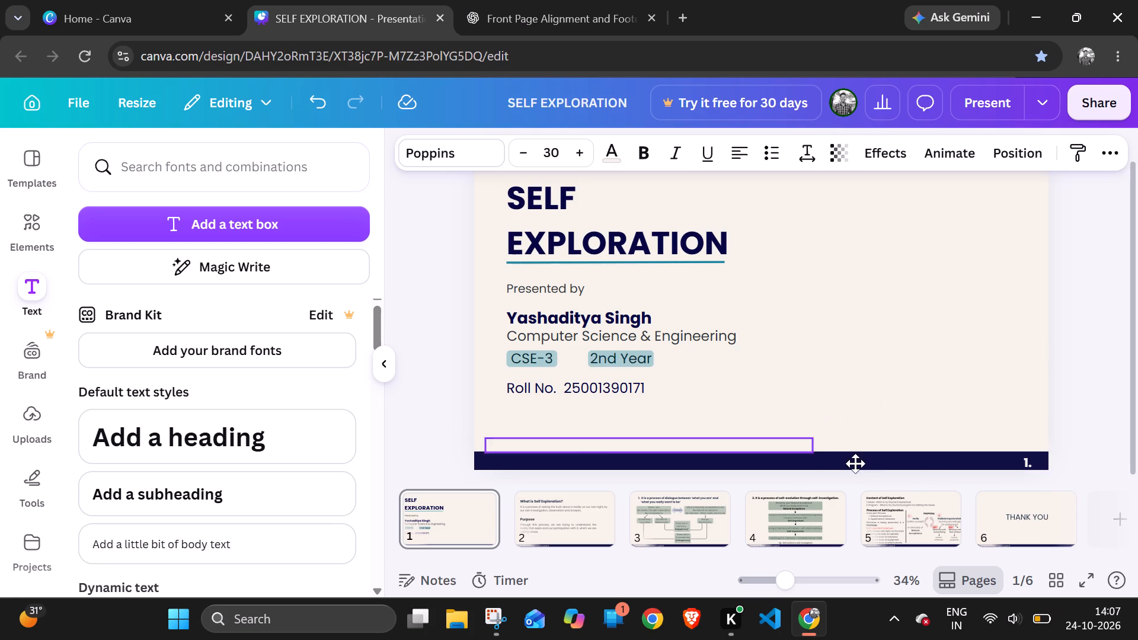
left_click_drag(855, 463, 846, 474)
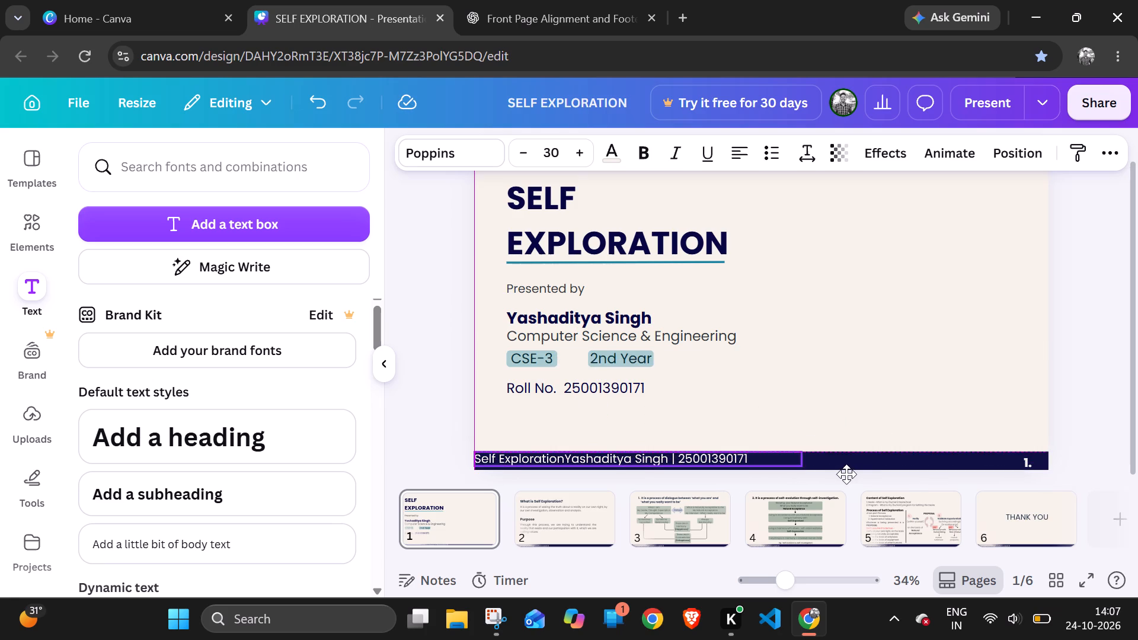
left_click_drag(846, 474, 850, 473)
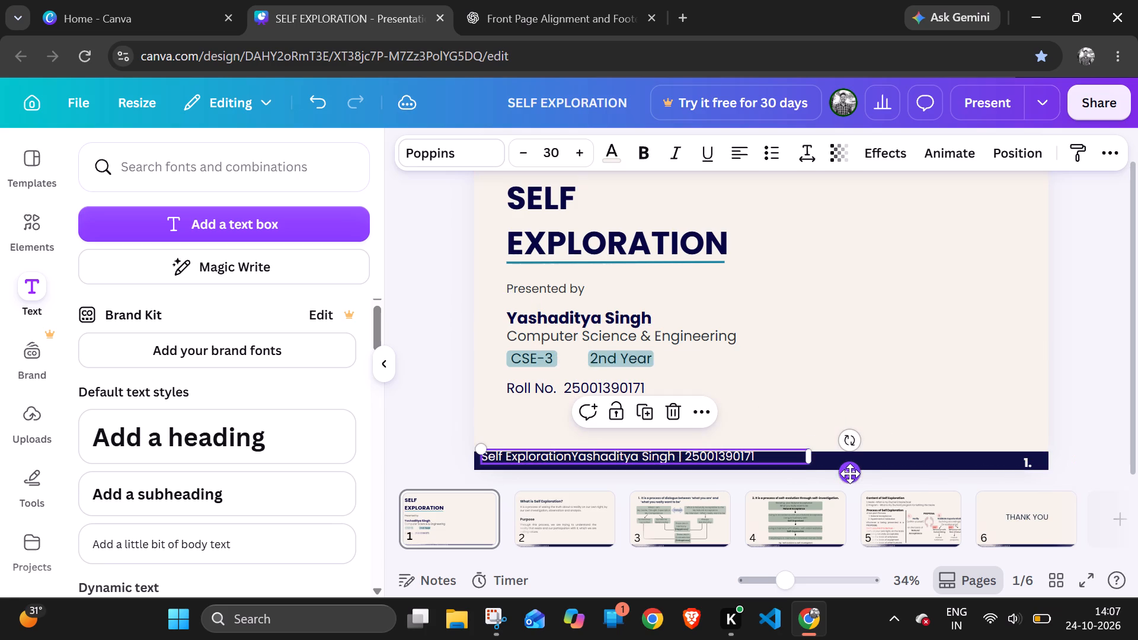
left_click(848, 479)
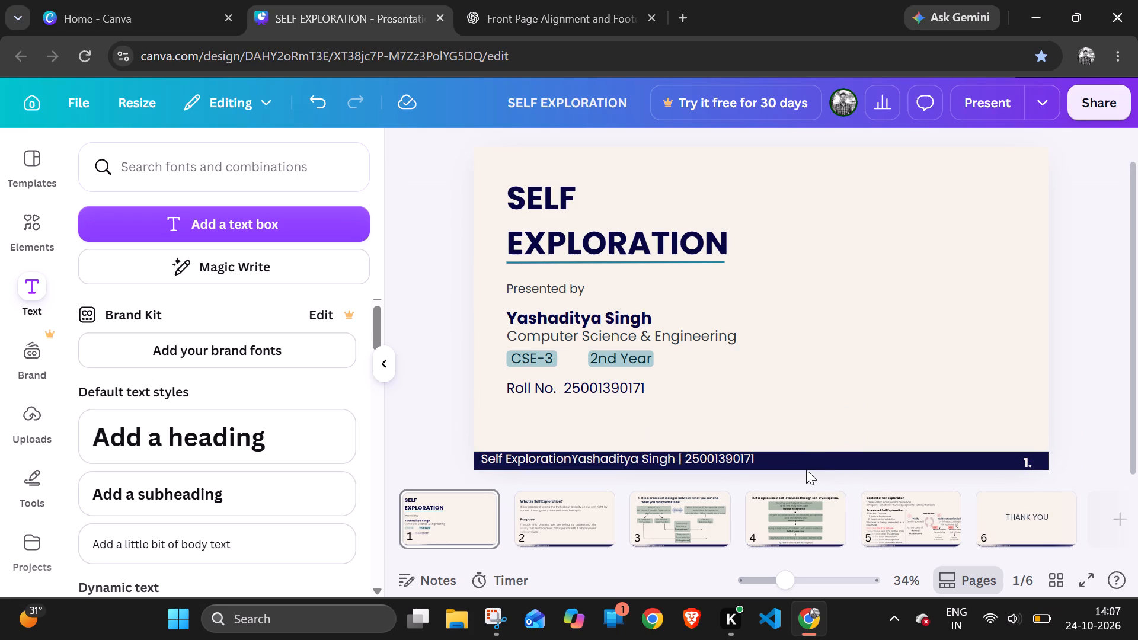
Undo the recent moves and widening of the title slide's footer text box.
key("ctrl+z")
key("ctrl+z")
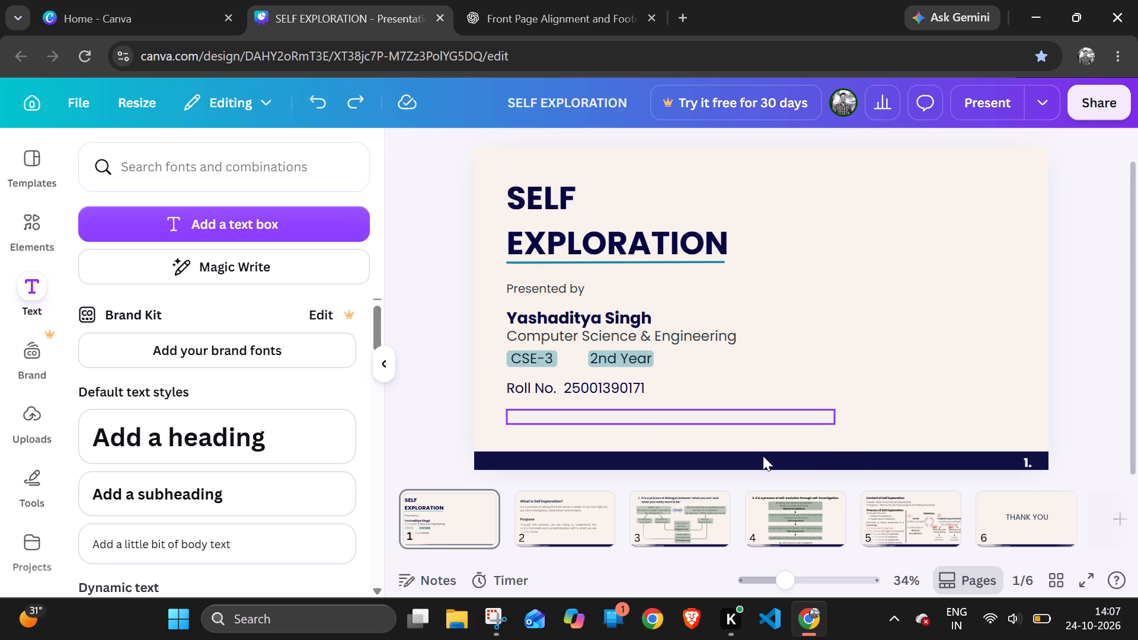
key("ctrl+z")
key("ctrl+z")
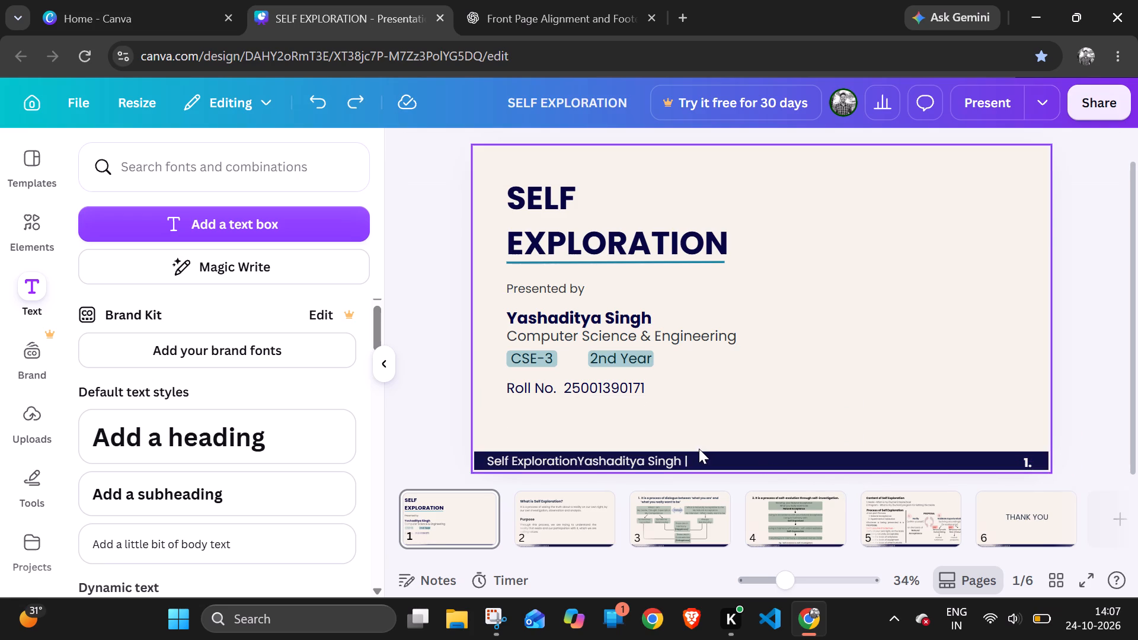
Widen the footer text box in place on the navy bar so its text fits on one line.
left_click(701, 457)
left_click(668, 461)
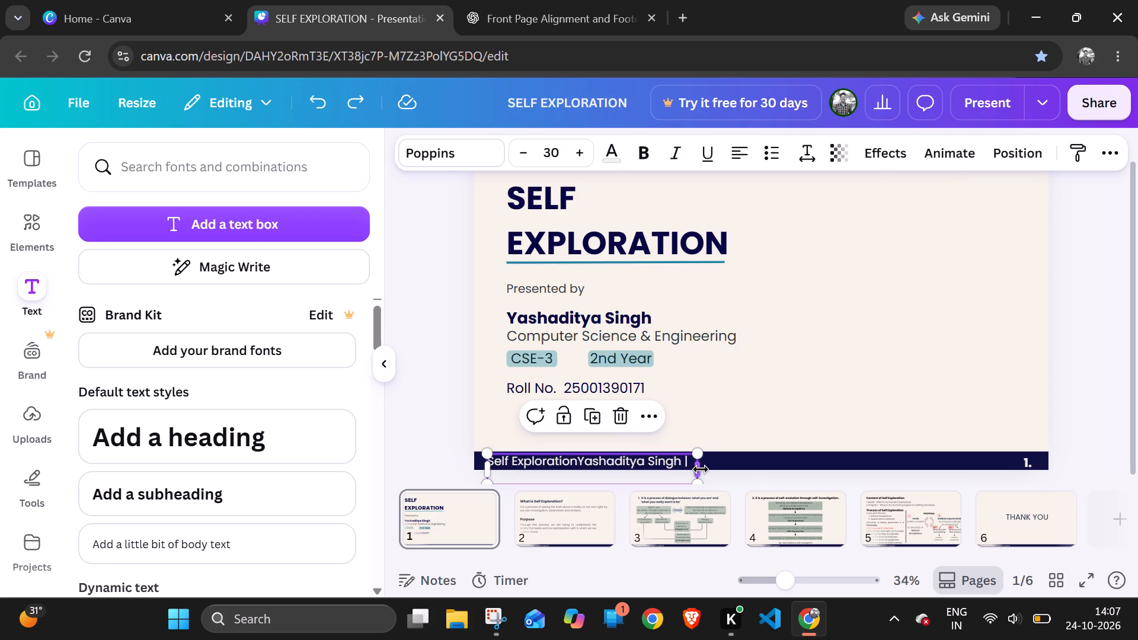
left_click_drag(701, 469, 792, 462)
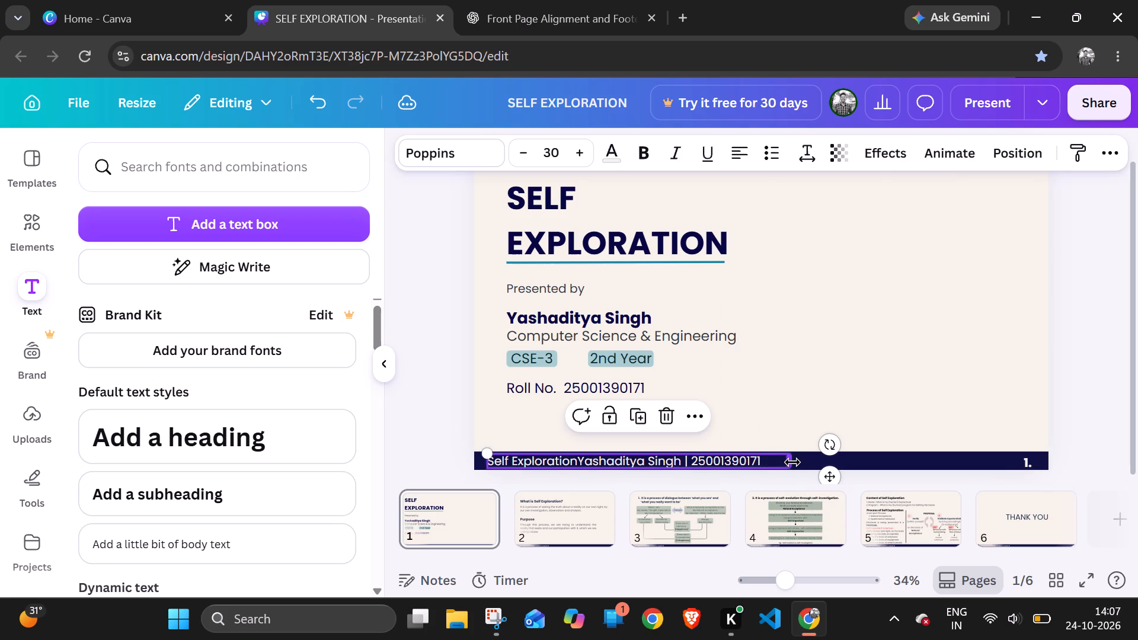
Insert a spaced "|" separator between "Self Exploration" and the presenter's name in the footer text.
left_click(631, 461)
left_click(631, 461)
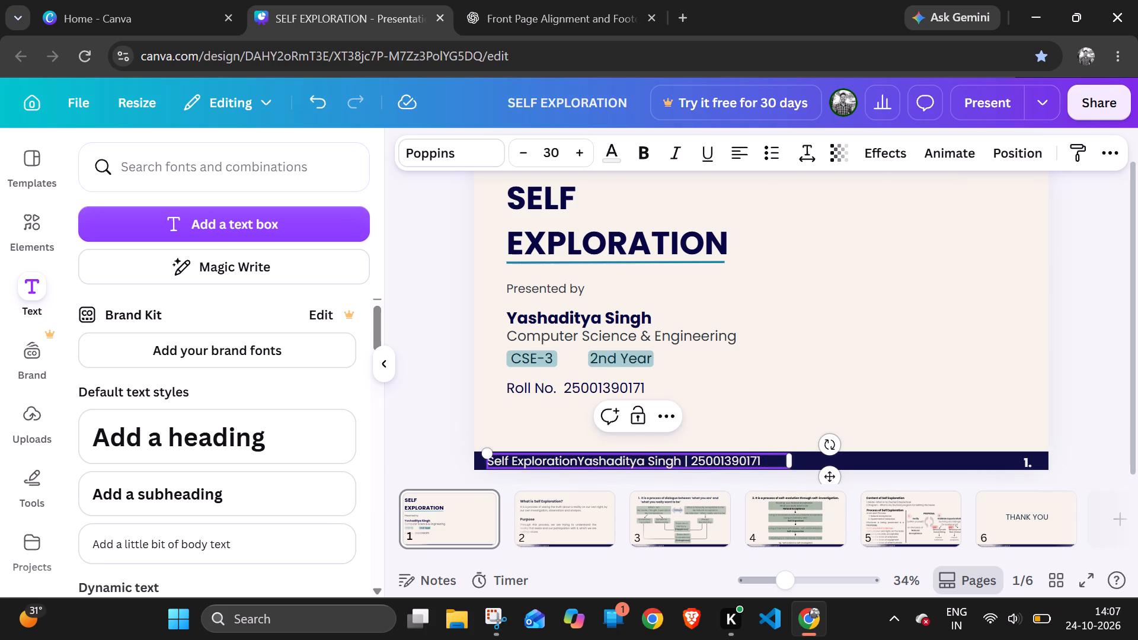
key("Left")
key("Left")
key("Left")
key("Left")
key("Left")
key("Left")
key("Left")
key("Left")
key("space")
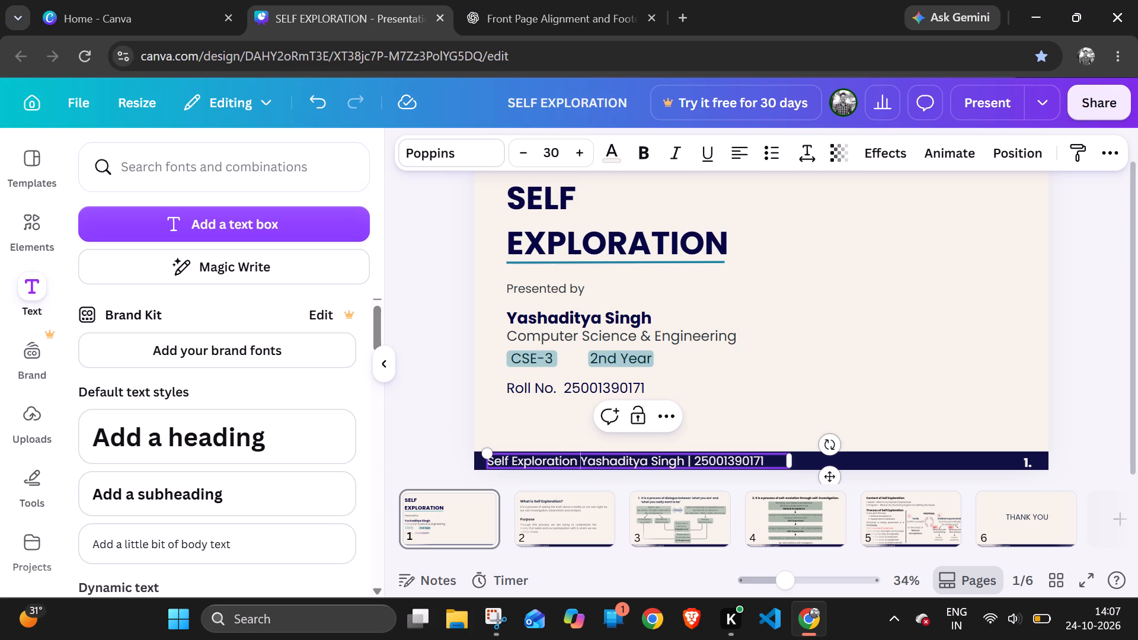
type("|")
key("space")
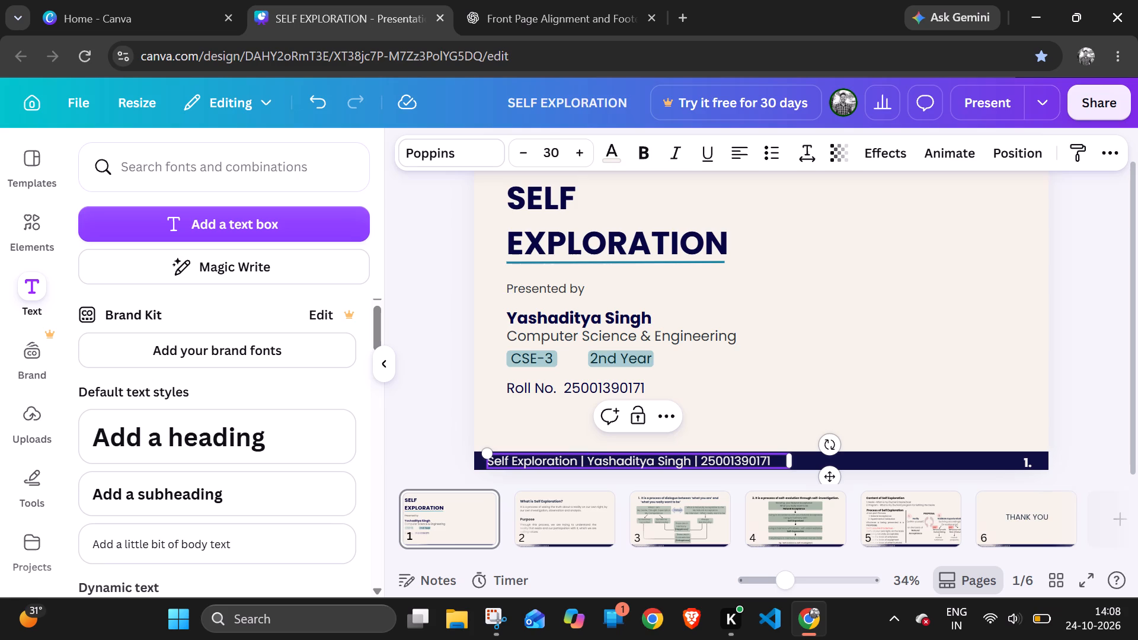
Insert "CSE-3 |" before the roll number in the title slide's footer text.
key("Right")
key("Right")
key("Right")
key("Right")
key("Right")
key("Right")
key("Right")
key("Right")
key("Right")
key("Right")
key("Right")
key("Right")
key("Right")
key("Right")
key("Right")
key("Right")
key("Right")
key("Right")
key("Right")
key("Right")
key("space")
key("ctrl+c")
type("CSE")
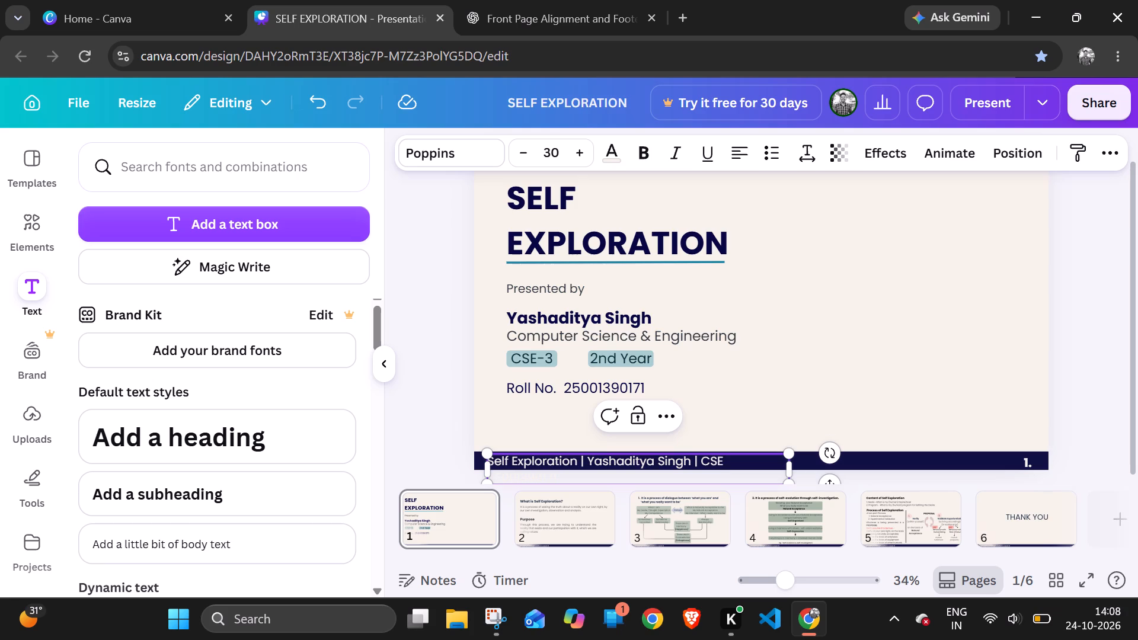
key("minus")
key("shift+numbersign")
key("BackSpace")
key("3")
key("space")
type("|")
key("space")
left_click(411, 373)
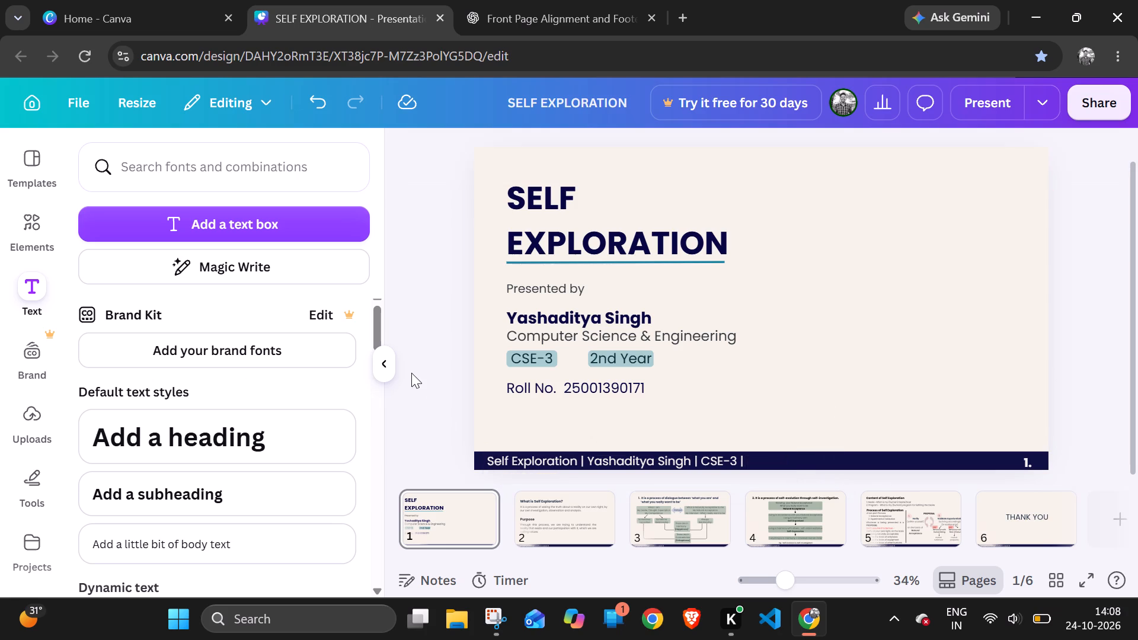
Widen the footer text box further so the roll number fits on the same line.
left_click(576, 458)
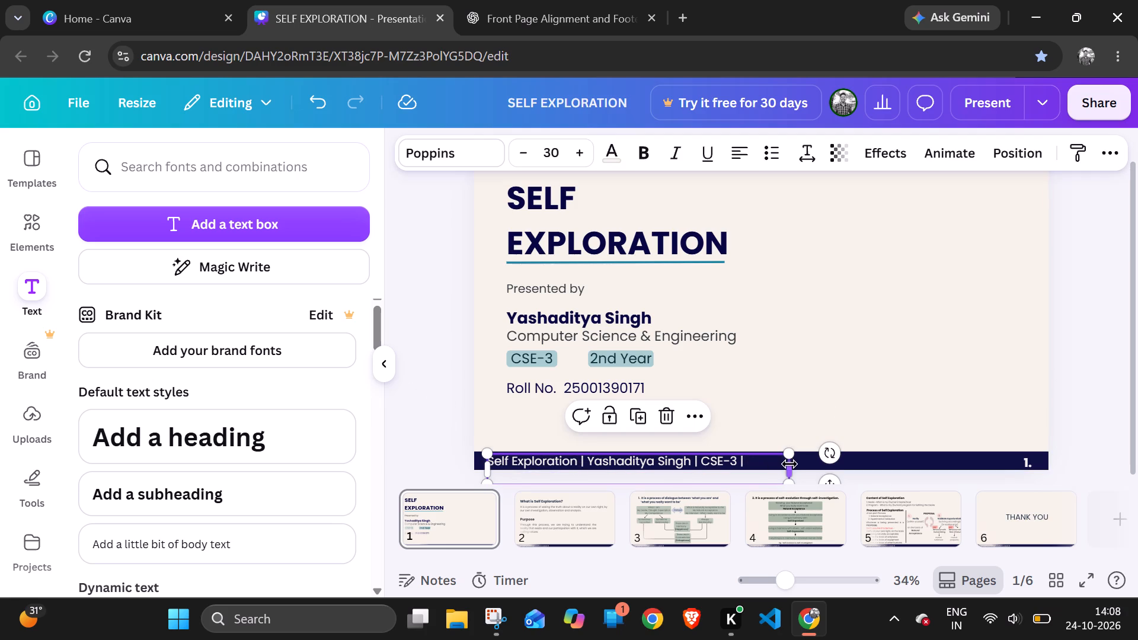
right_click(790, 468)
right_click(781, 465)
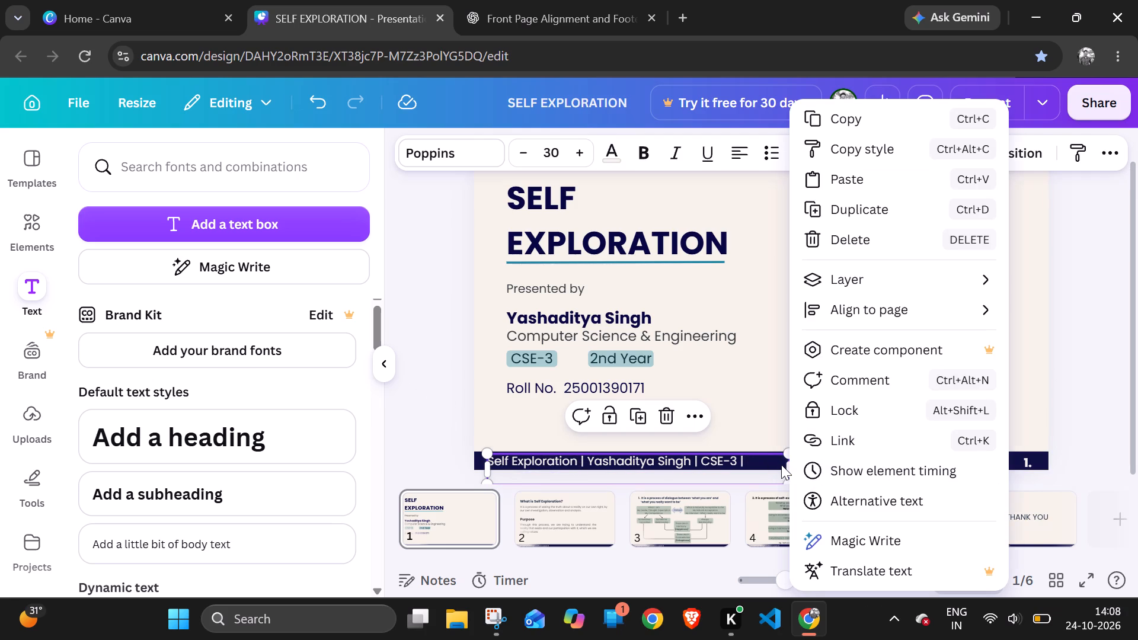
left_click(736, 463)
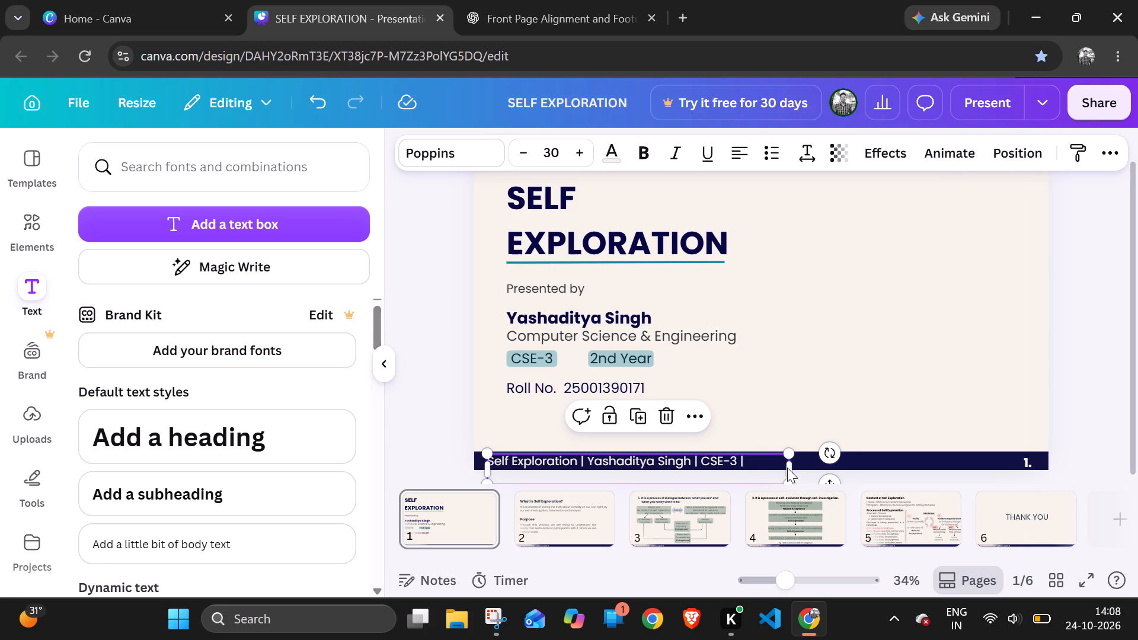
left_click(787, 468)
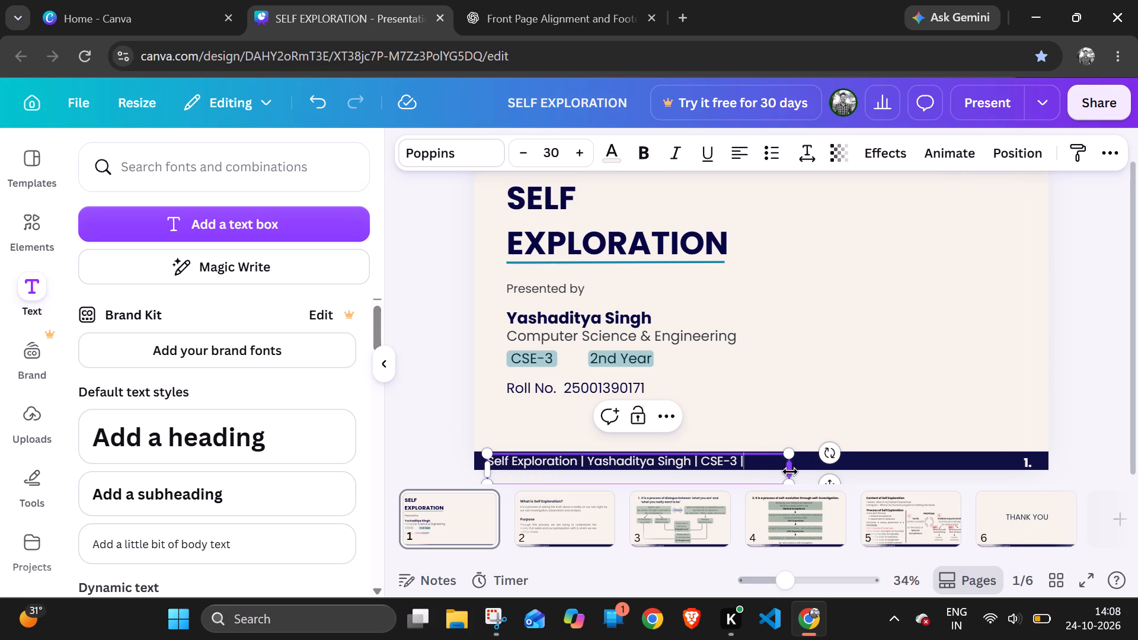
left_click_drag(790, 472, 839, 464)
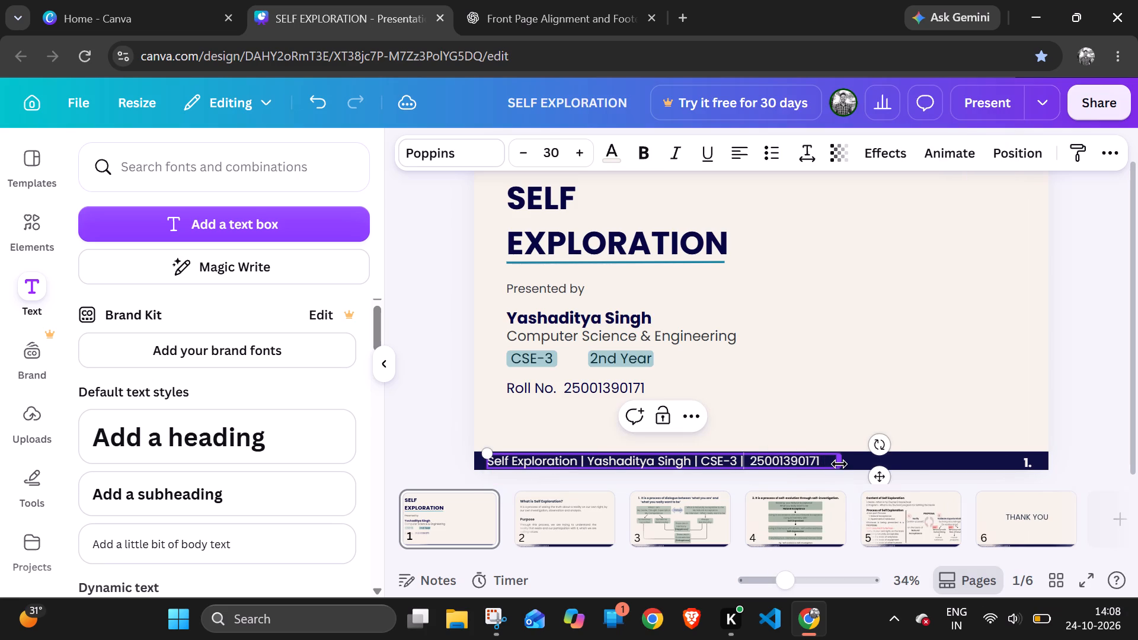
Remove the extra space before the roll number in the footer text.
left_click(754, 461)
key("Left")
key("BackSpace")
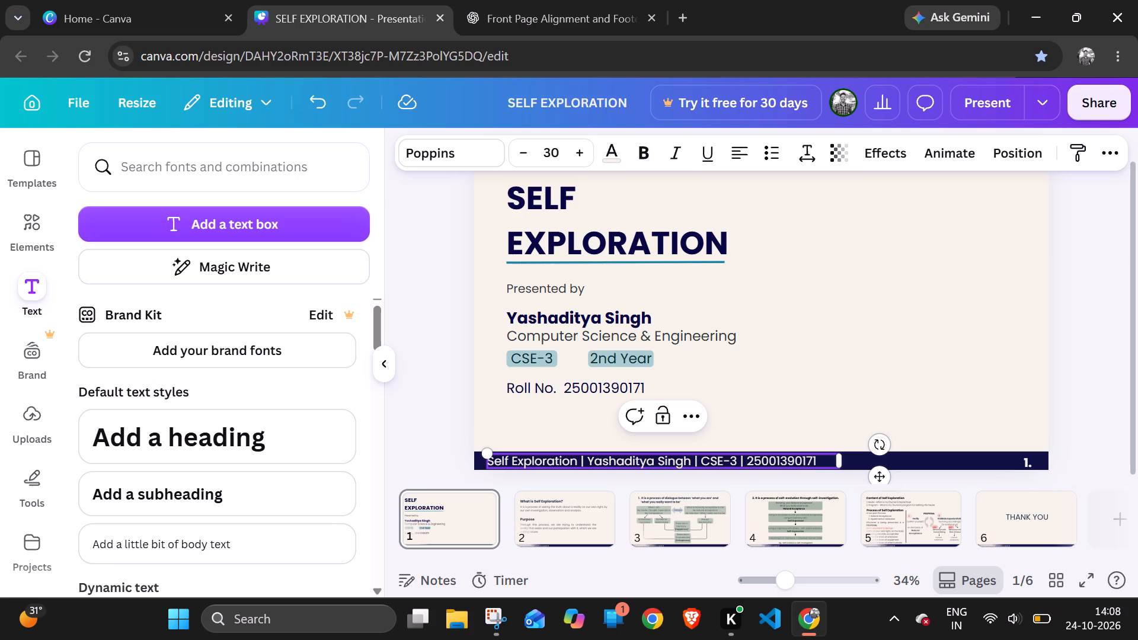
left_click(1115, 329)
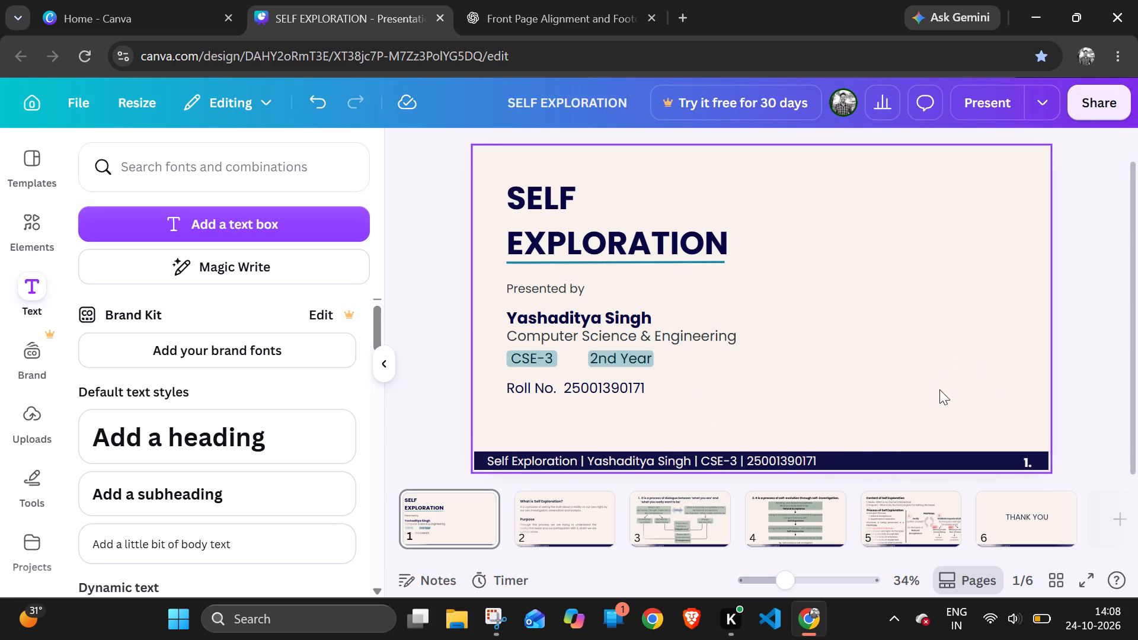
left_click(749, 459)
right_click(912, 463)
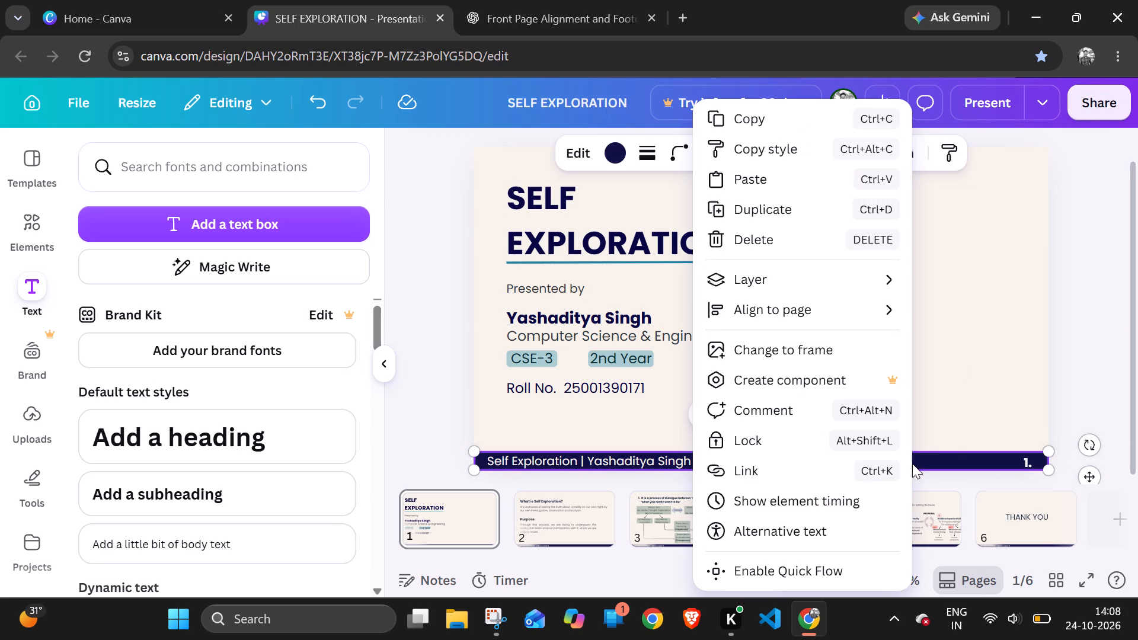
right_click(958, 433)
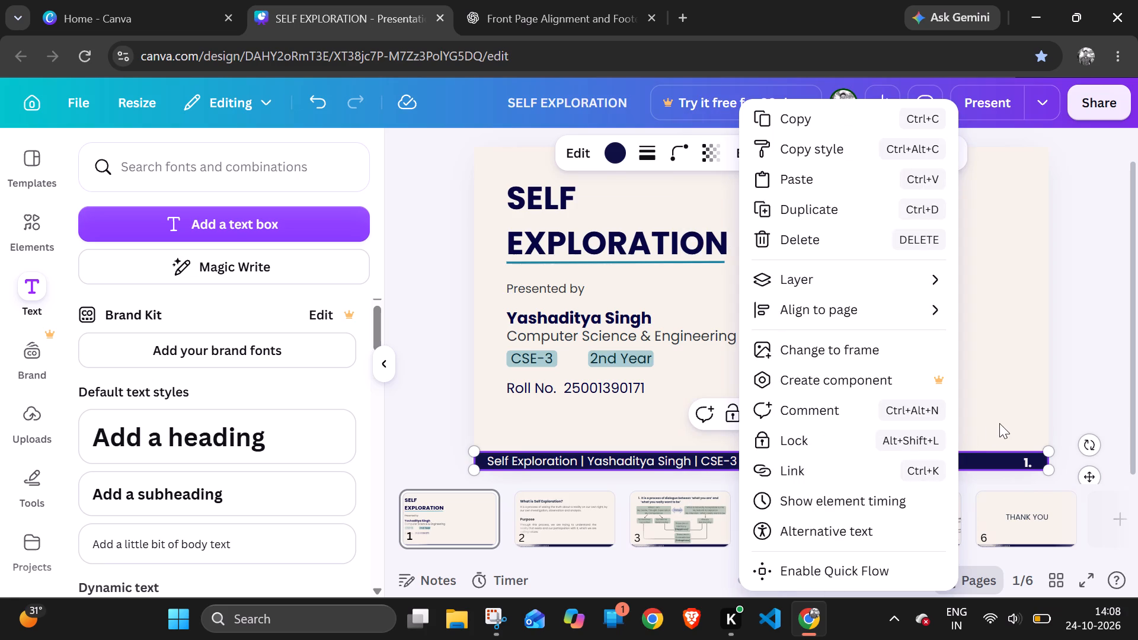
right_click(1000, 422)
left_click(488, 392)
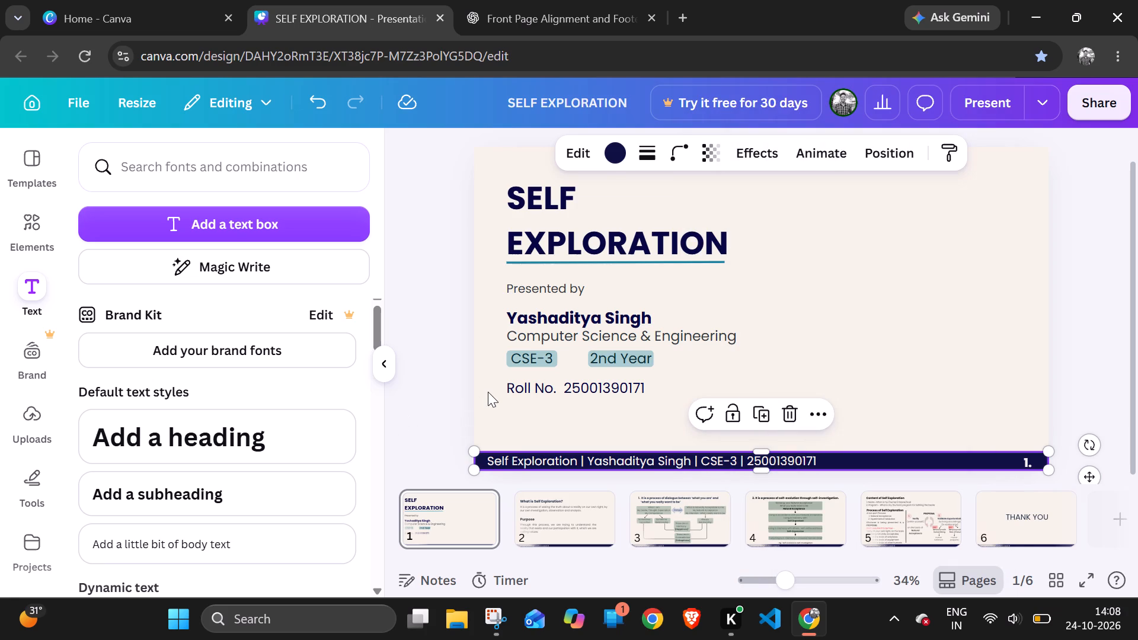
Group the title slide's presenter details, from "Presented by" down to the "Roll No." line, including both badges.
left_click_drag(488, 392, 620, 281)
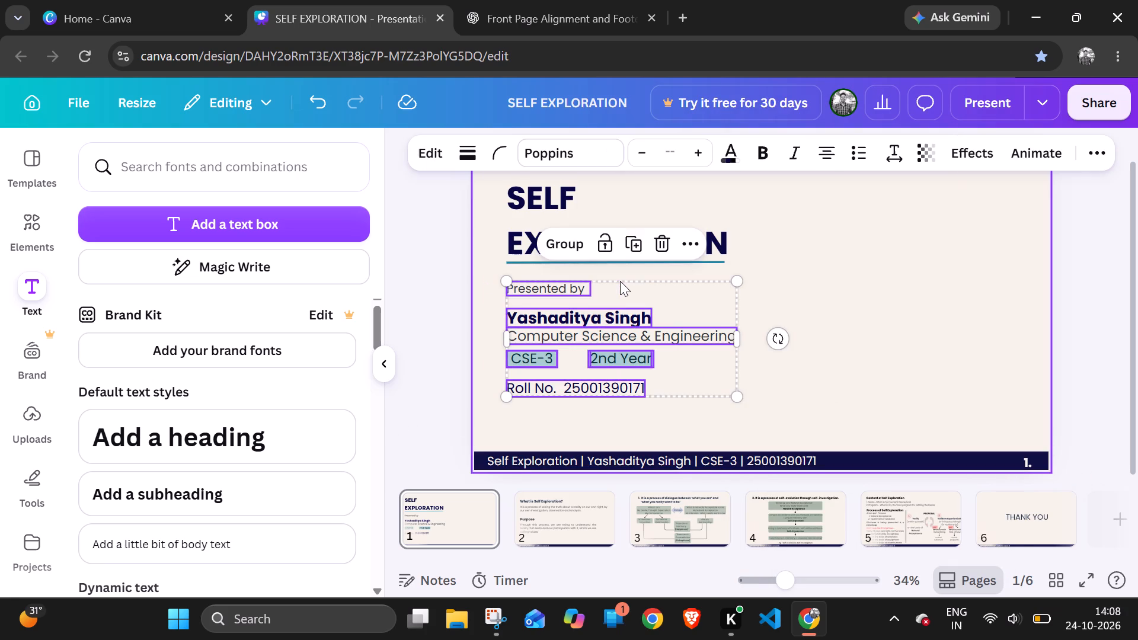
left_click(573, 245)
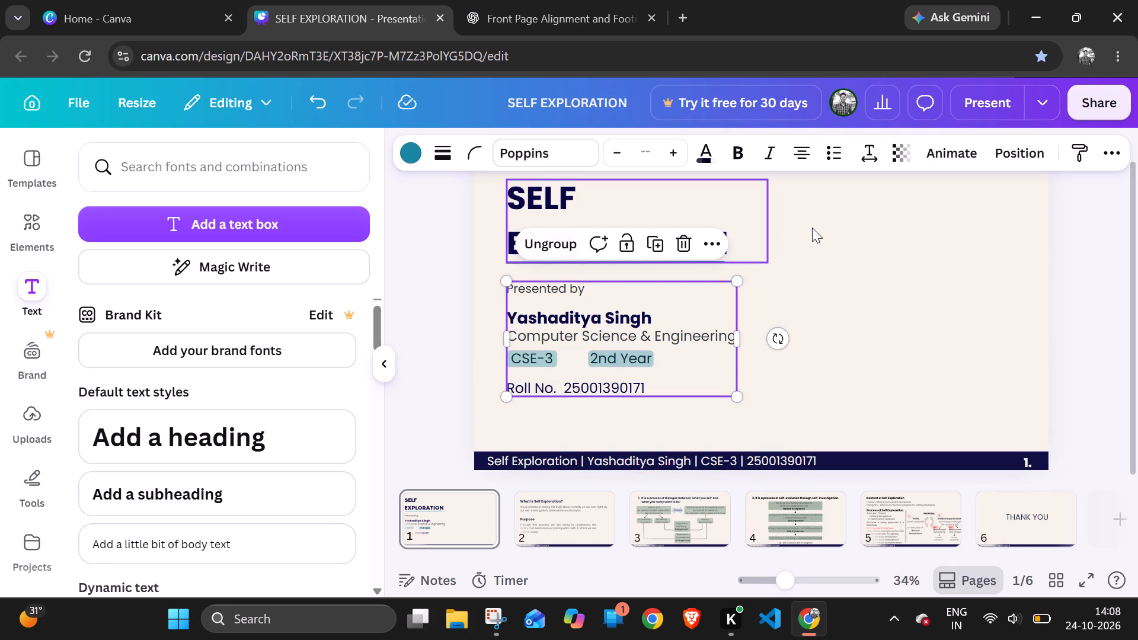
left_click(812, 228)
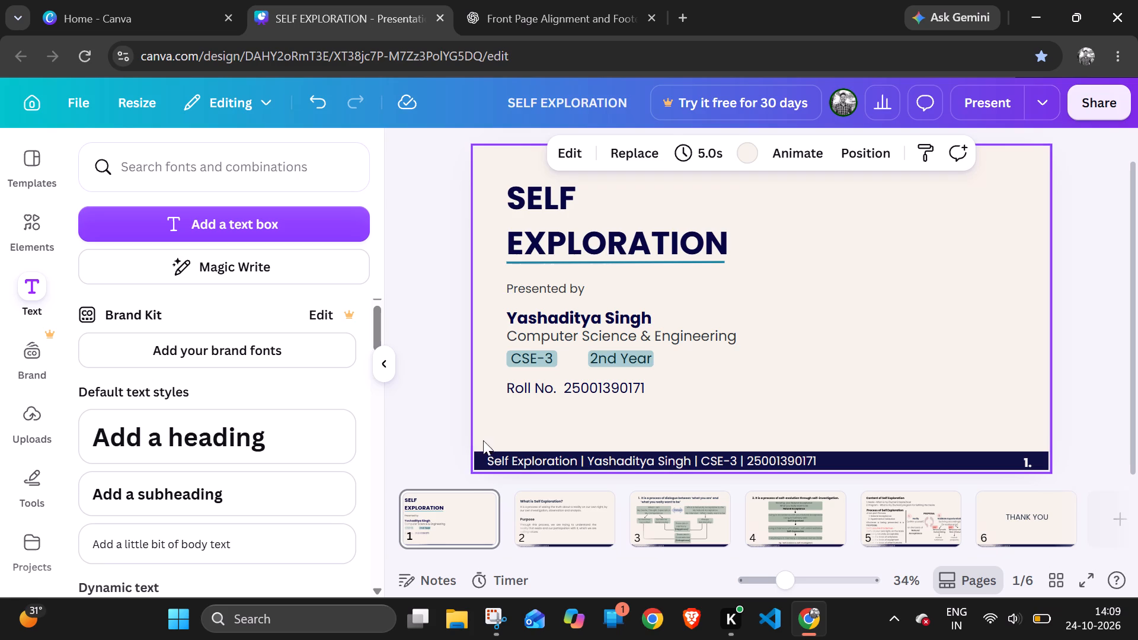
left_click(415, 446)
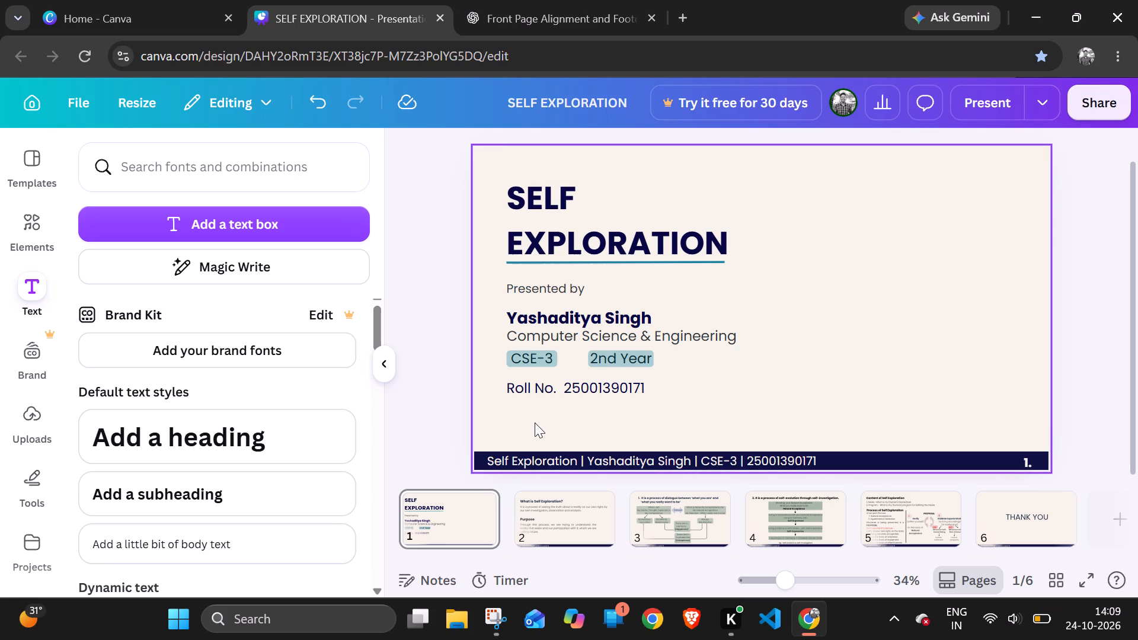
Select the navy footer bar together with its text and page number on the title slide.
left_click_drag(504, 430, 1063, 472)
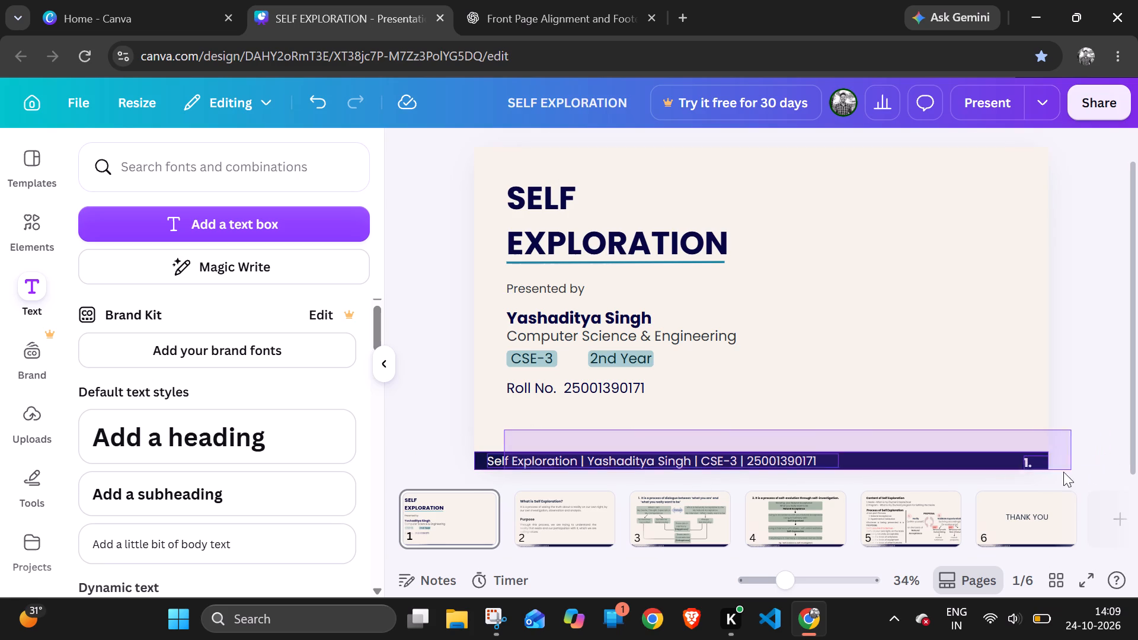
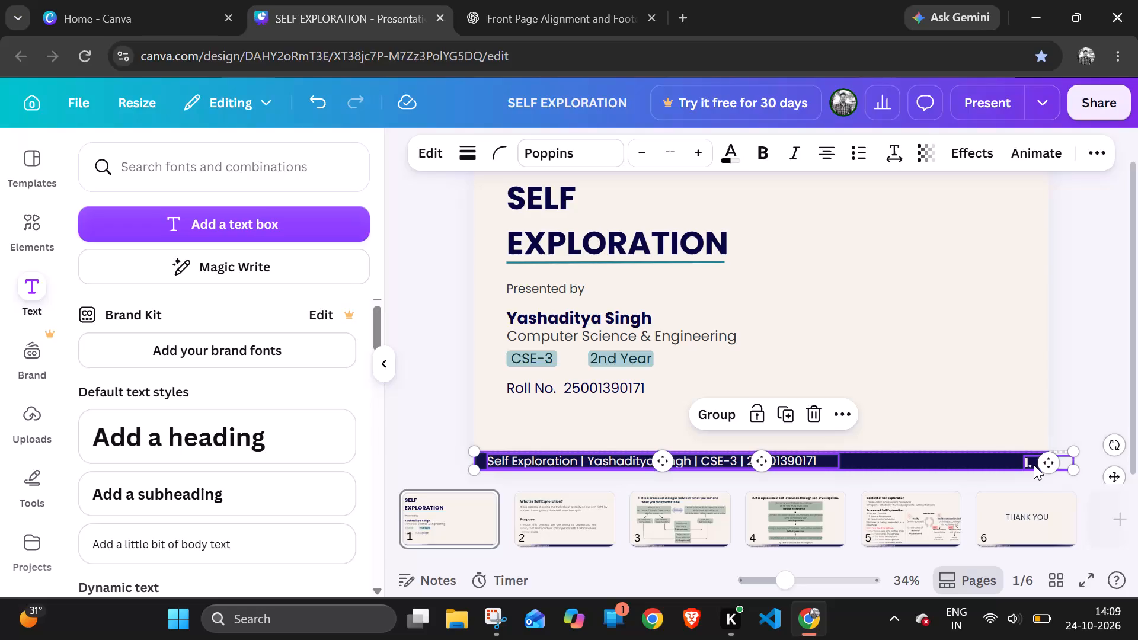
Replace slide 2's footer text with a copy of the title slide's topic, name, CSE-3 and roll number text.
left_click(895, 463)
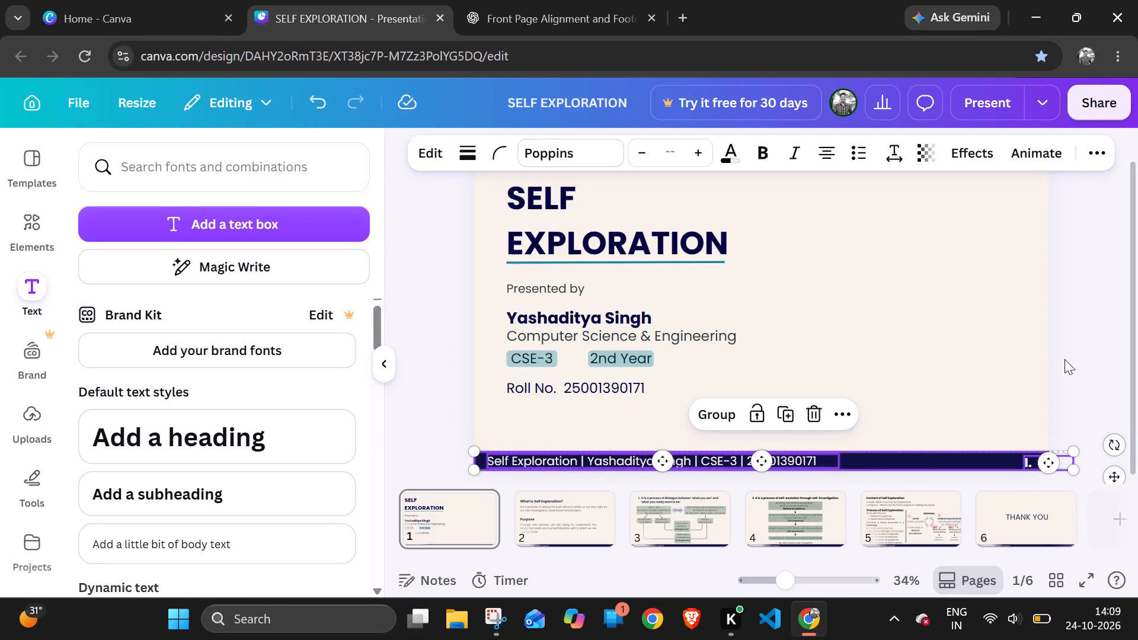
left_click(1065, 359)
left_click(808, 456)
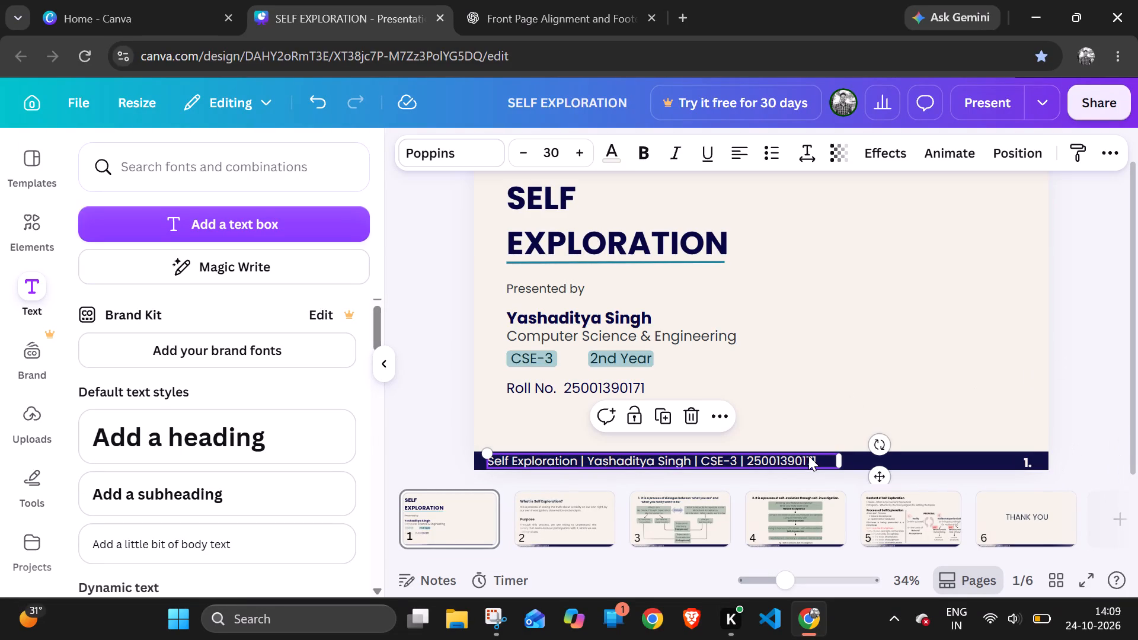
key("ctrl+c")
left_click(808, 456, "ctrl")
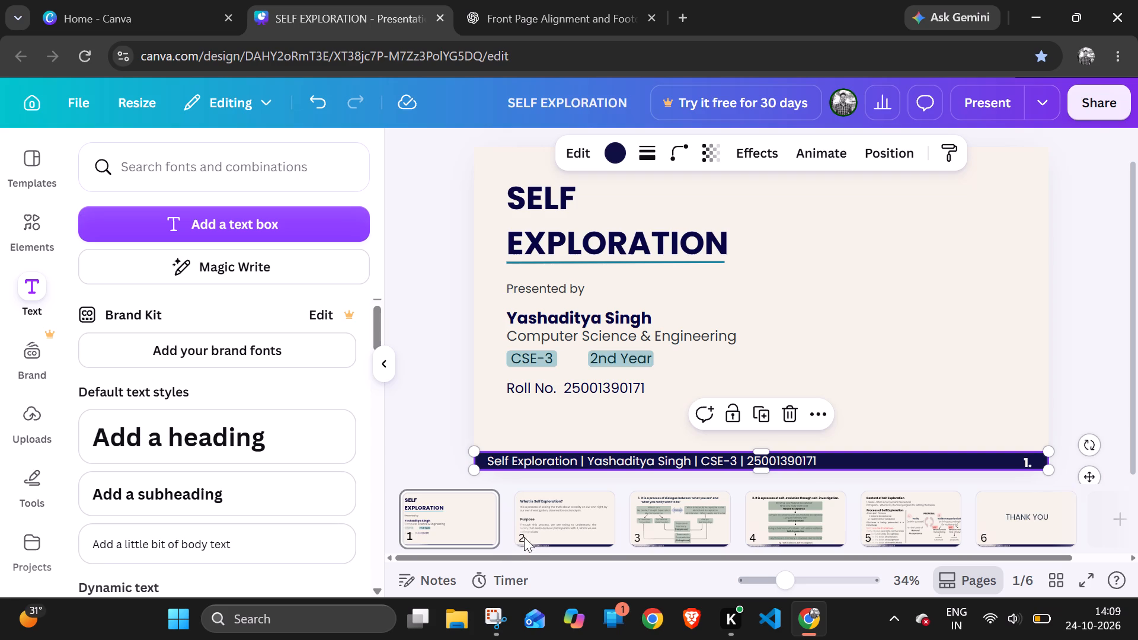
left_click(543, 532)
left_click(578, 459)
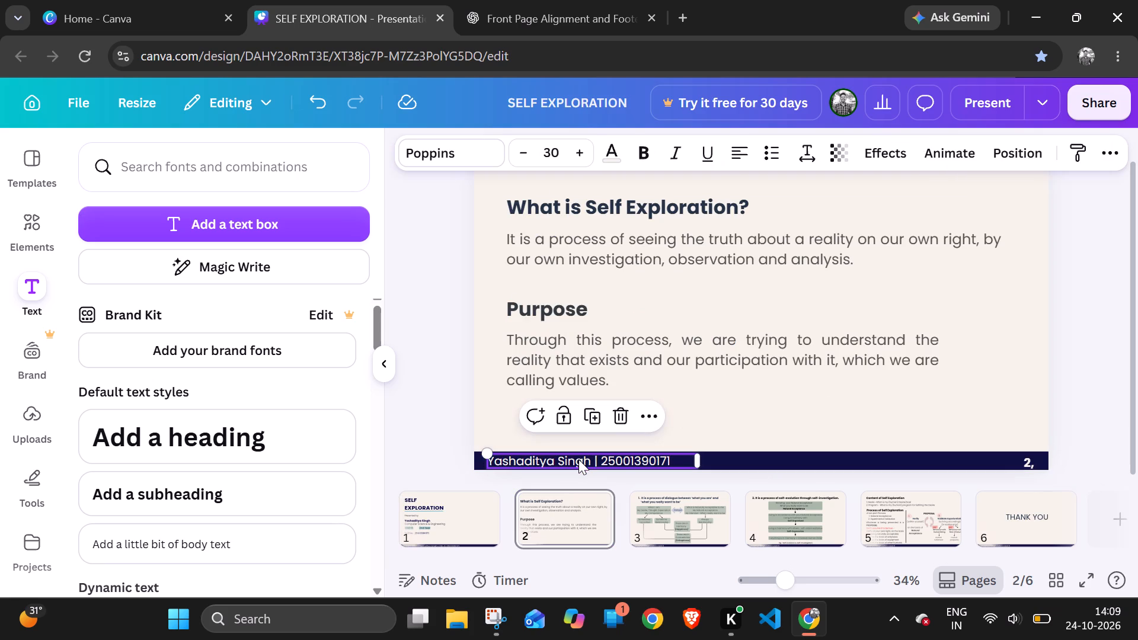
key("Delete")
key("ctrl+v")
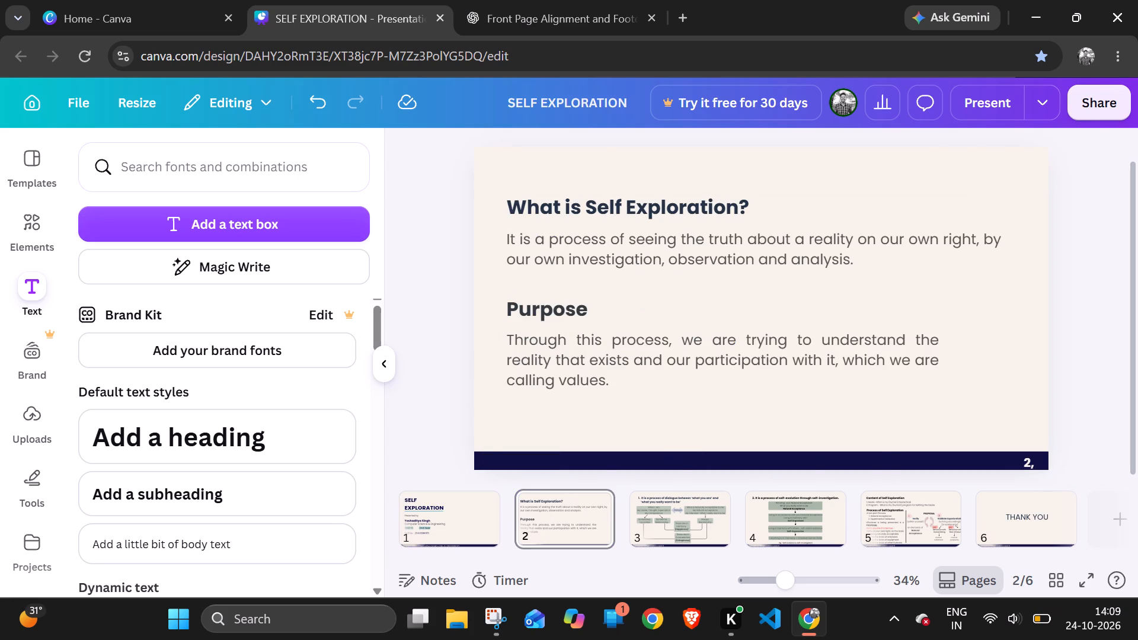
Replace the footer text on slides 3 and 4 with the copied title-slide footer text.
left_click(707, 496)
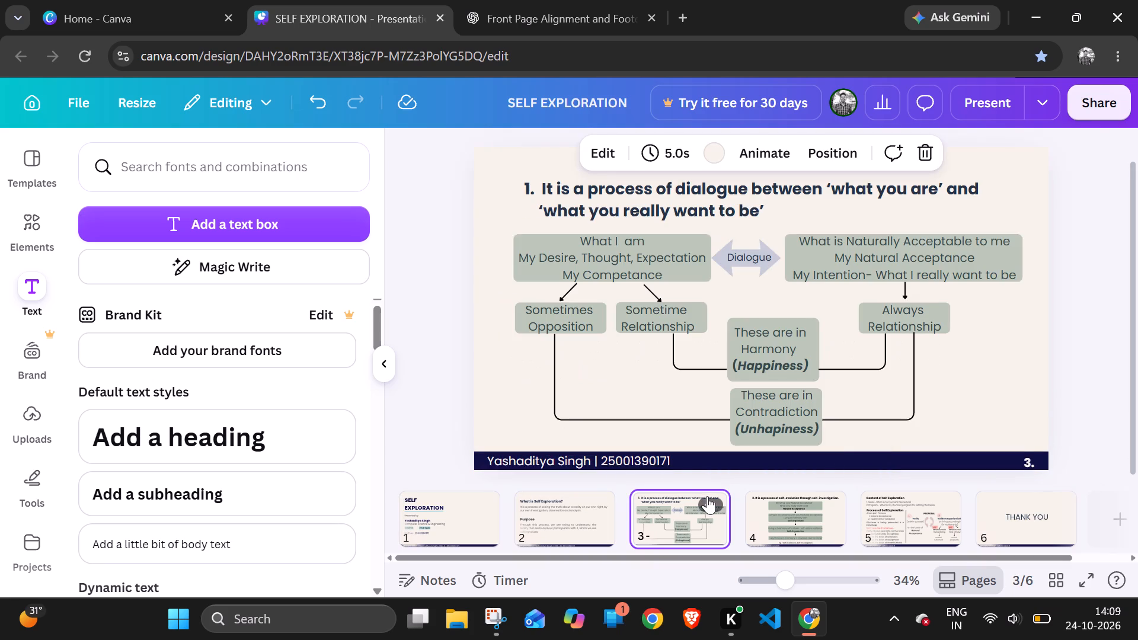
left_click(642, 457)
key("Delete")
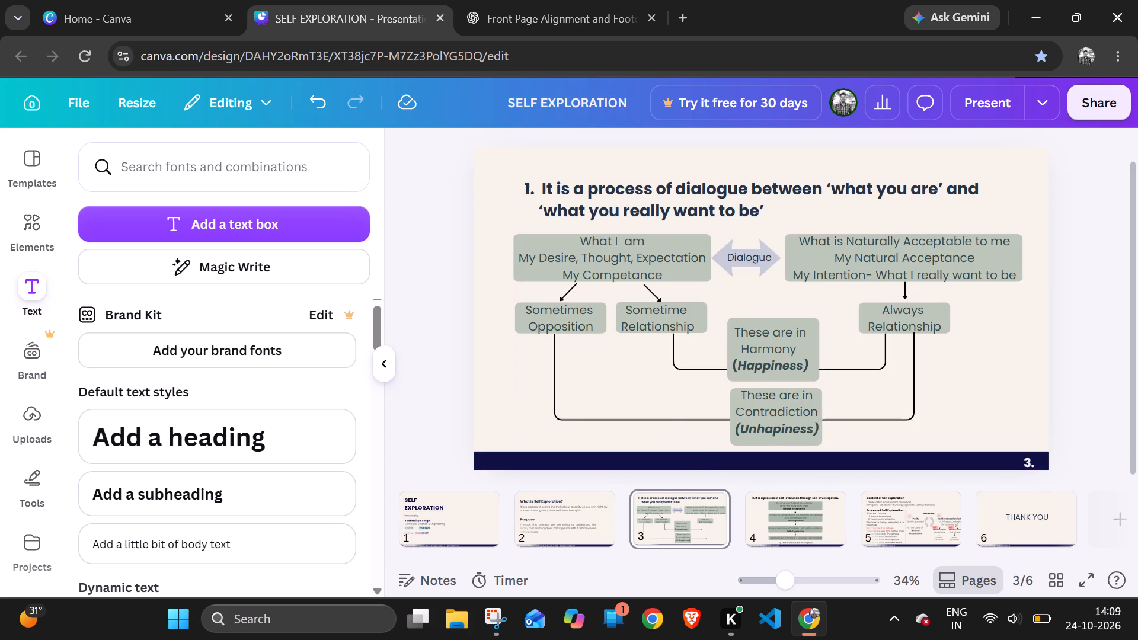
key("ctrl+v")
left_click(795, 500)
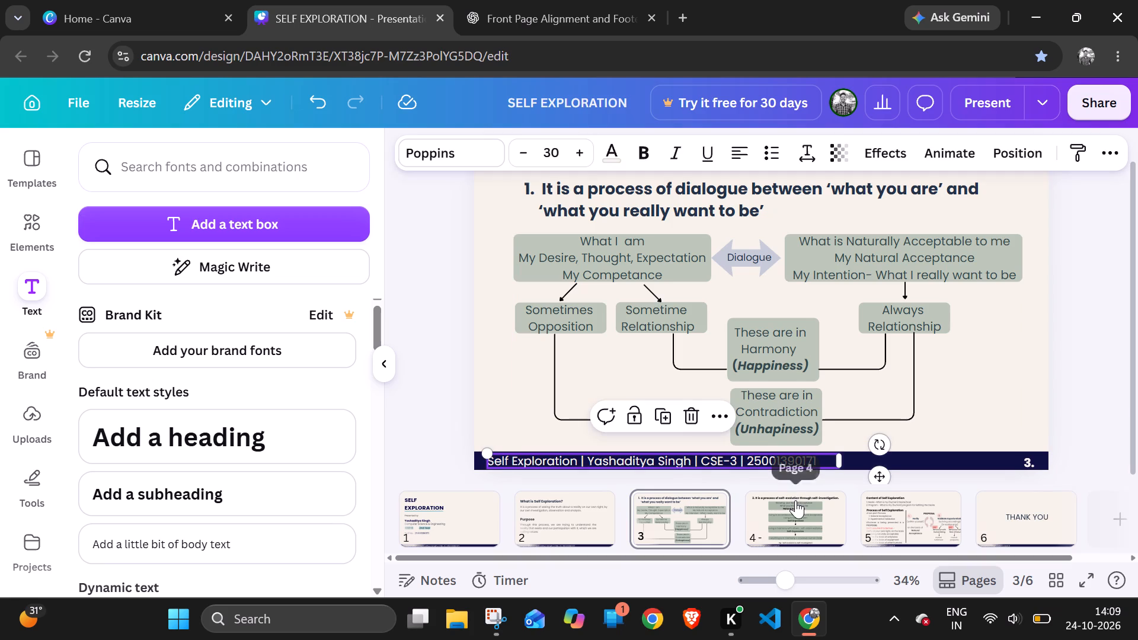
left_click(657, 462)
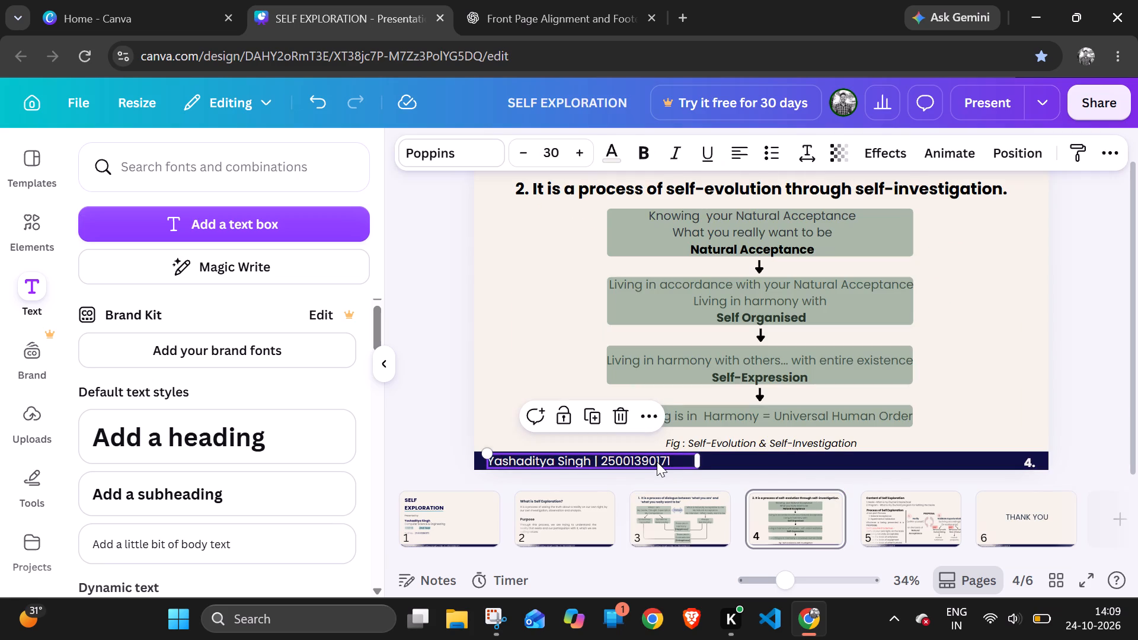
key("Delete")
key("ctrl+v")
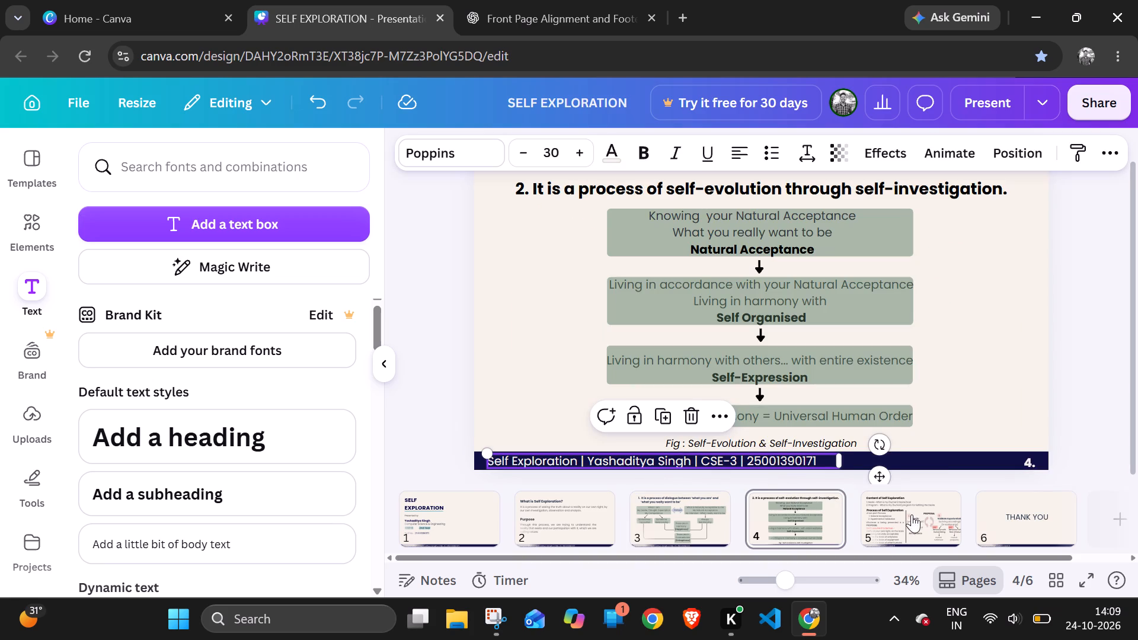
Replace the footer text on slide 5 and the THANK YOU slide with the copied title-slide footer text.
right_click(918, 527)
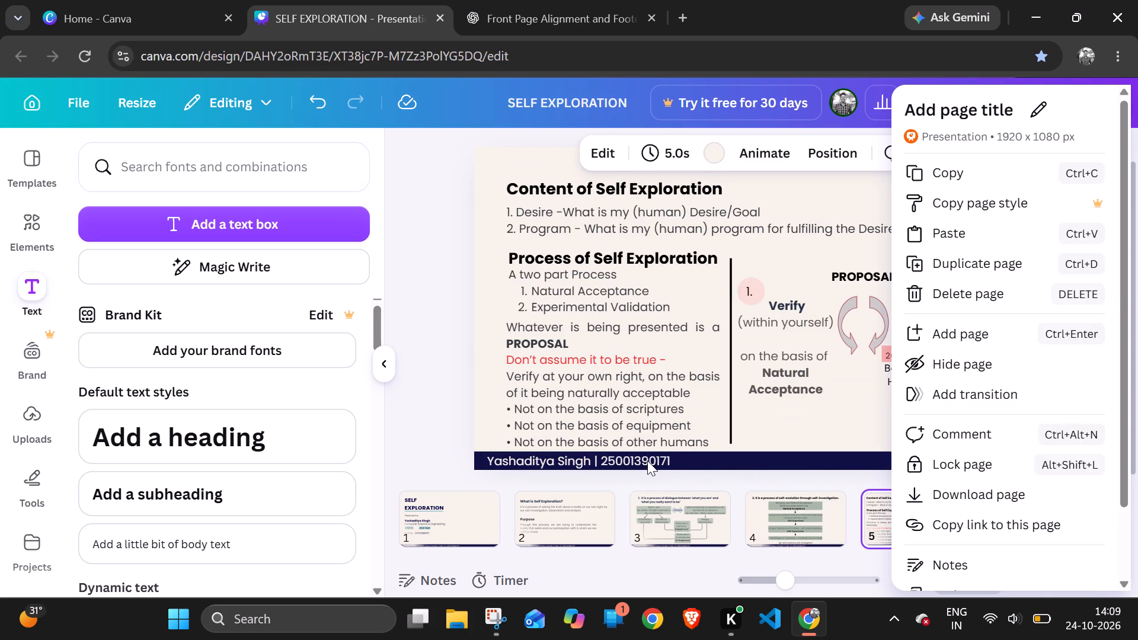
left_click(647, 460)
left_click(647, 460)
key("Delete")
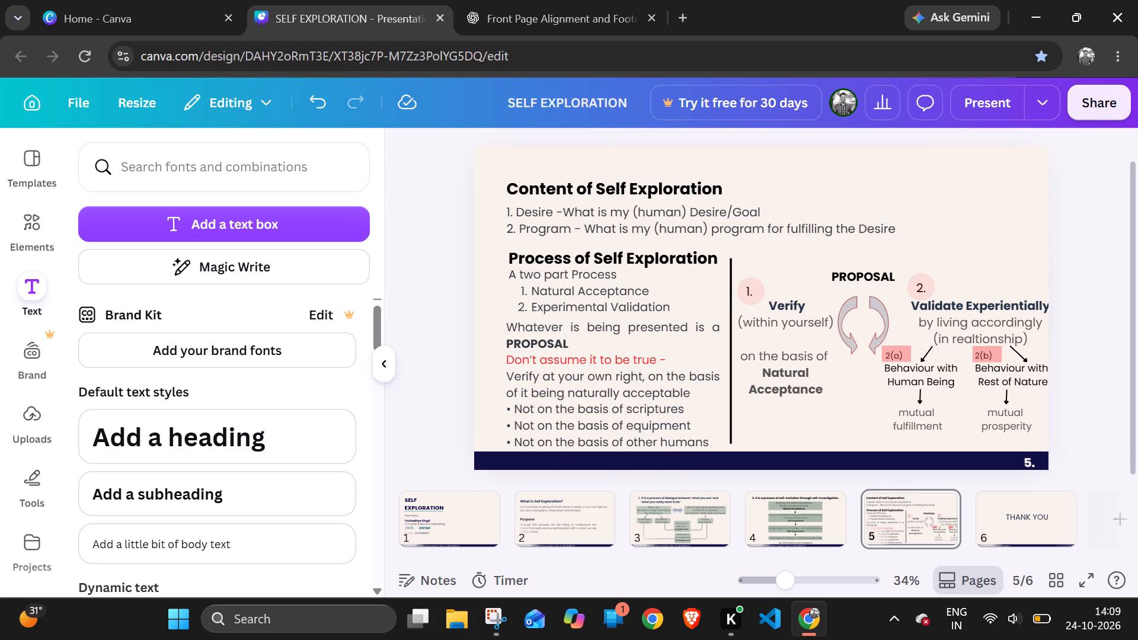
key("ctrl+v")
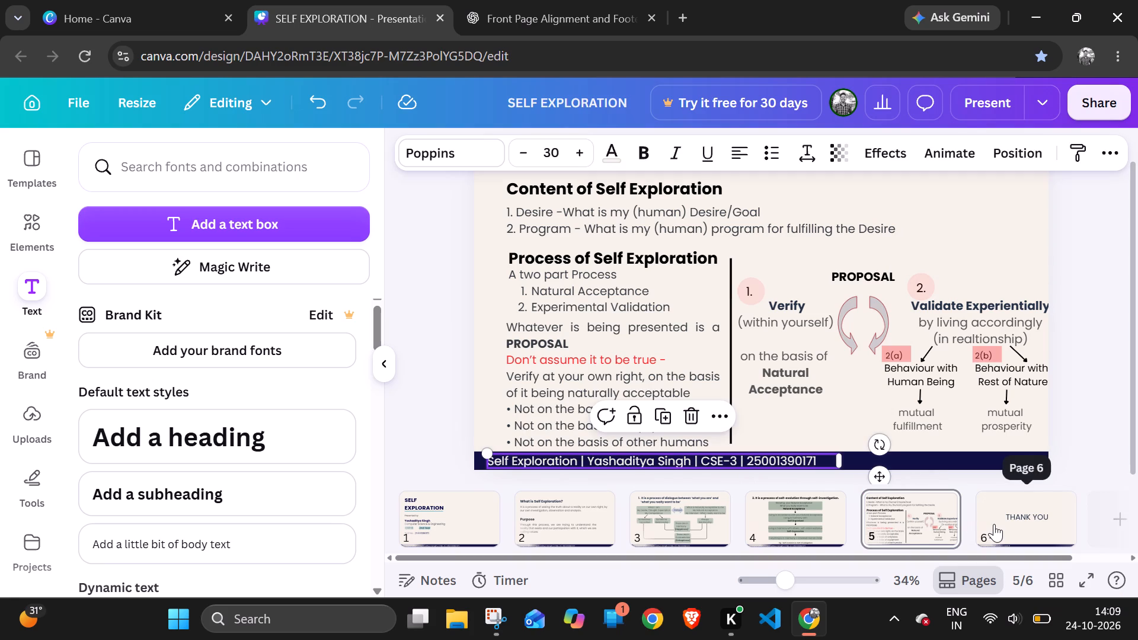
left_click(994, 524)
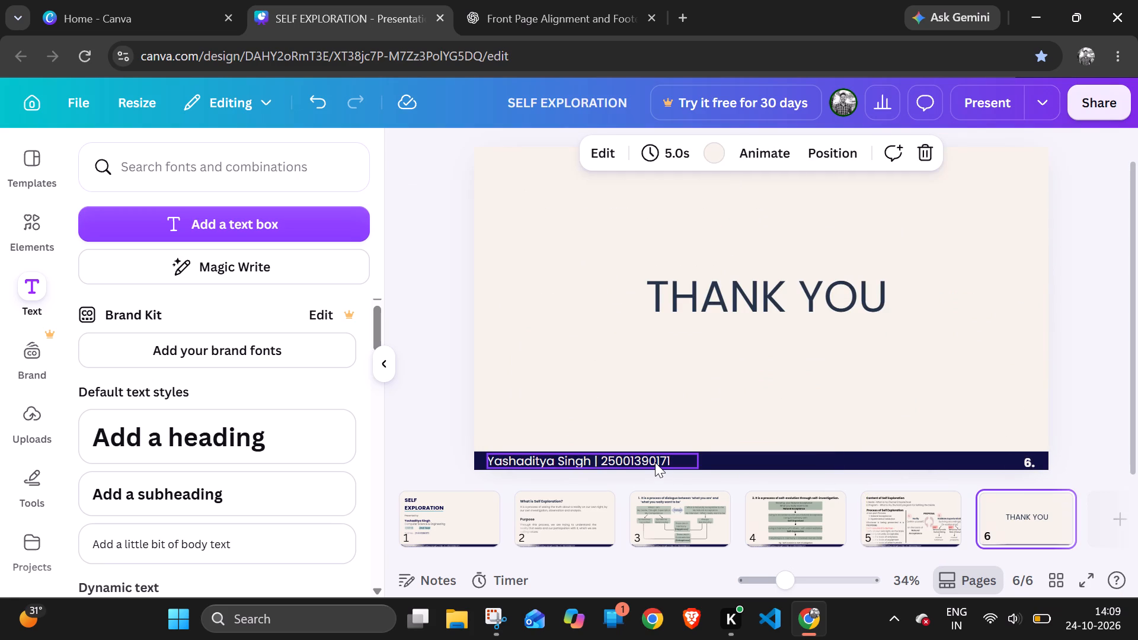
left_click(656, 462)
key("Delete")
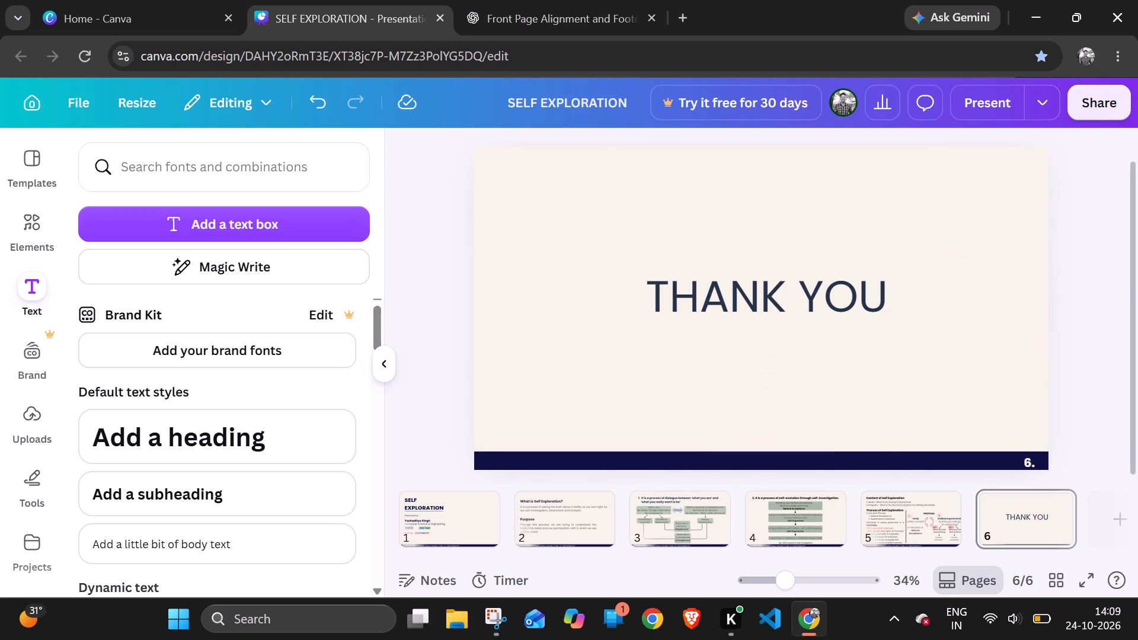
key("ctrl+v")
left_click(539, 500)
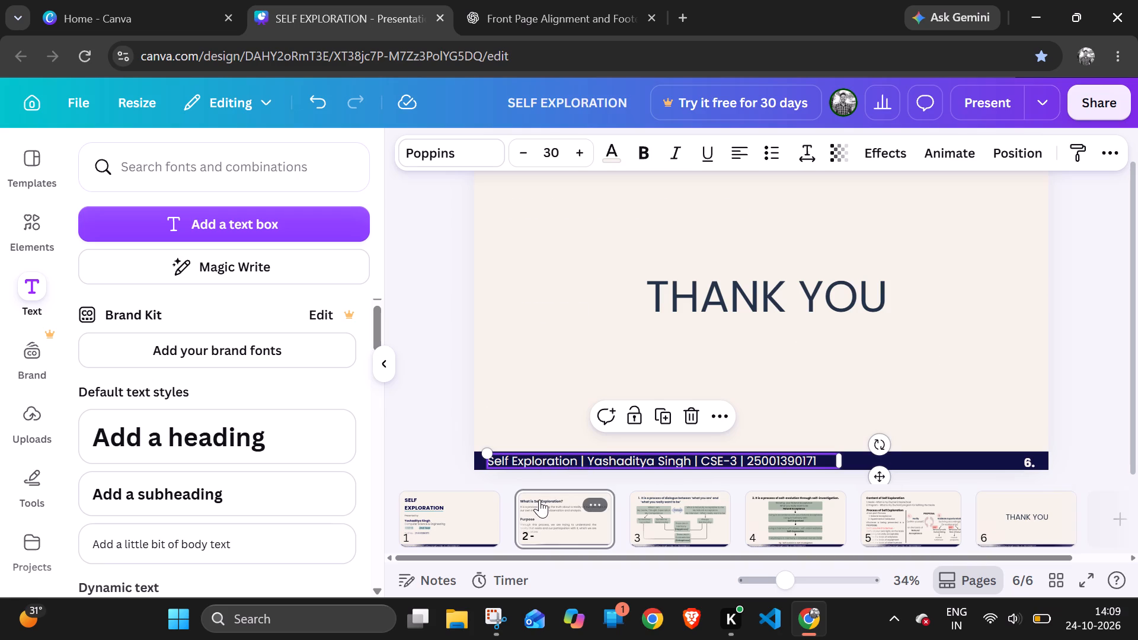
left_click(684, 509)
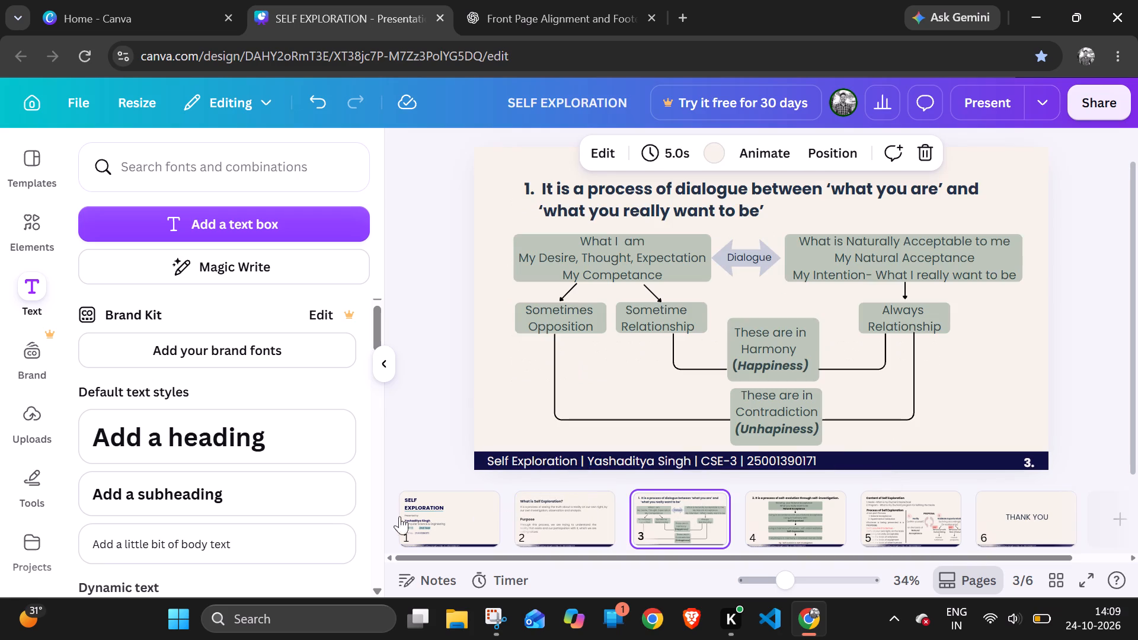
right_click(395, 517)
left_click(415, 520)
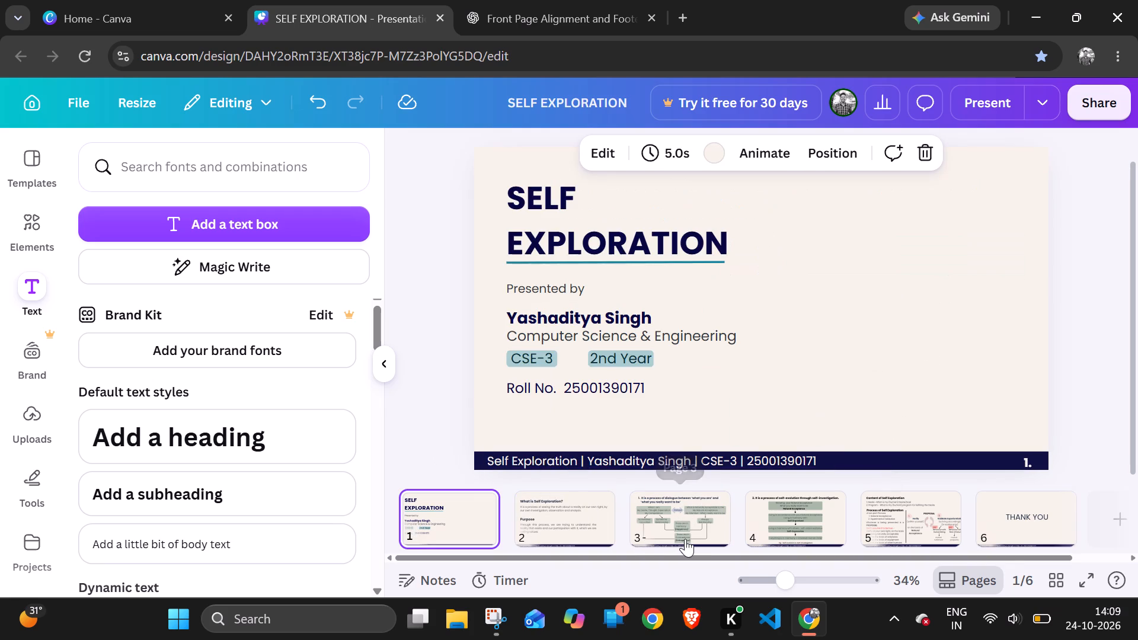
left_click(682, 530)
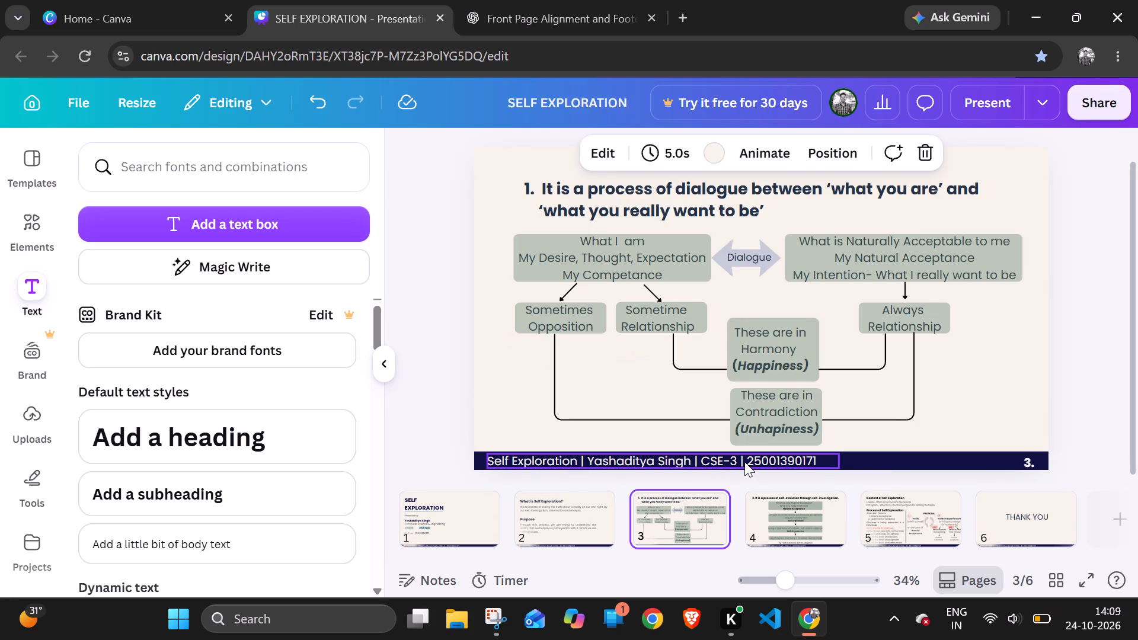
Insert "2nd Year" after "CSE-3 |" in the title slide's footer text, ahead of the roll number.
left_click(470, 510)
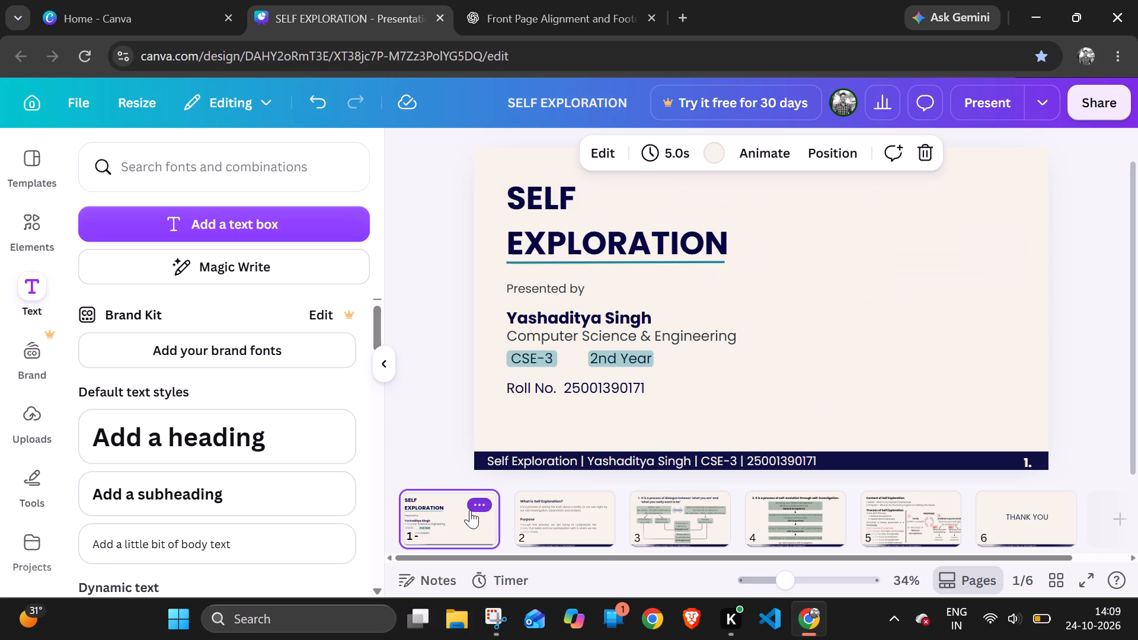
left_click(737, 454)
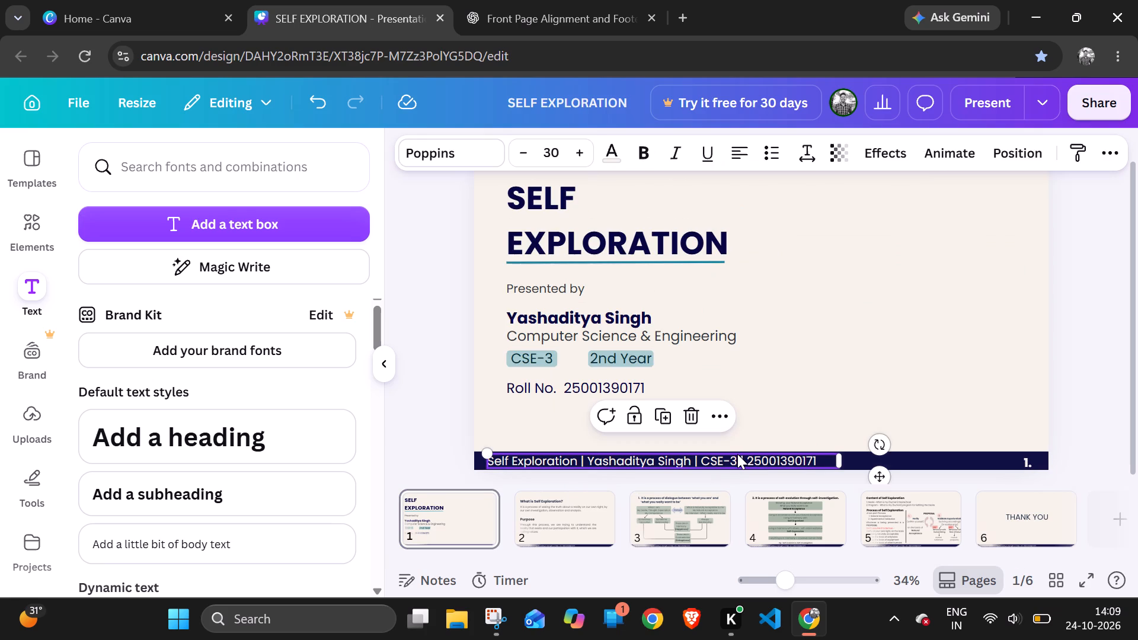
left_click(743, 457)
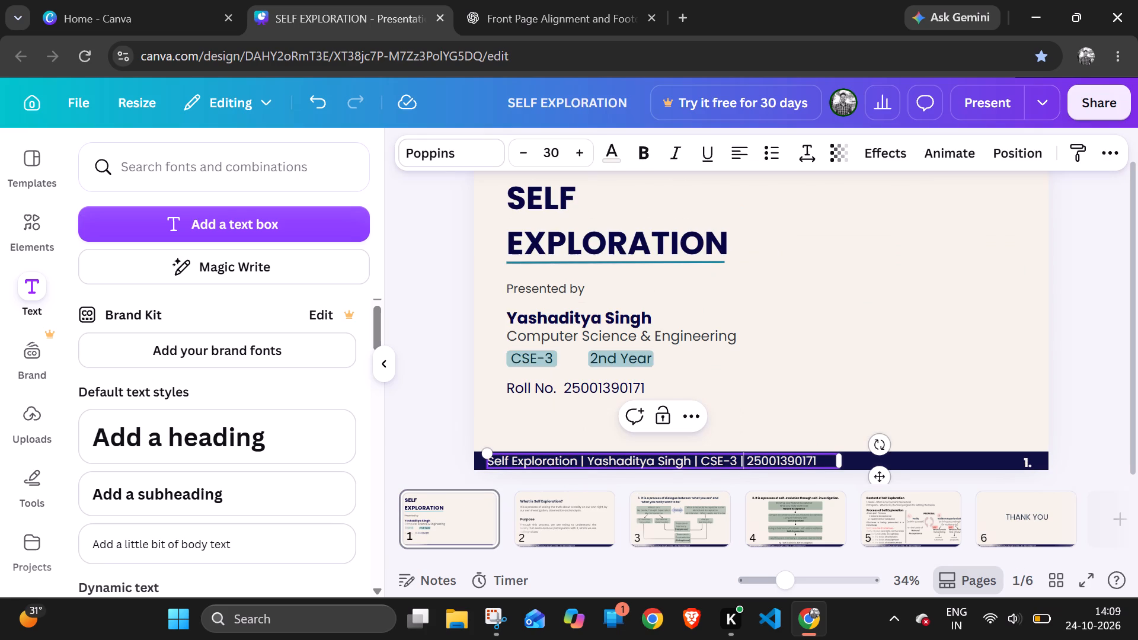
left_click(743, 457)
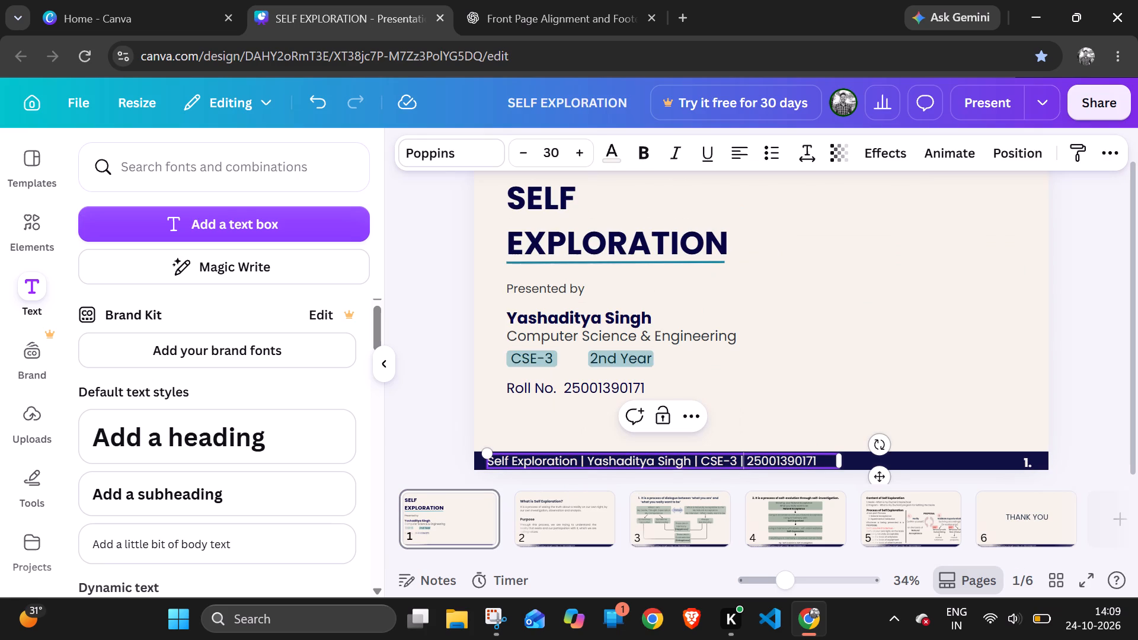
left_click(743, 457)
key("space")
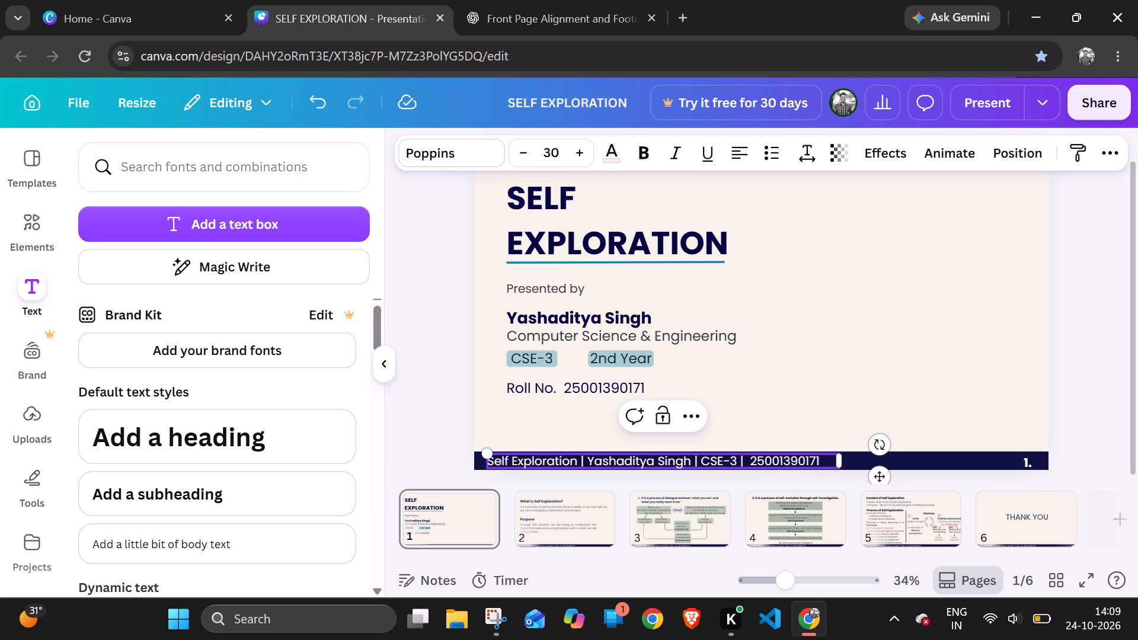
key("shift+at")
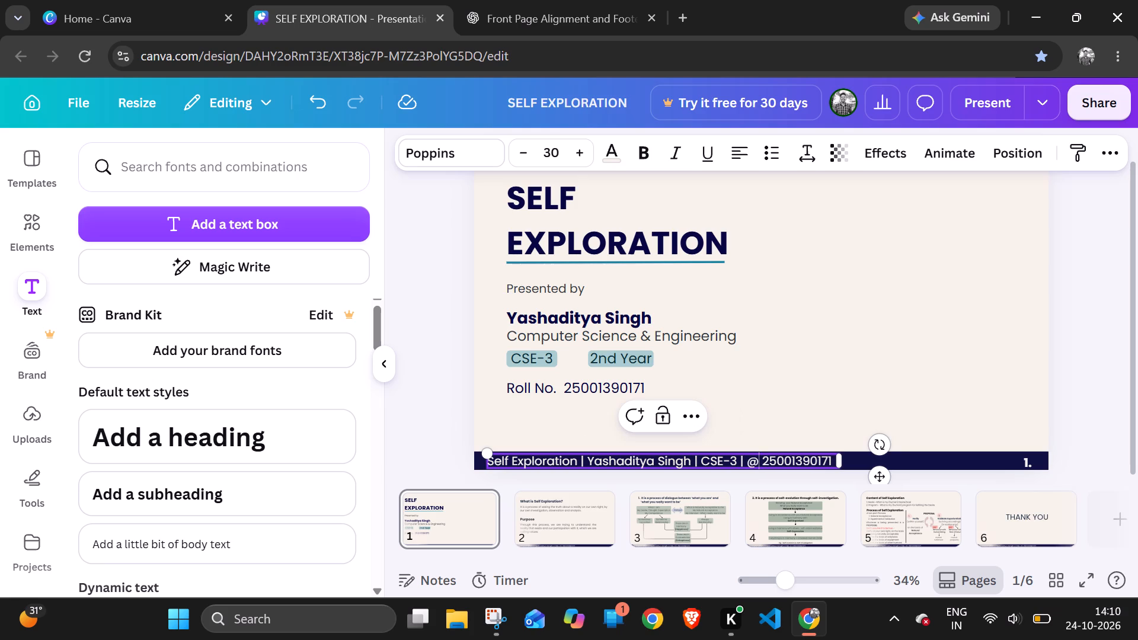
key("BackSpace")
type("2nd")
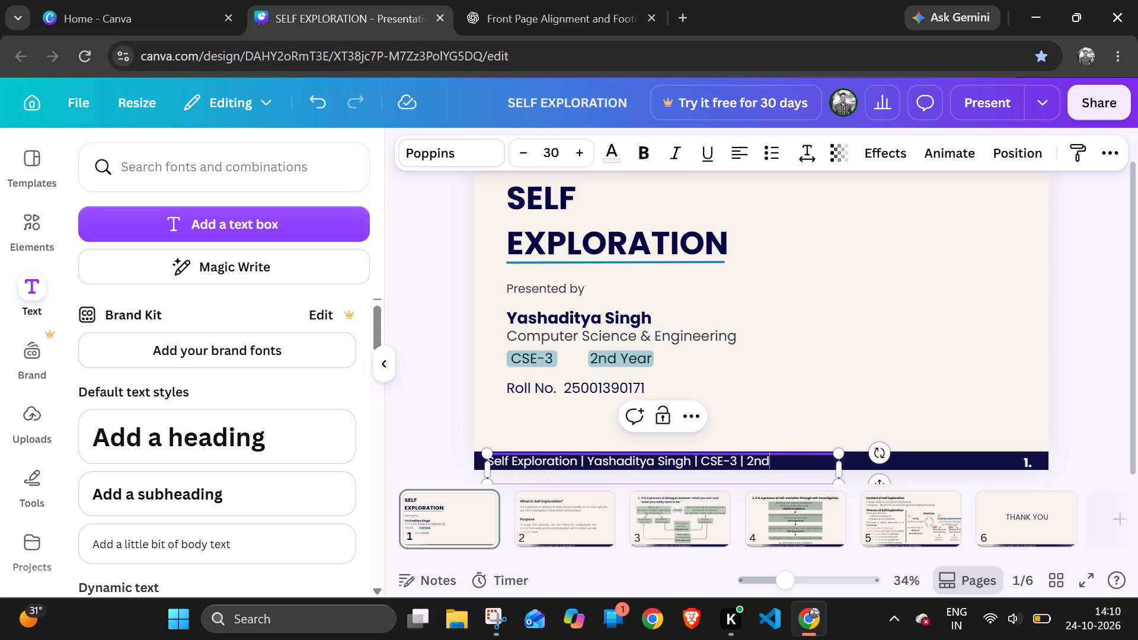
key("space")
key("shift+y")
type("ear")
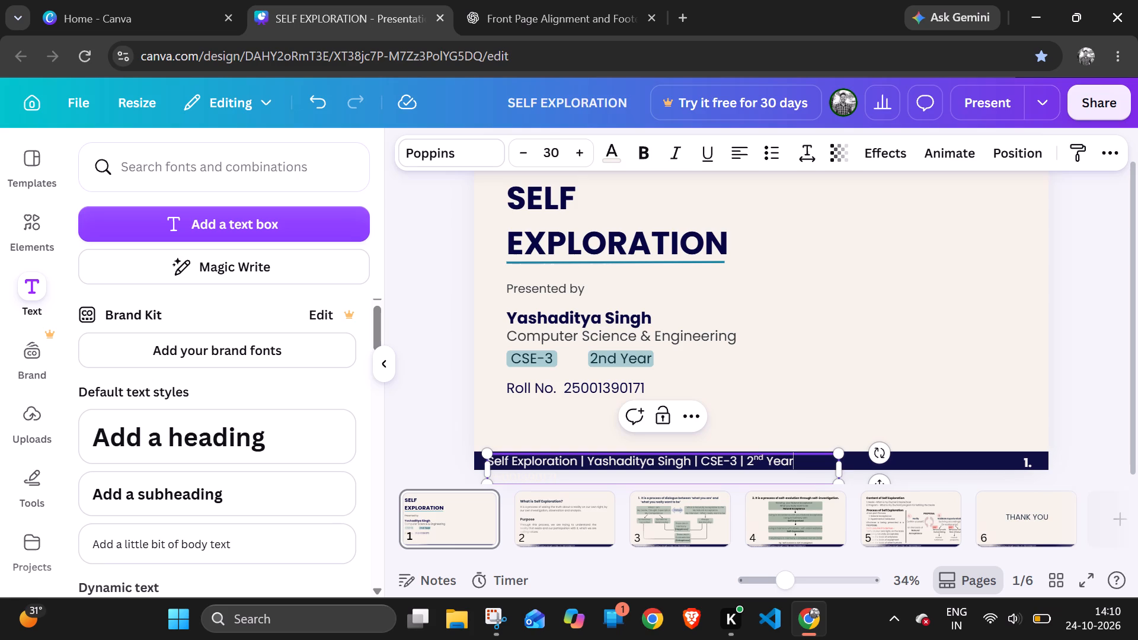
Add a "|" separator after "2nd Year" in the title slide's footer text.
left_click(839, 469)
left_click(846, 457)
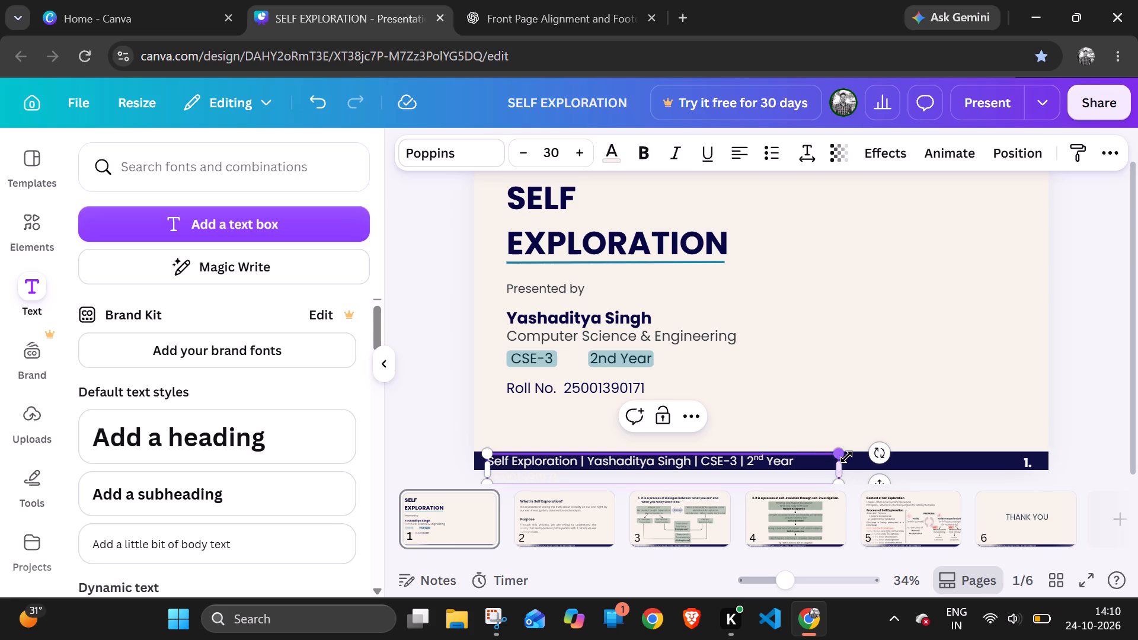
right_click(840, 470)
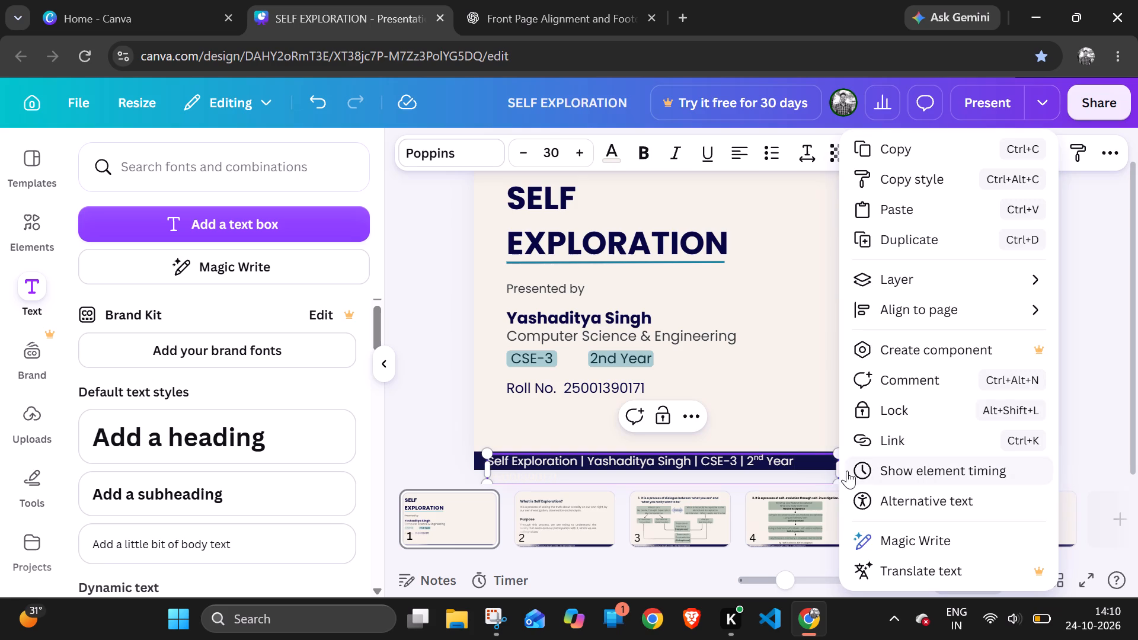
left_click(804, 460)
left_click(804, 460)
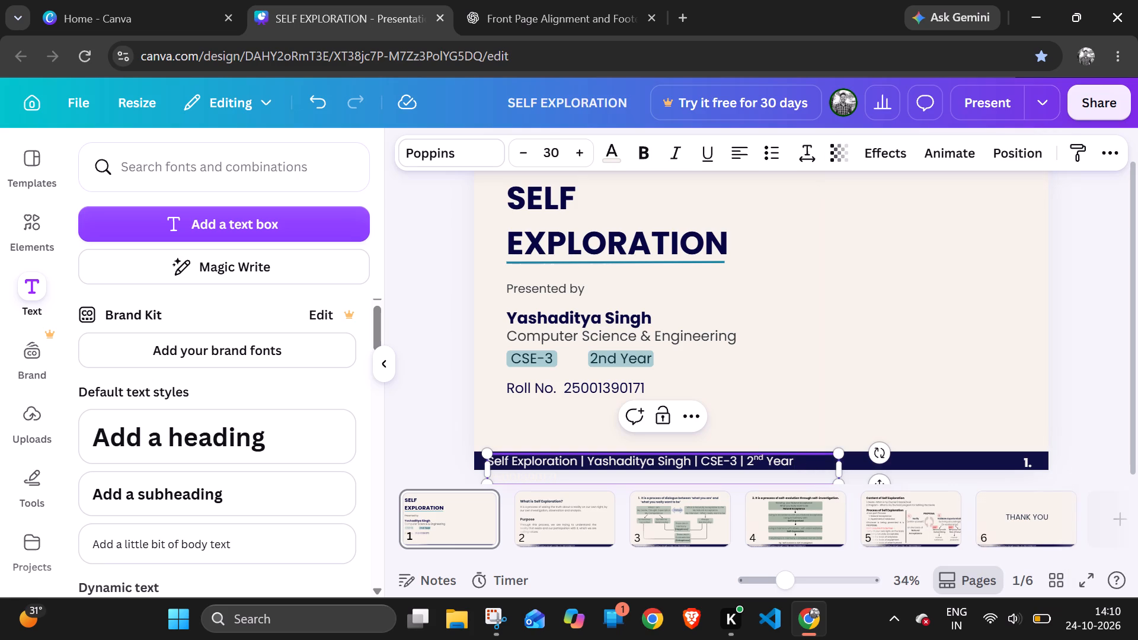
key("space")
key("shift+bar")
Widen the title slide's footer text box so the roll number fits on the same line.
left_click_drag(839, 470, 858, 469)
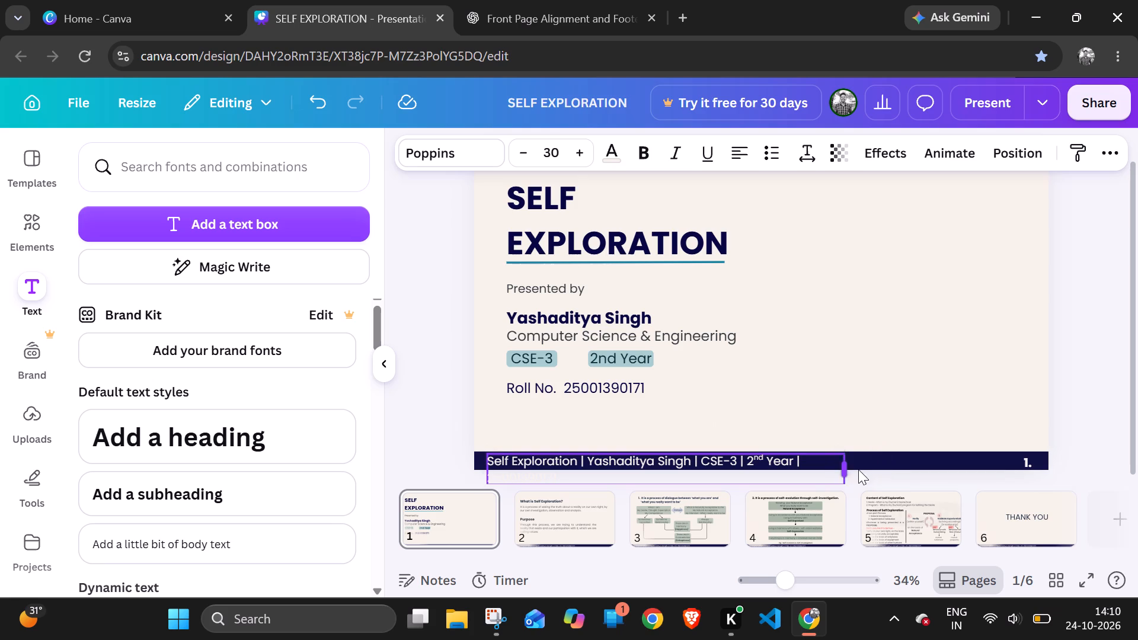
left_click_drag(858, 469, 886, 463)
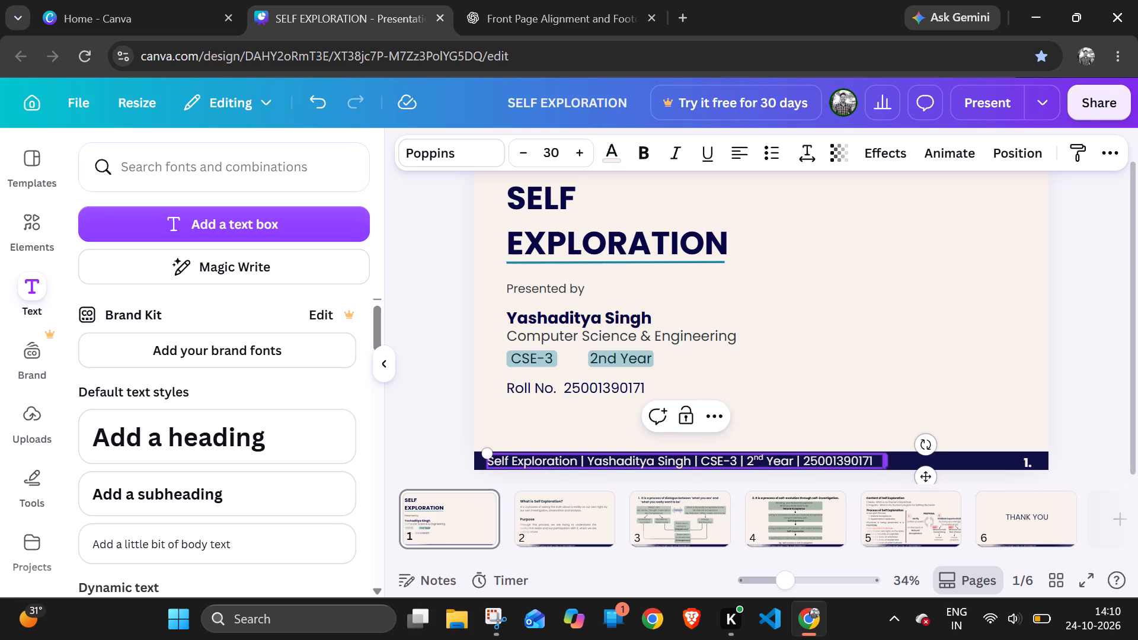
left_click(809, 407)
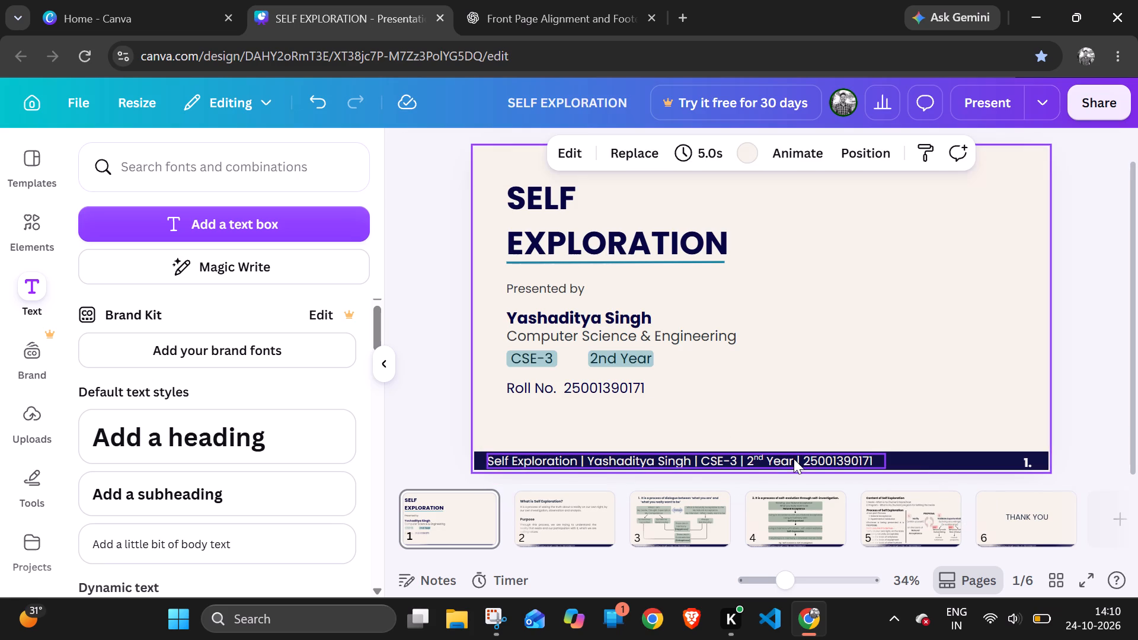
Replace the "2nd Year" label in the title slide's presenter details with the footer's superscript version, moving its teal highlight shape aside.
left_click(794, 459)
key("ctrl+c")
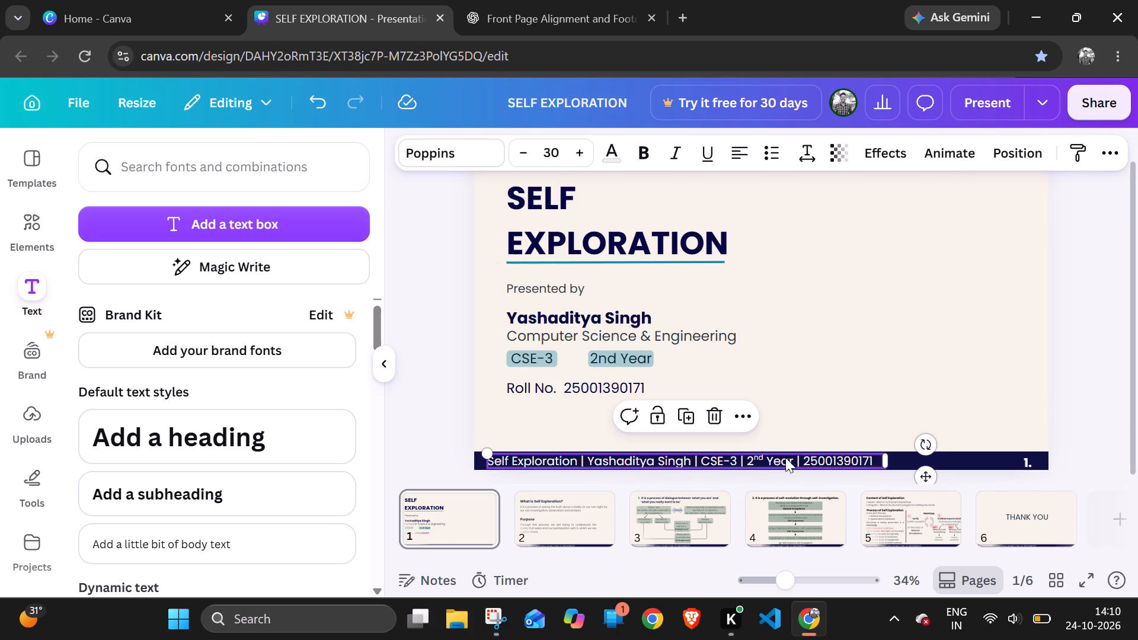
double_click(761, 462)
left_click(761, 462)
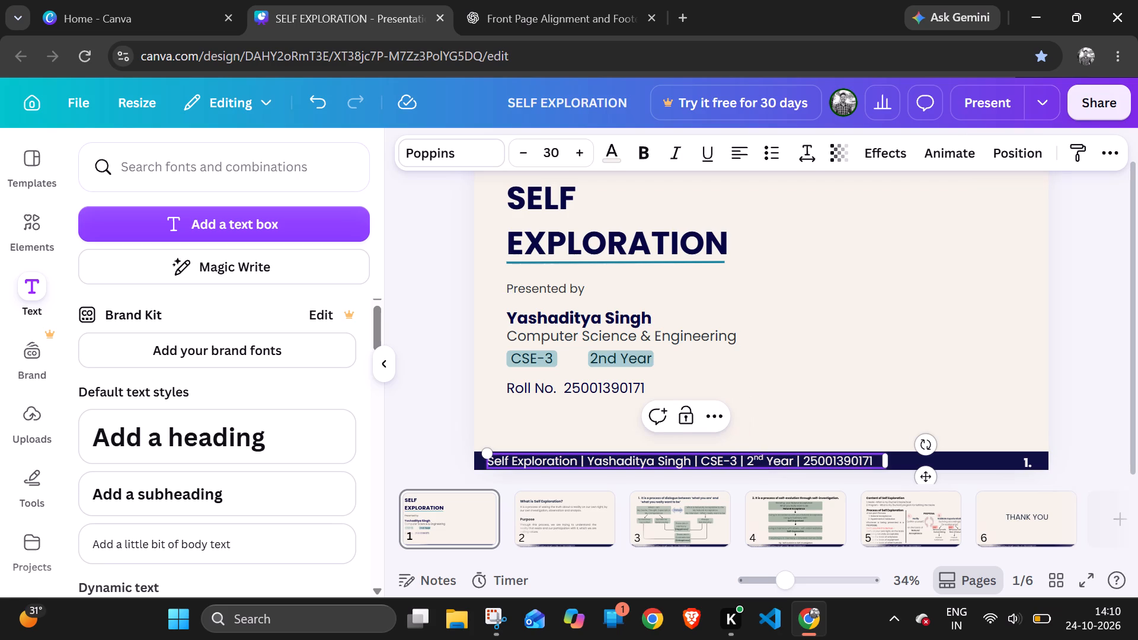
left_click_drag(746, 459, 791, 460)
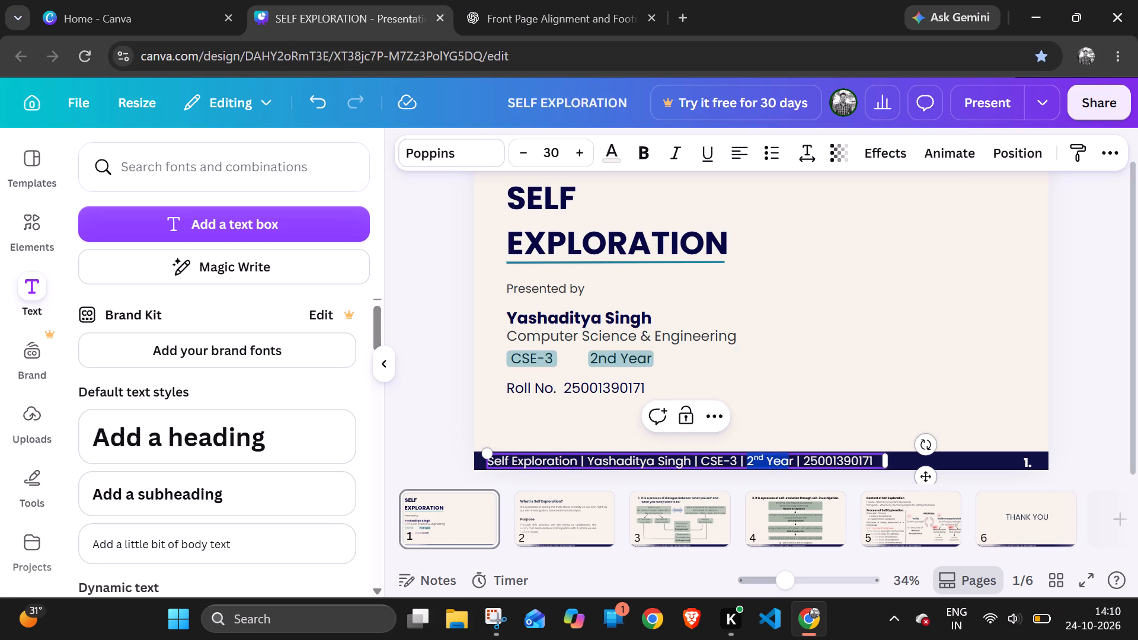
left_click_drag(791, 460, 792, 460)
key("ctrl+c")
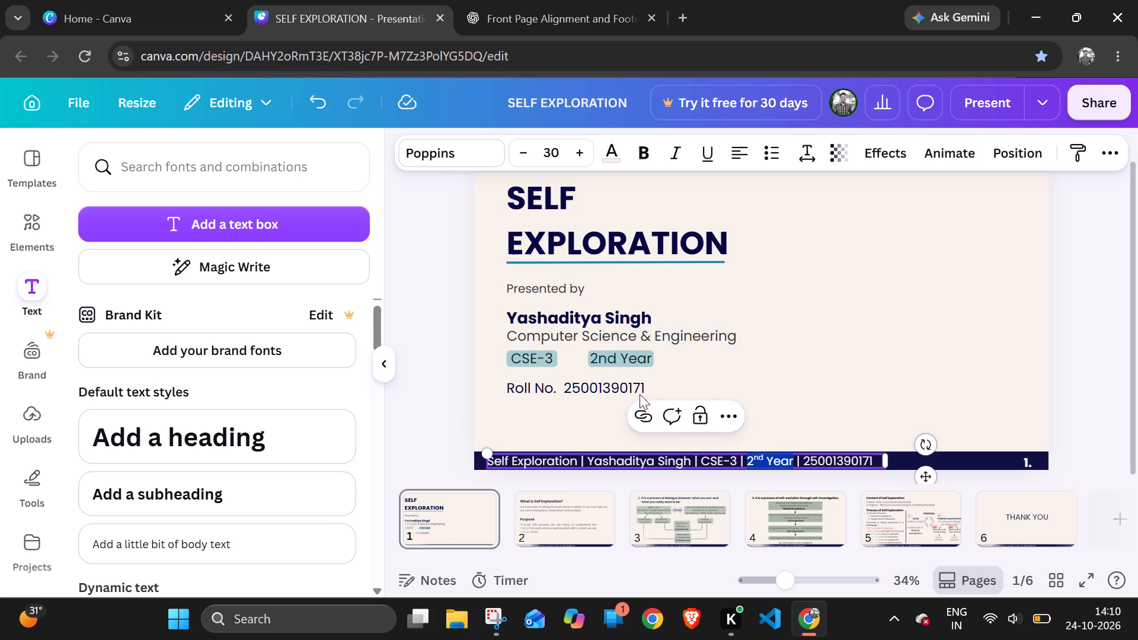
left_click(596, 360)
double_click(596, 360)
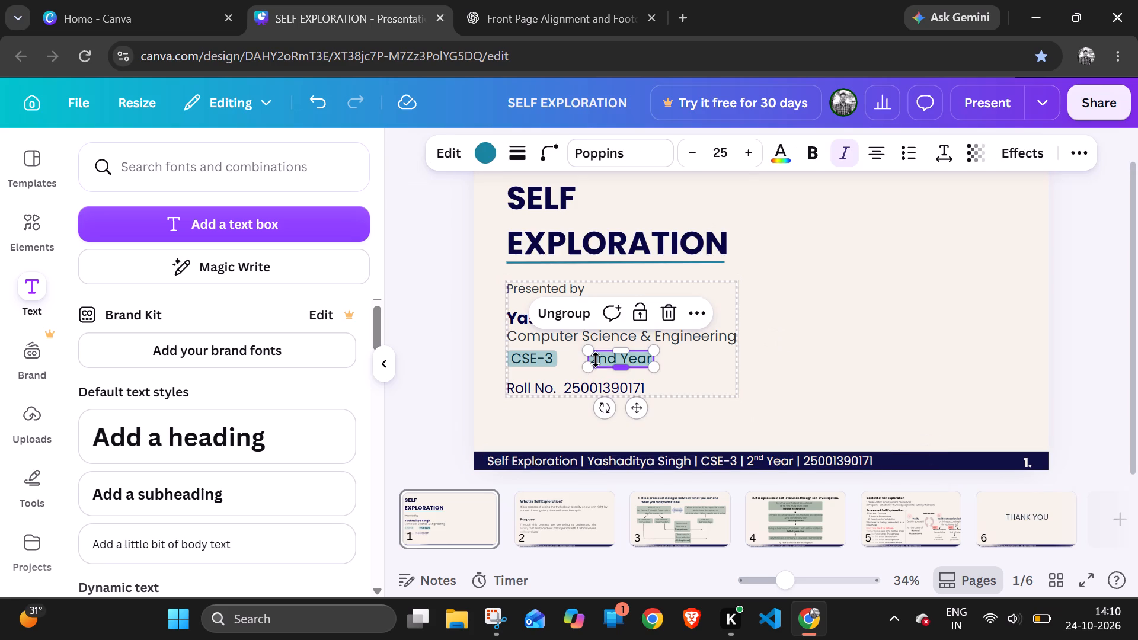
left_click_drag(597, 360, 633, 363)
key("ctrl+z")
left_click_drag(635, 408, 680, 420)
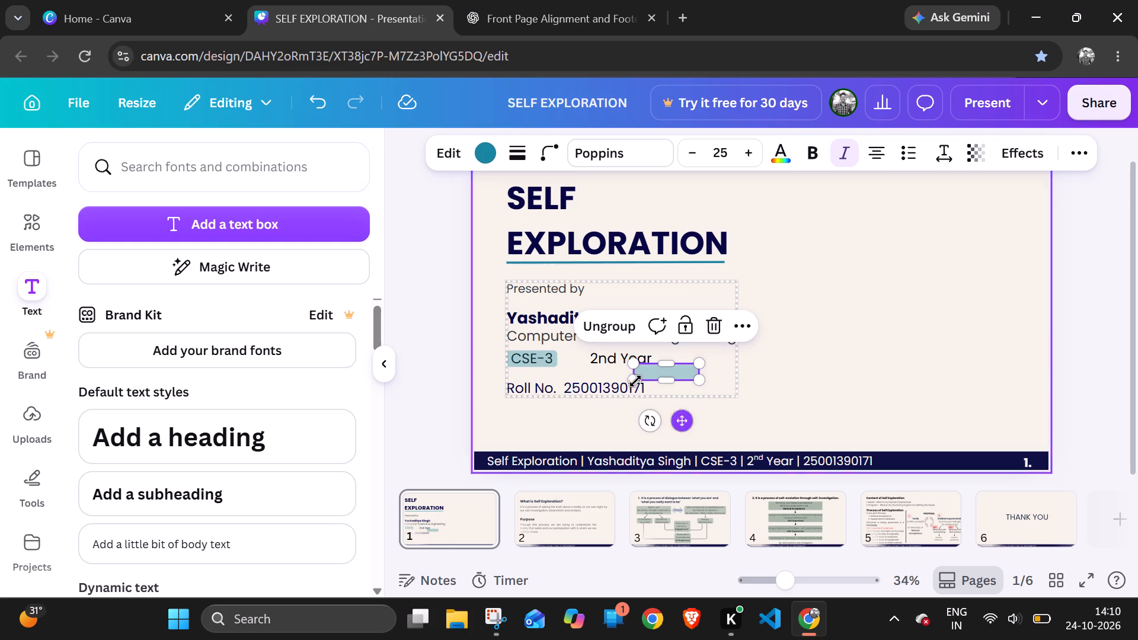
double_click(613, 357)
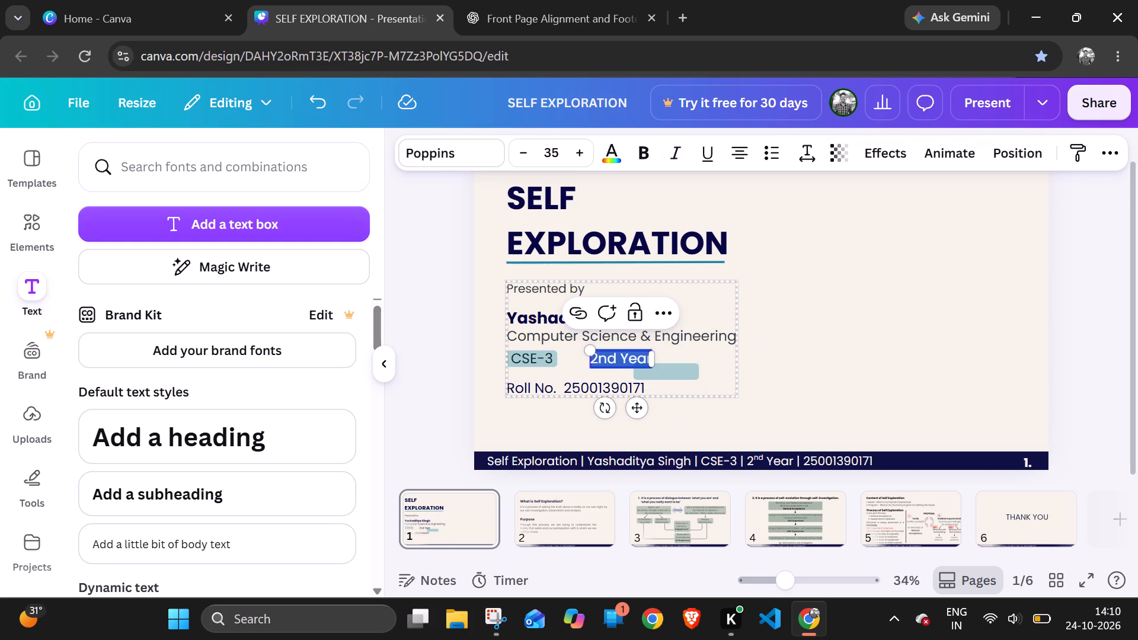
key("BackSpace")
key("ctrl+v")
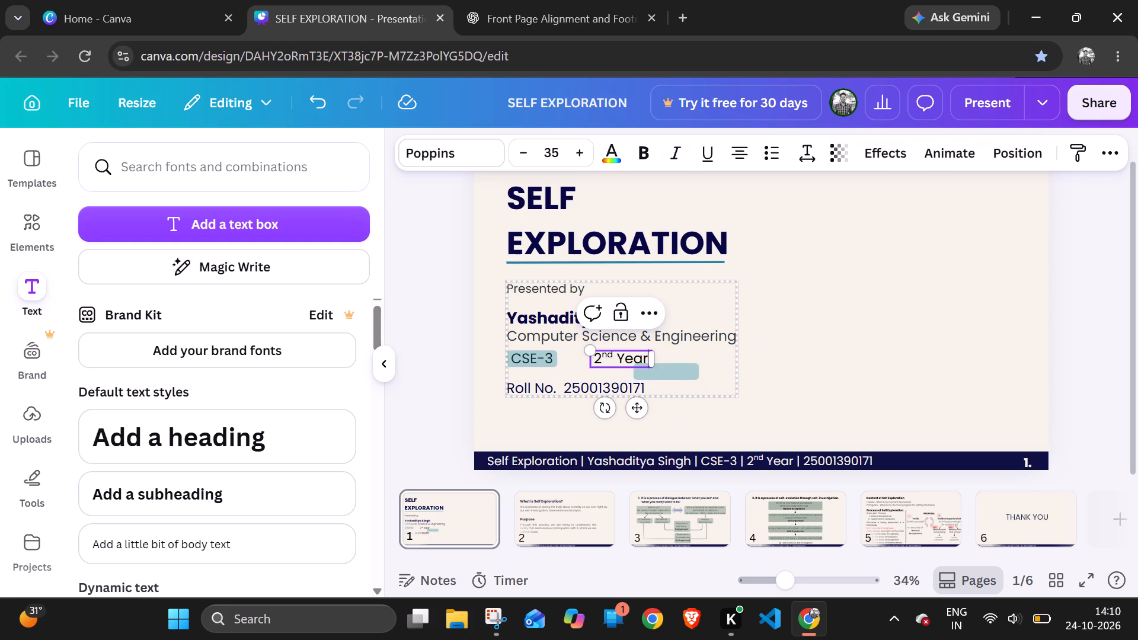
Move the teal highlight shape back over the "2nd Year" label, level with the CSE-3 highlight.
left_click(665, 373)
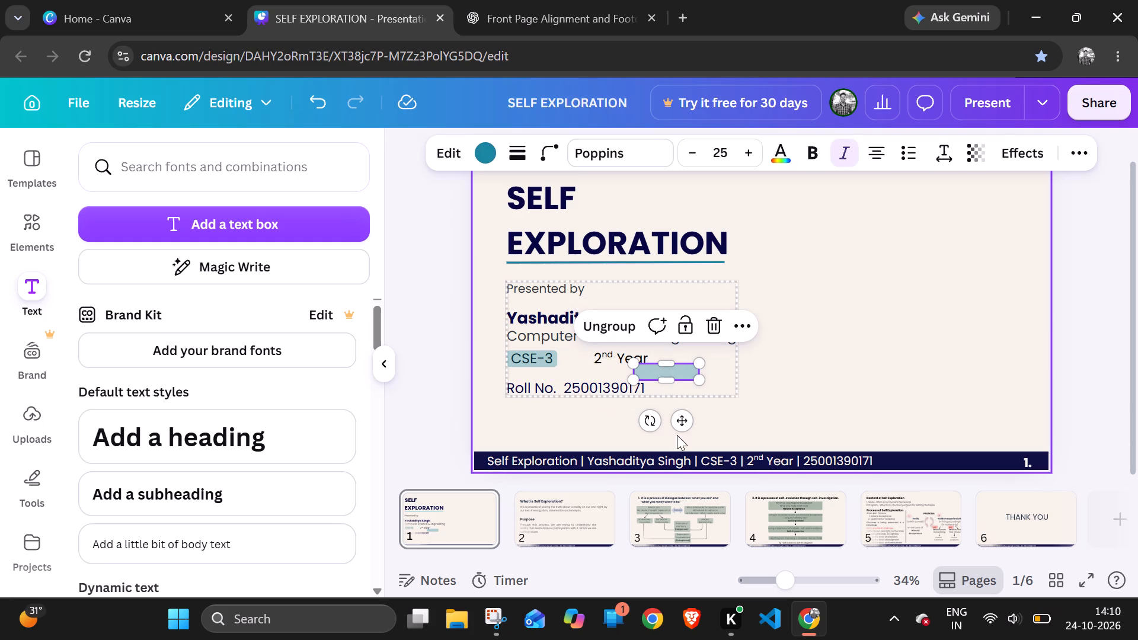
left_click_drag(681, 424, 638, 408)
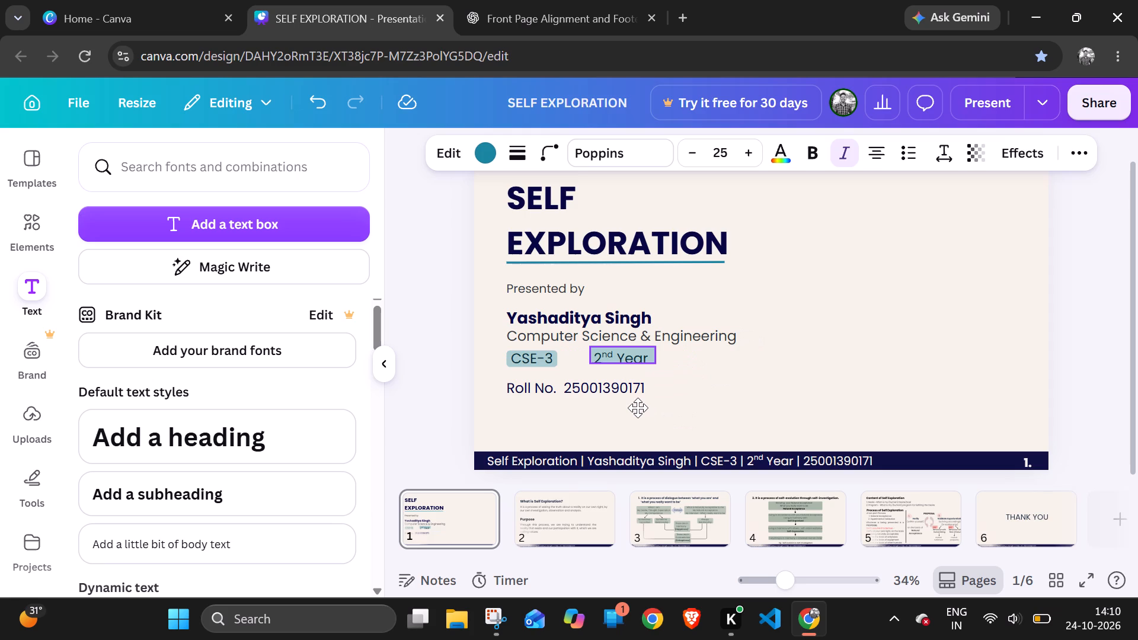
left_click_drag(638, 408, 637, 409)
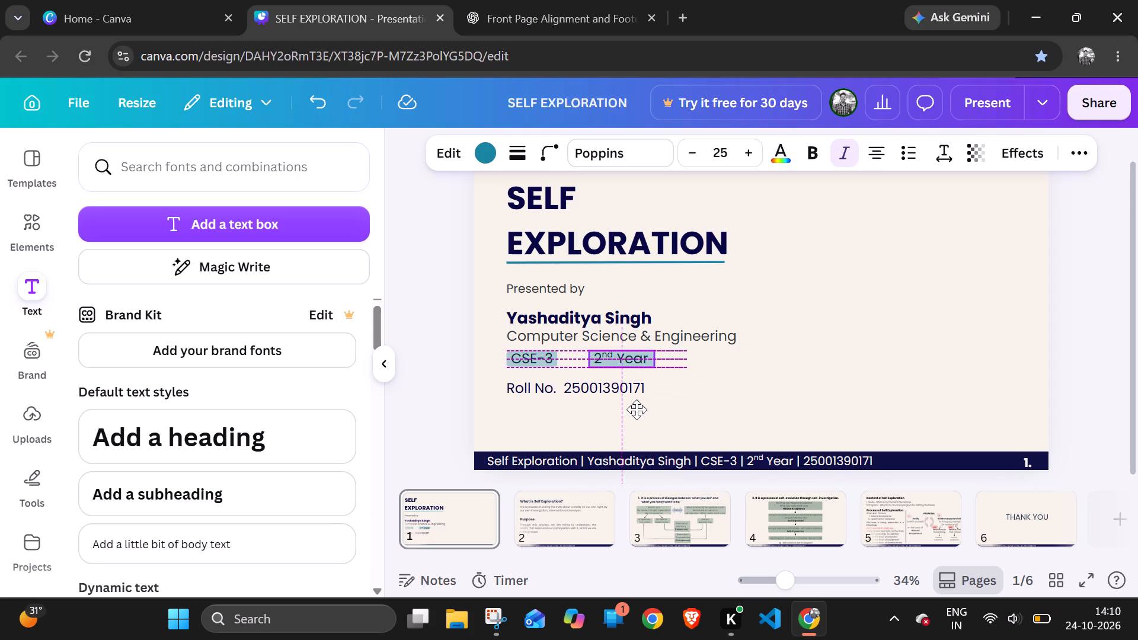
left_click_drag(637, 409, 637, 409)
left_click(820, 350)
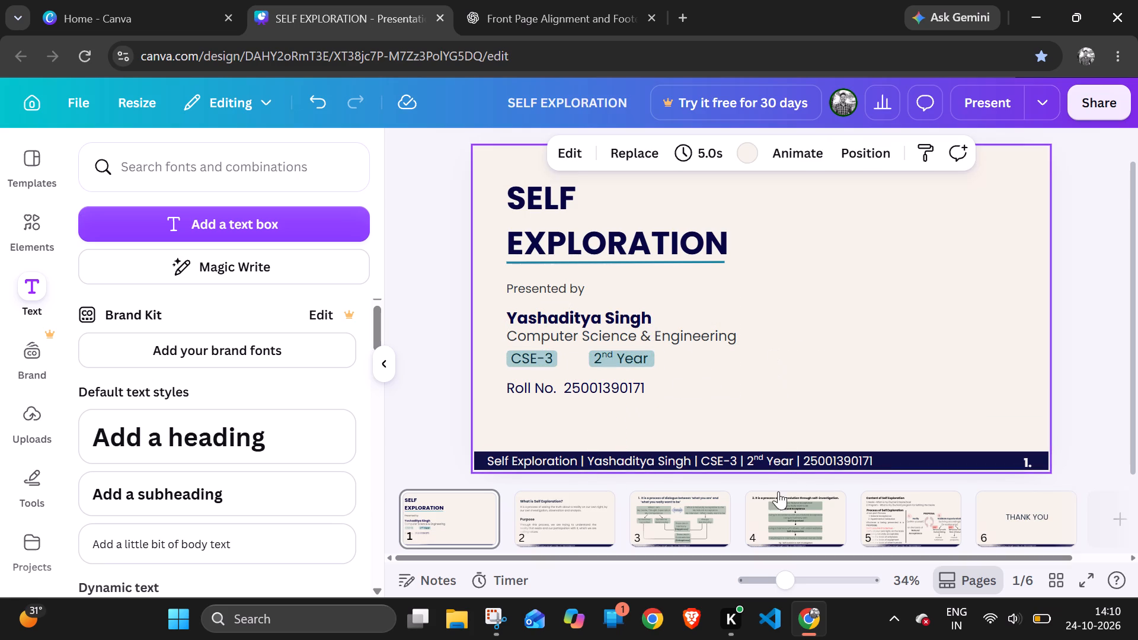
Replace the footer text on slide 2 with a copy of the title slide's footer text that includes "2nd Year".
left_click(577, 526)
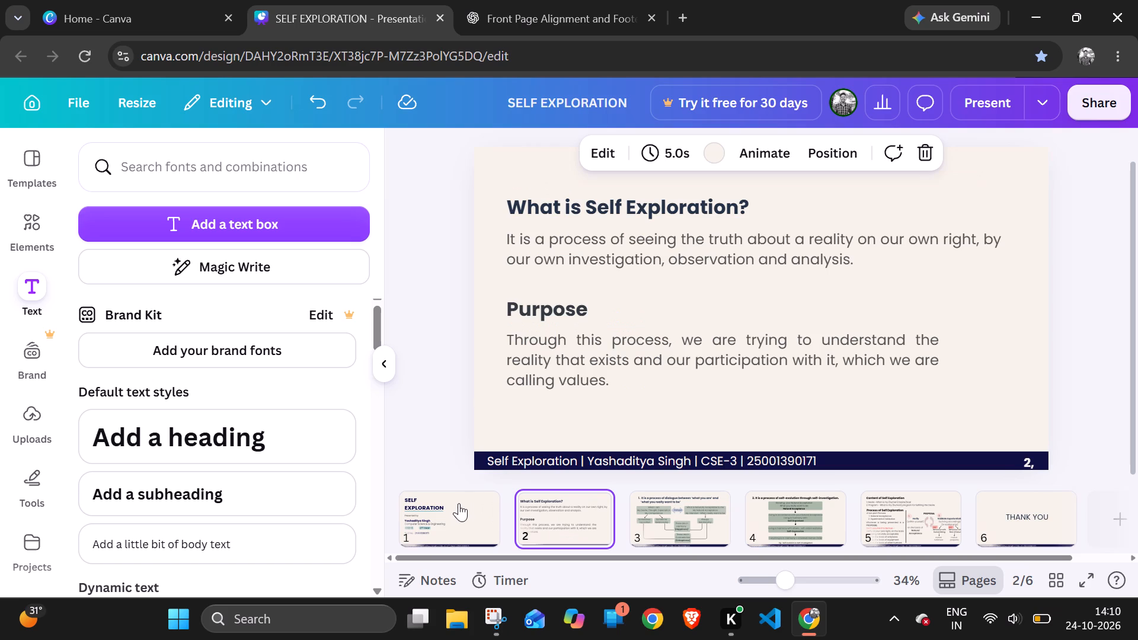
left_click(458, 510)
left_click(779, 457)
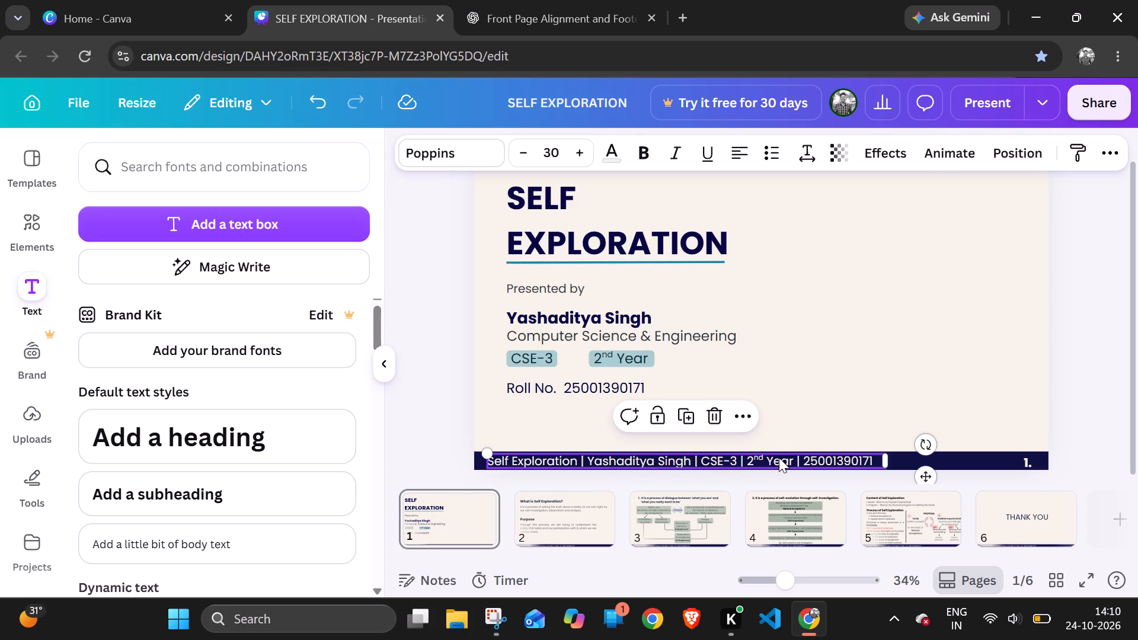
key("ctrl+c")
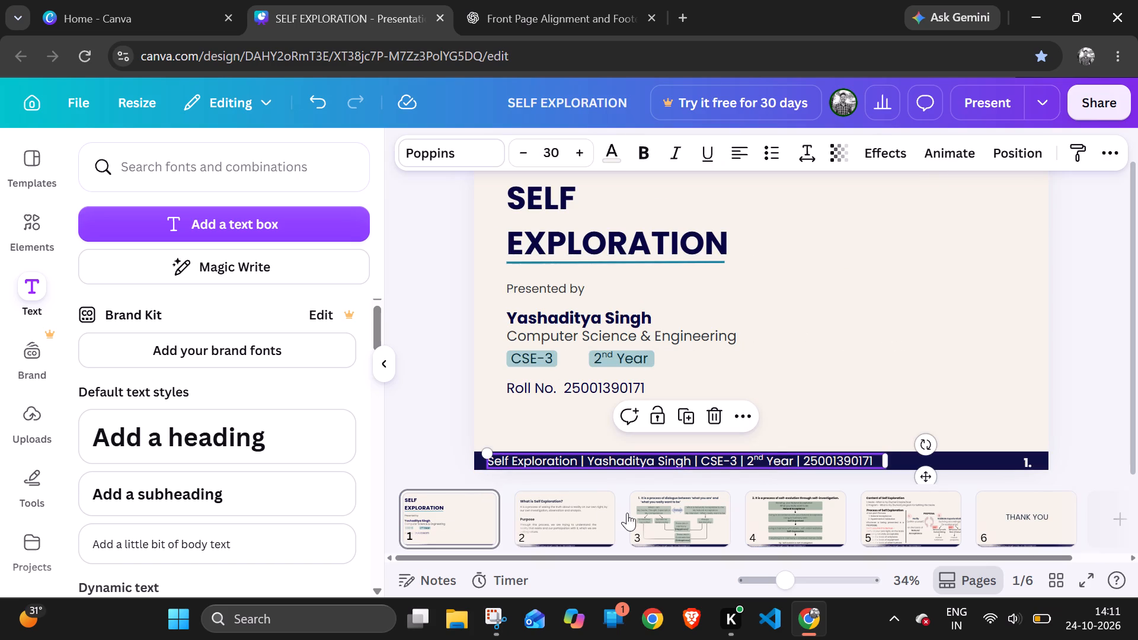
left_click(576, 512)
left_click(580, 458)
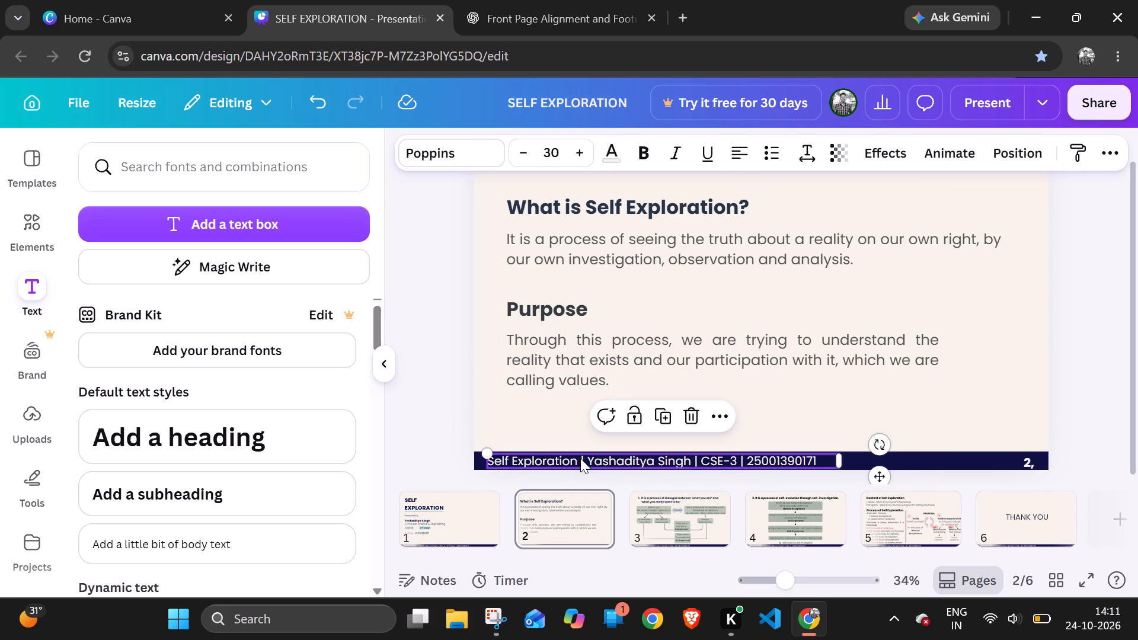
key("Delete")
key("ctrl+v")
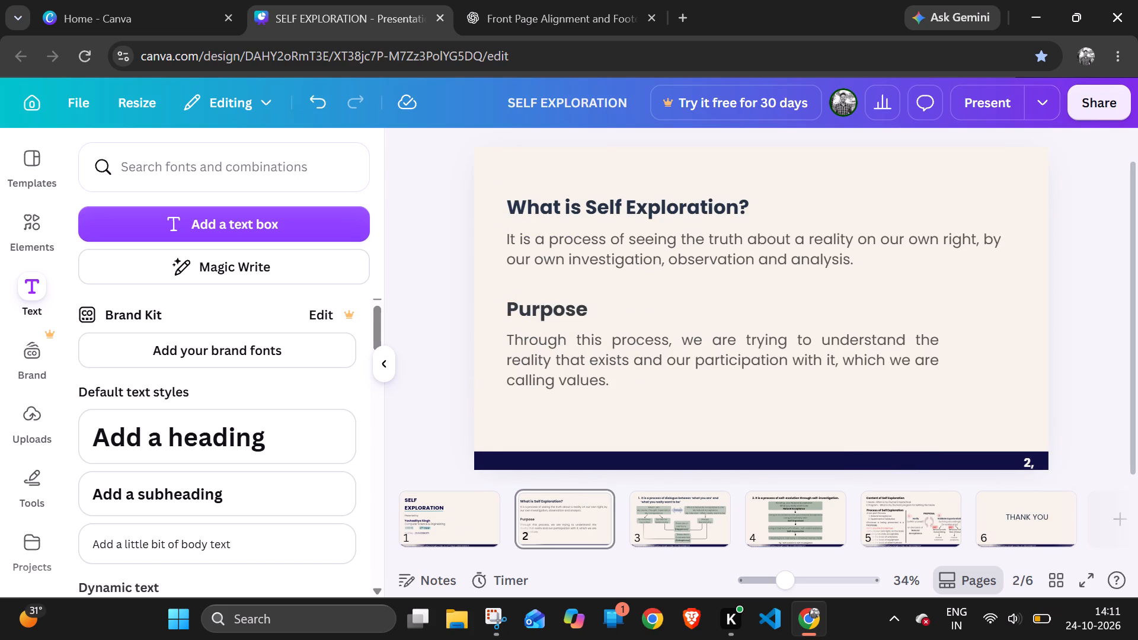
Replace the footer text on slides 3 and 4 with the copied title-slide footer text.
left_click(683, 512)
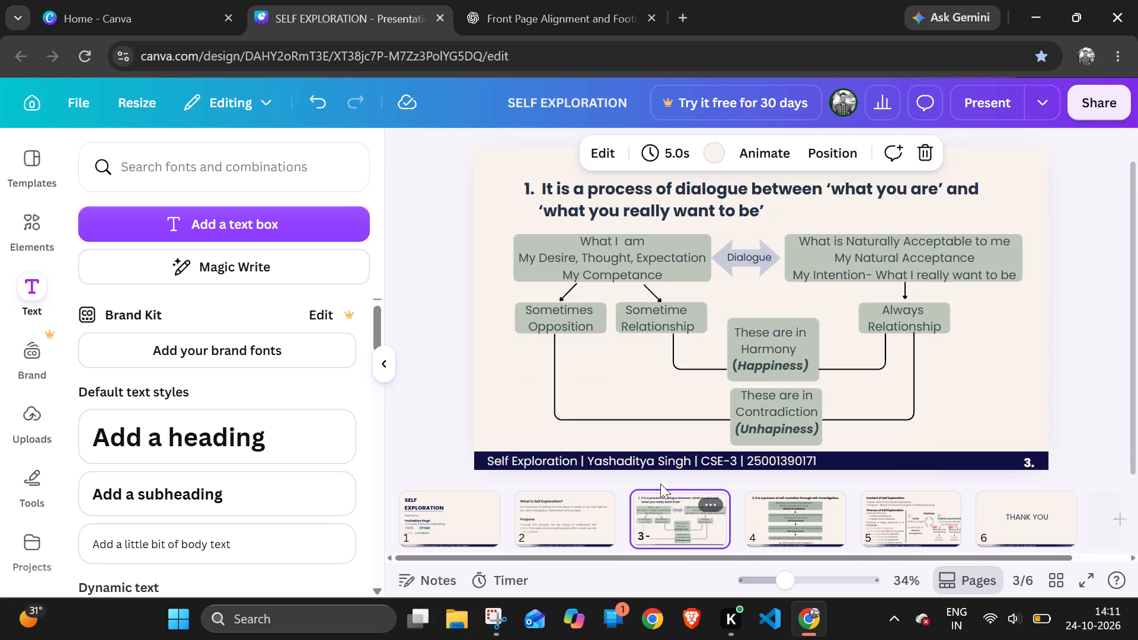
left_click(646, 457)
key("Delete")
key("ctrl+v")
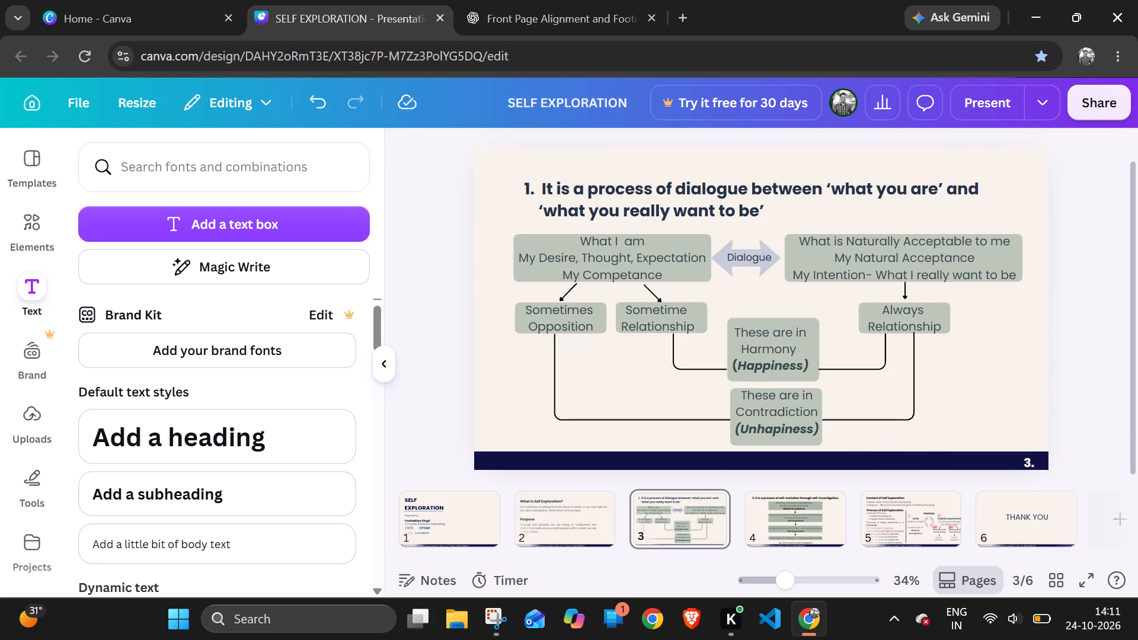
left_click(811, 526)
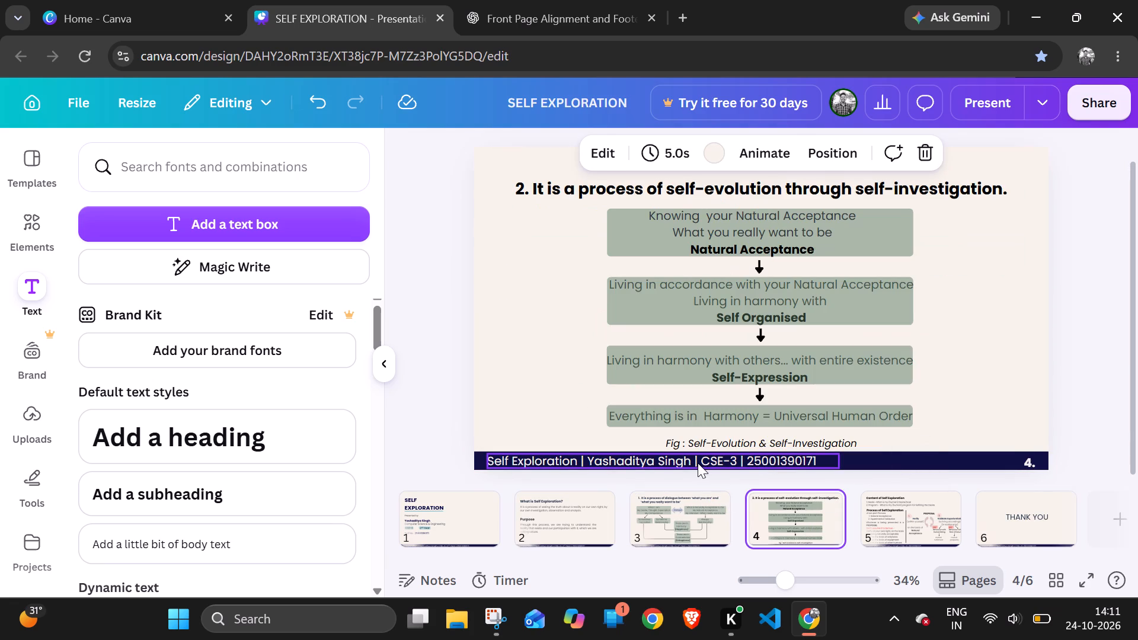
left_click(697, 466)
key("Delete")
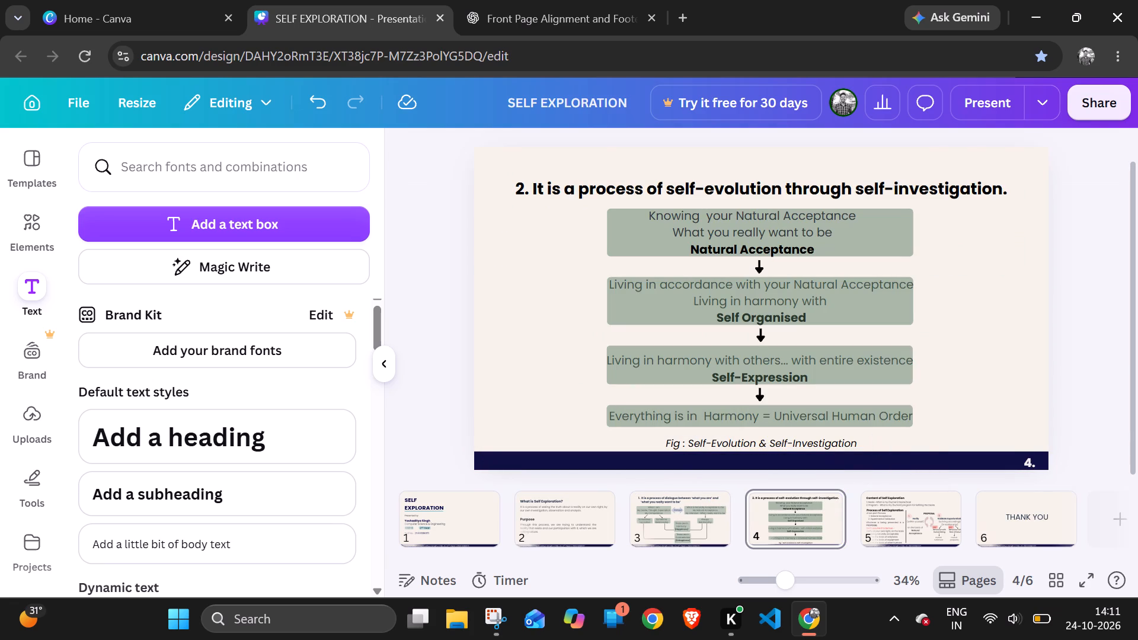
key("ctrl+v")
Replace the footer text on slide 5 with the copied title-slide footer text.
left_click(919, 517)
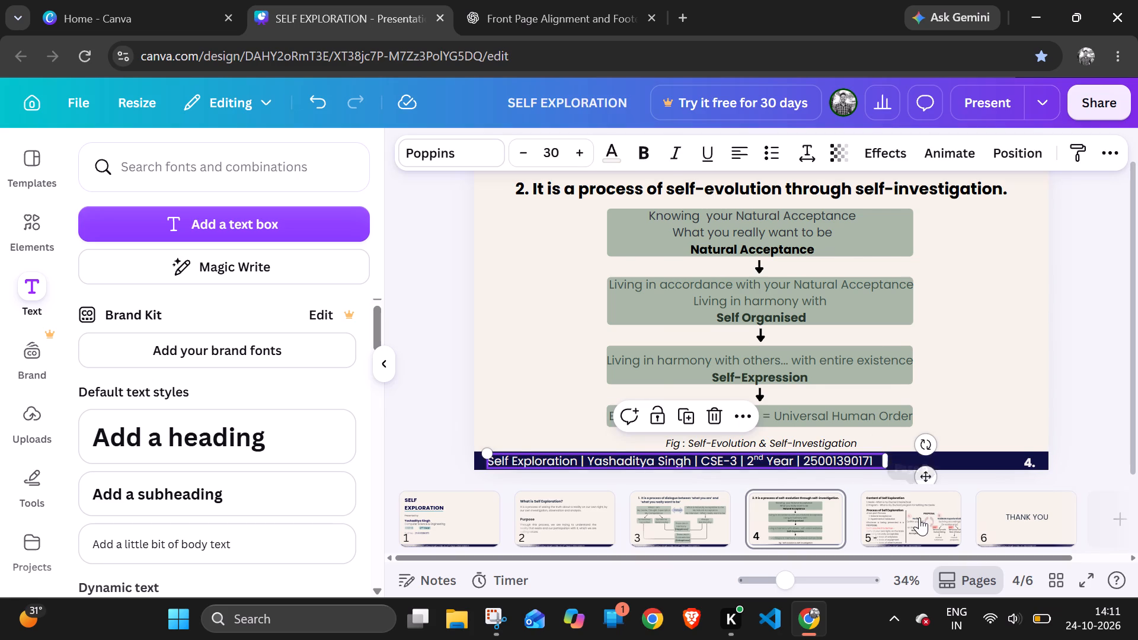
left_click(755, 464)
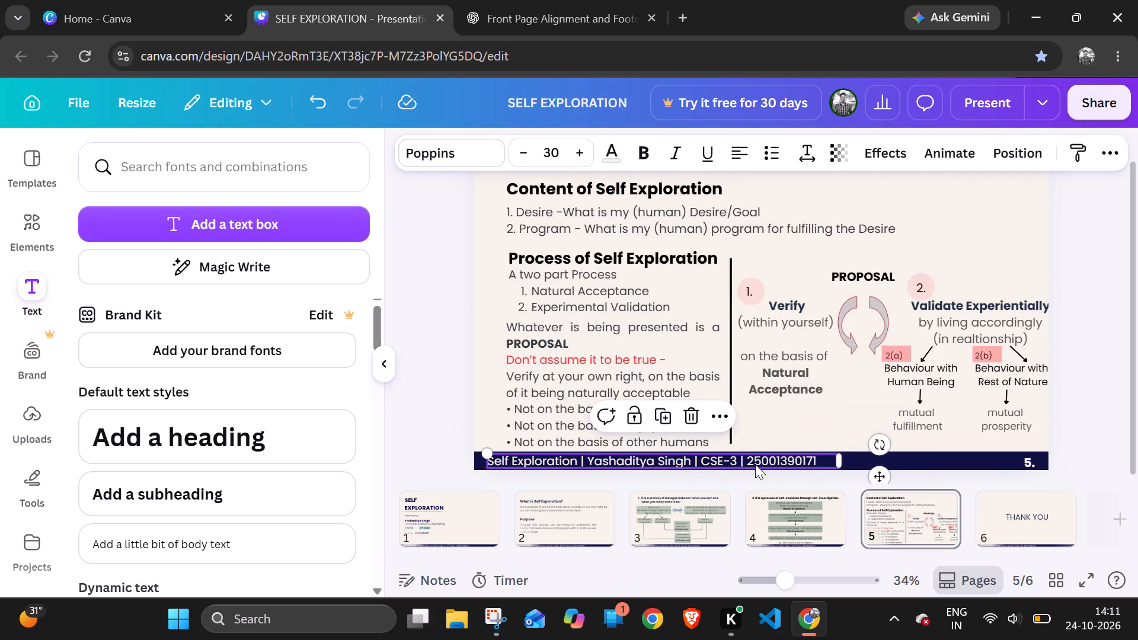
key("Delete")
key("ctrl+v")
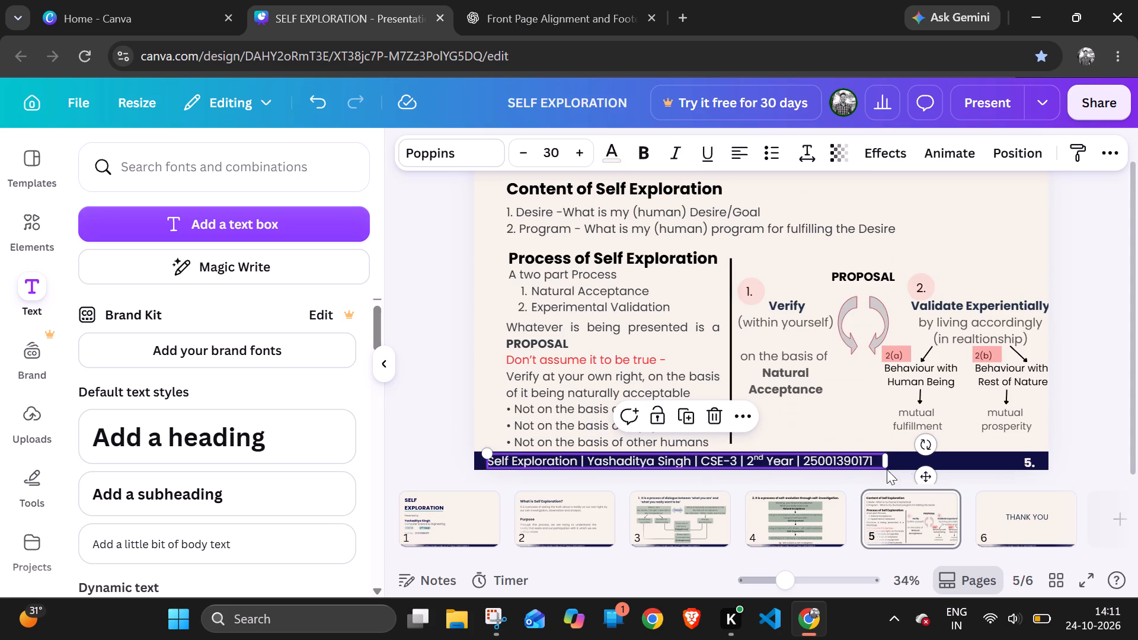
Move the grouped dialogue diagram on slide 3 up away from the footer bar and shrink it slightly, keeping its proportions.
left_click(686, 514)
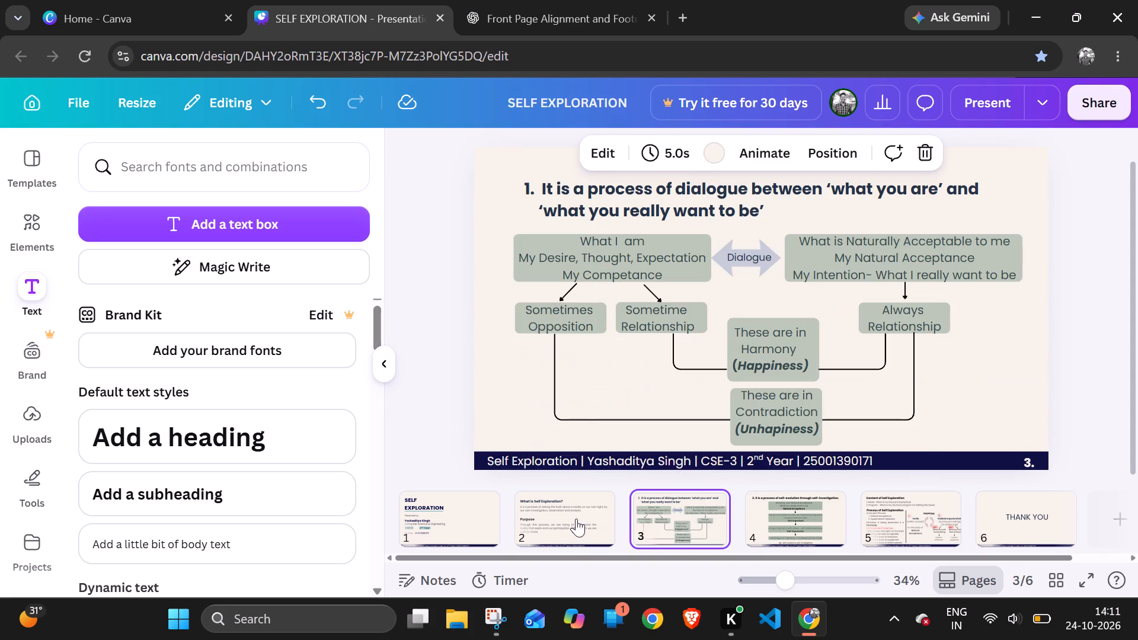
left_click(539, 522)
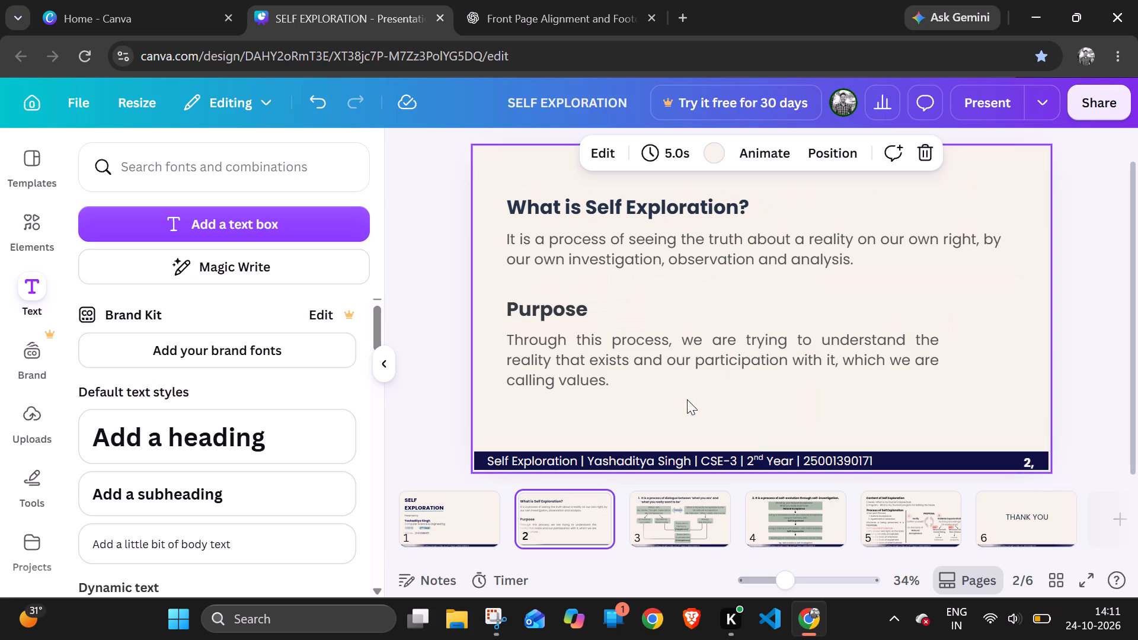
left_click(701, 530)
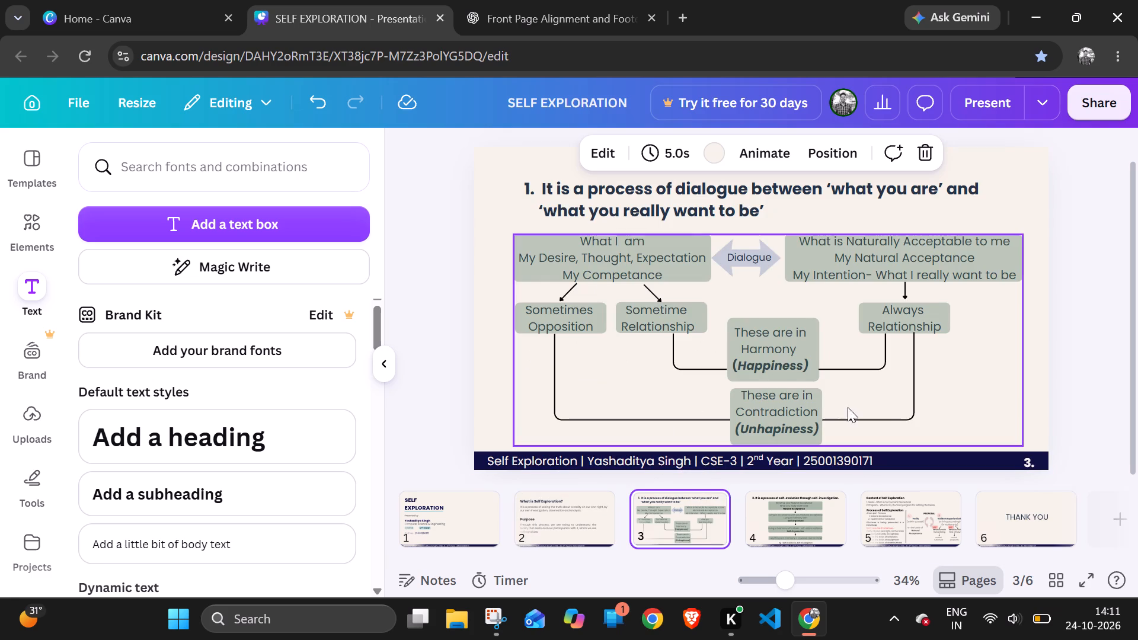
left_click_drag(967, 376, 975, 370)
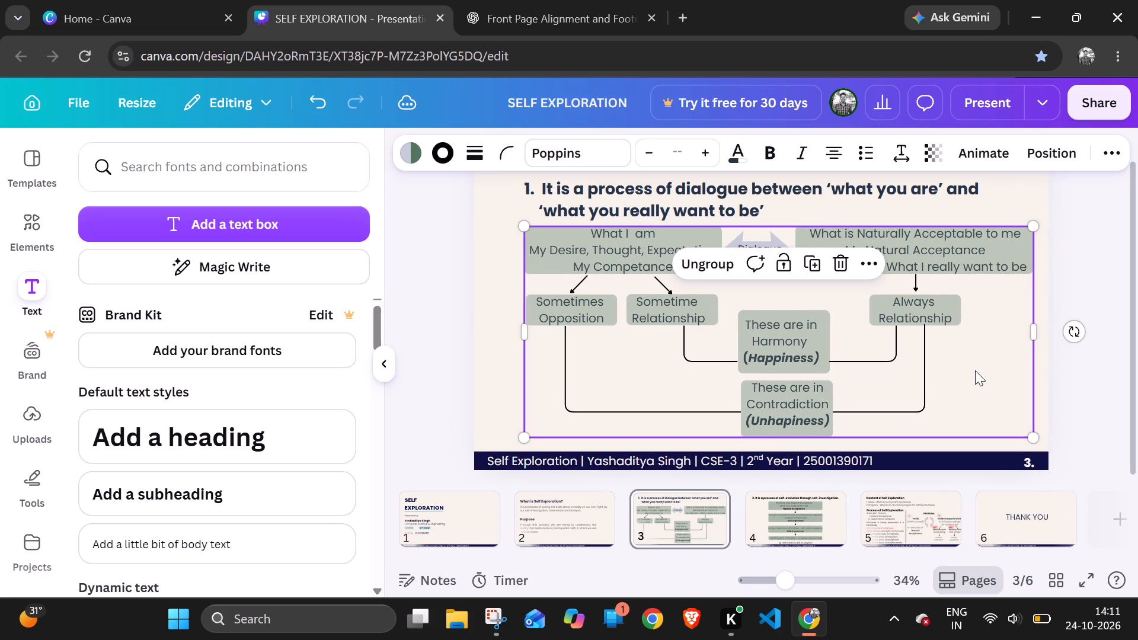
left_click_drag(1035, 439, 1034, 439)
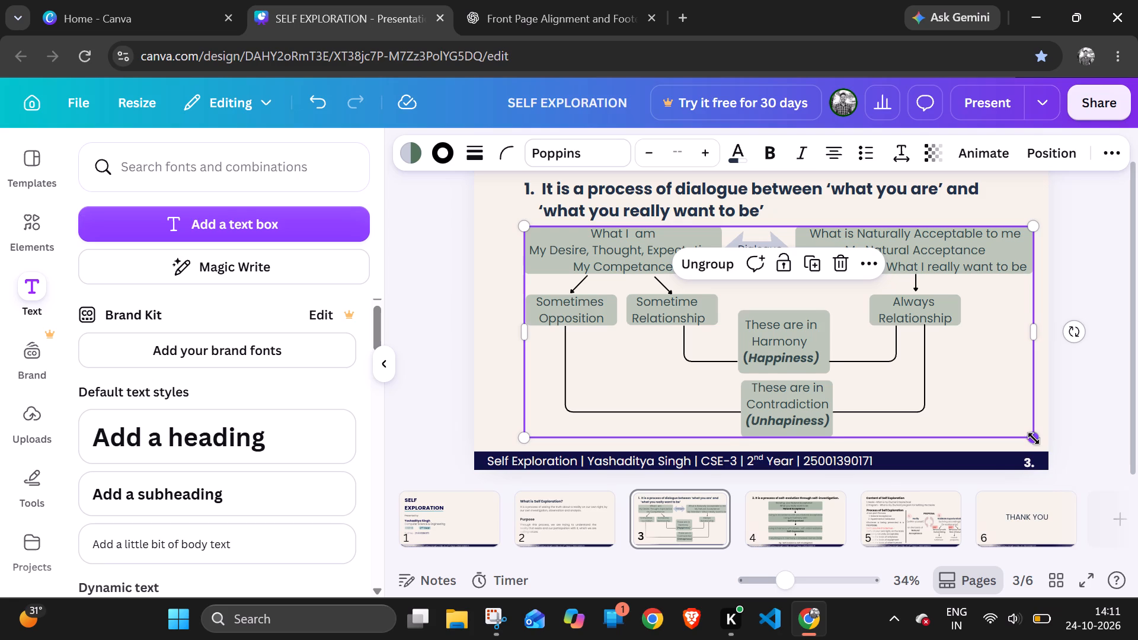
left_click_drag(1034, 439, 1015, 425)
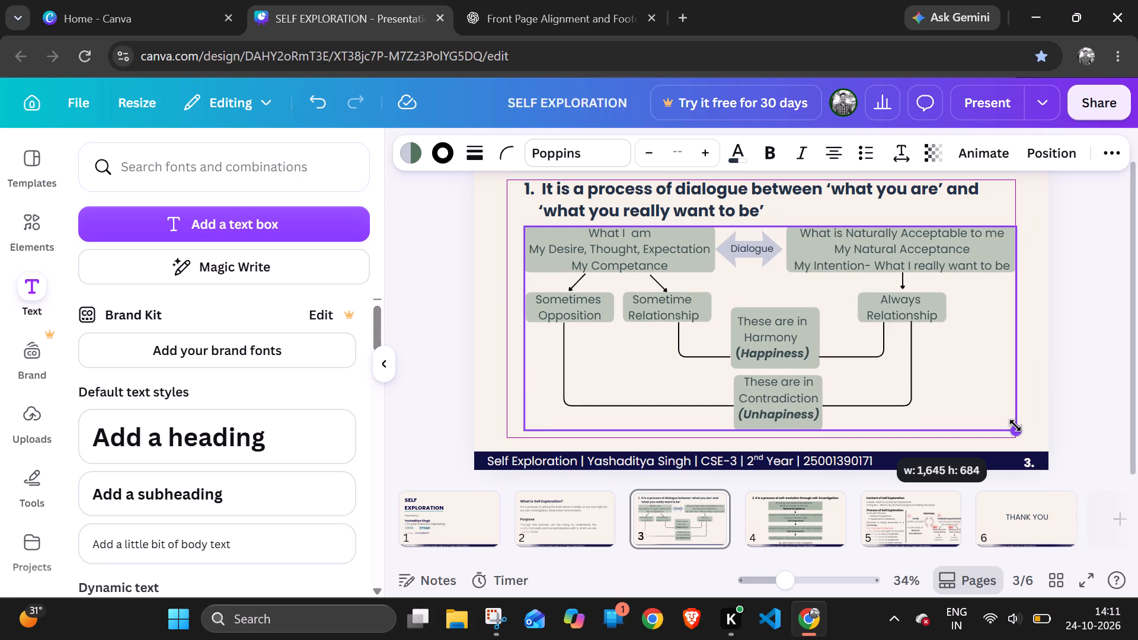
left_click_drag(1015, 425, 1018, 433)
left_click_drag(1018, 433, 1016, 436)
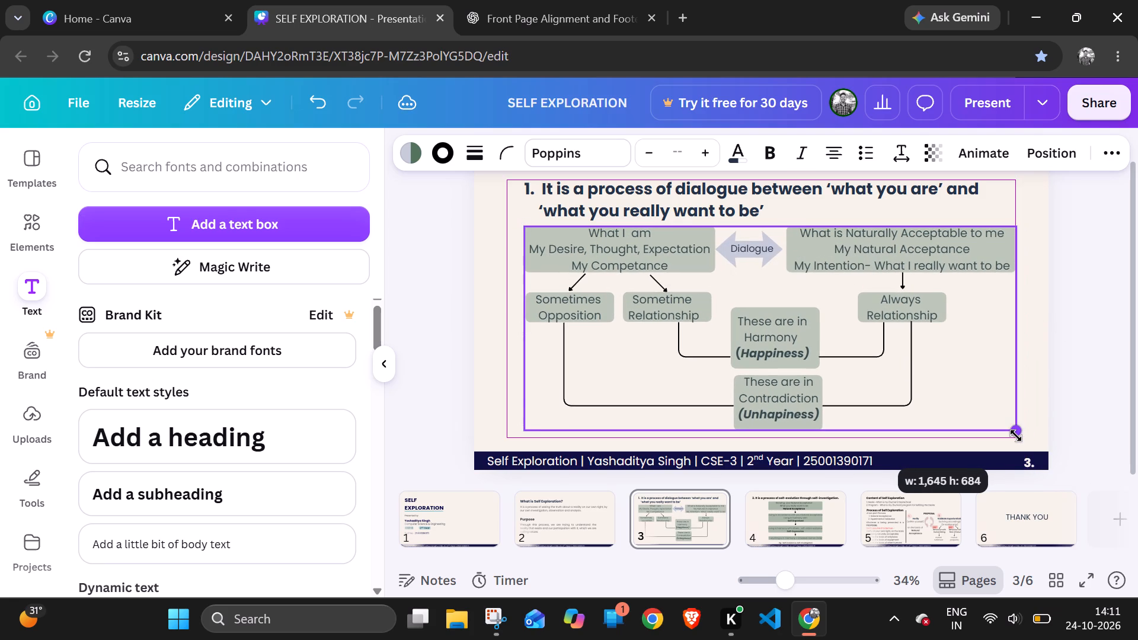
left_click_drag(1016, 436, 1008, 433)
left_click(961, 382)
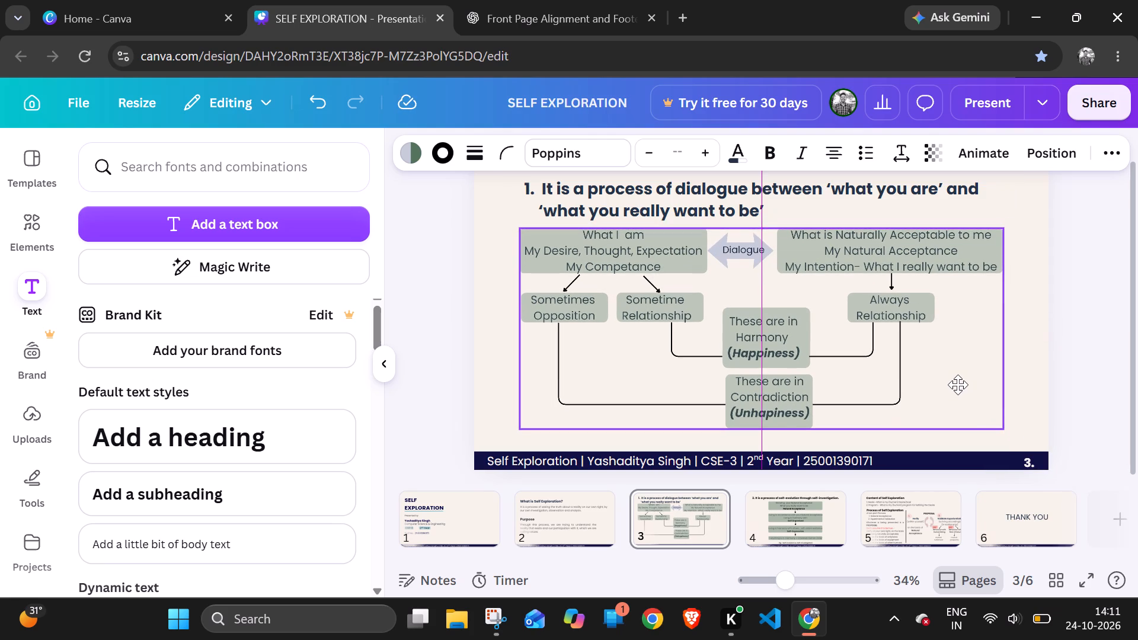
left_click(1060, 402)
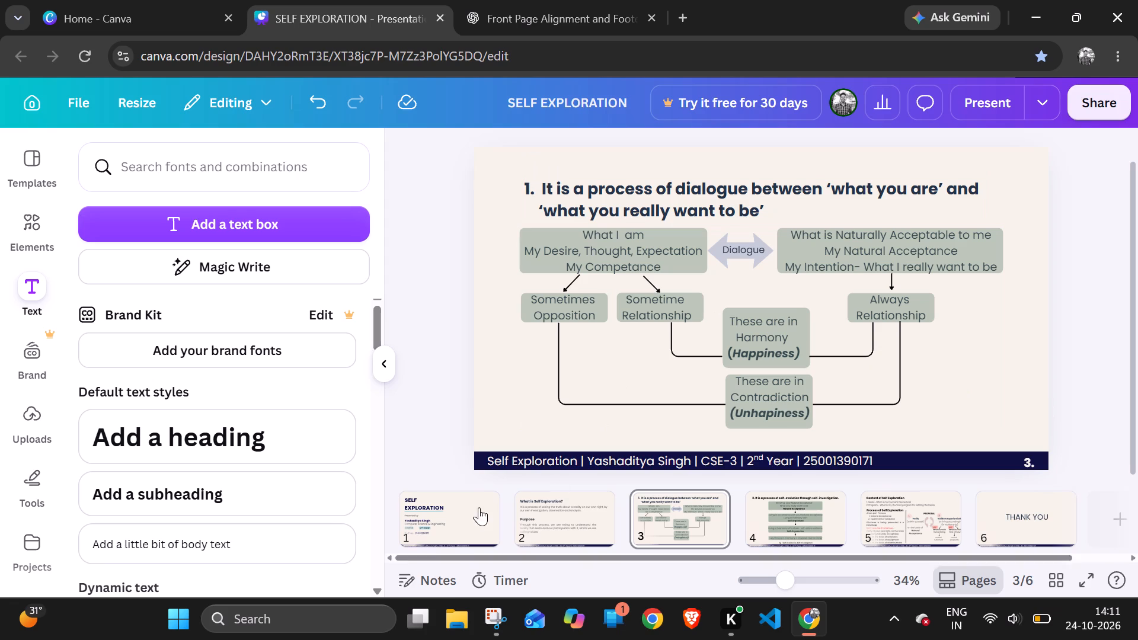
Open the Updated UHVPE Unit I Notes PDF from the Downloads folder.
left_click(448, 609)
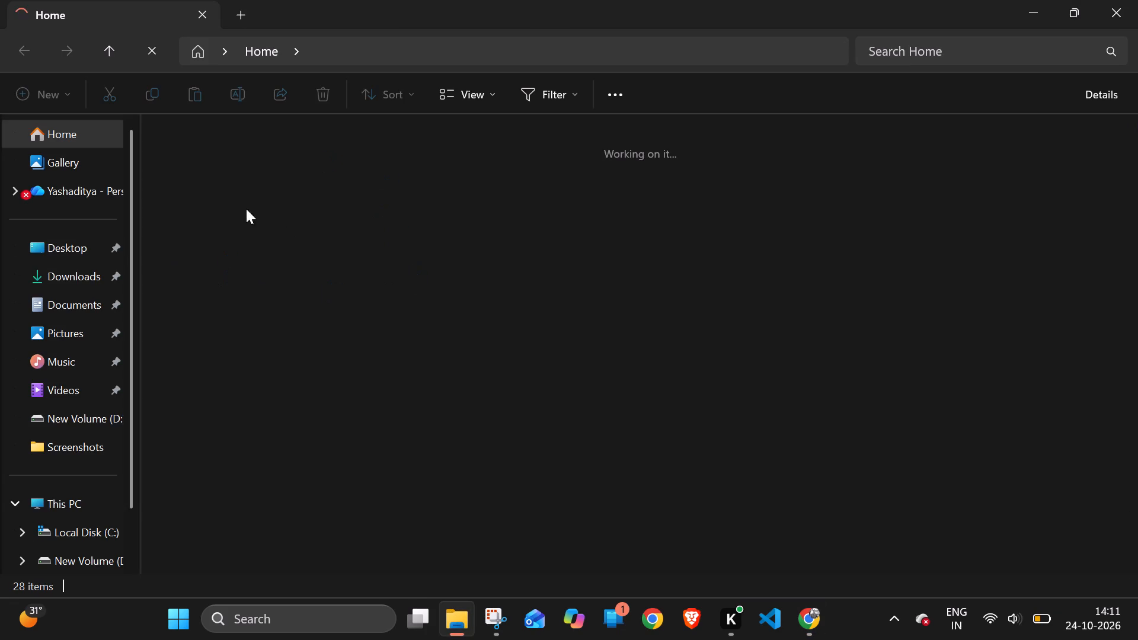
scroll(304, 476, "down", 2)
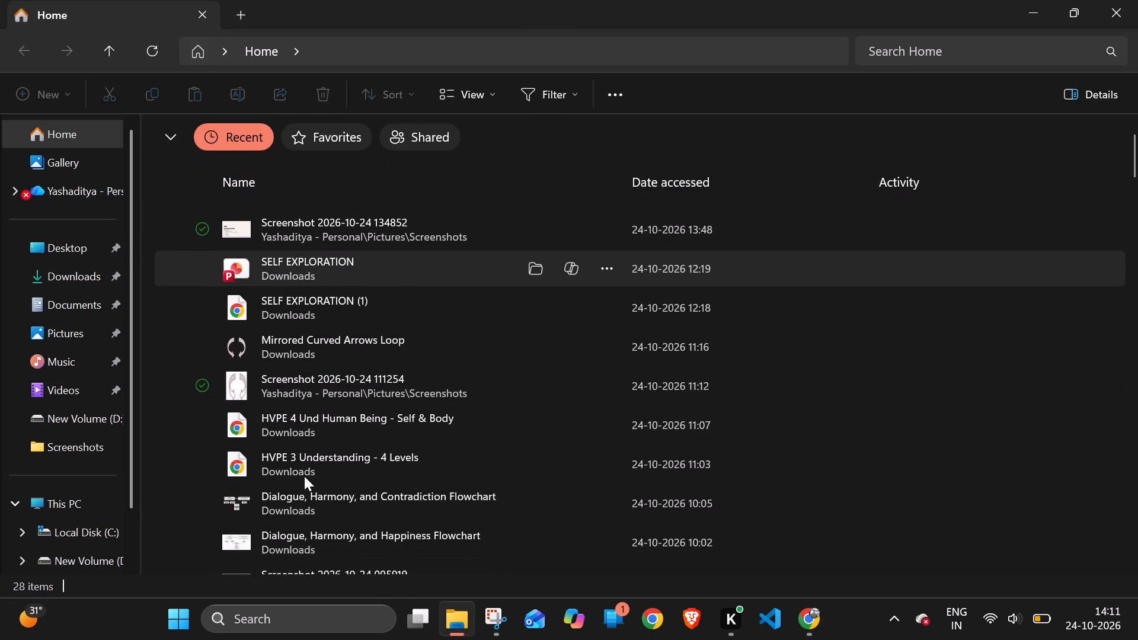
scroll(304, 476, "down", 4)
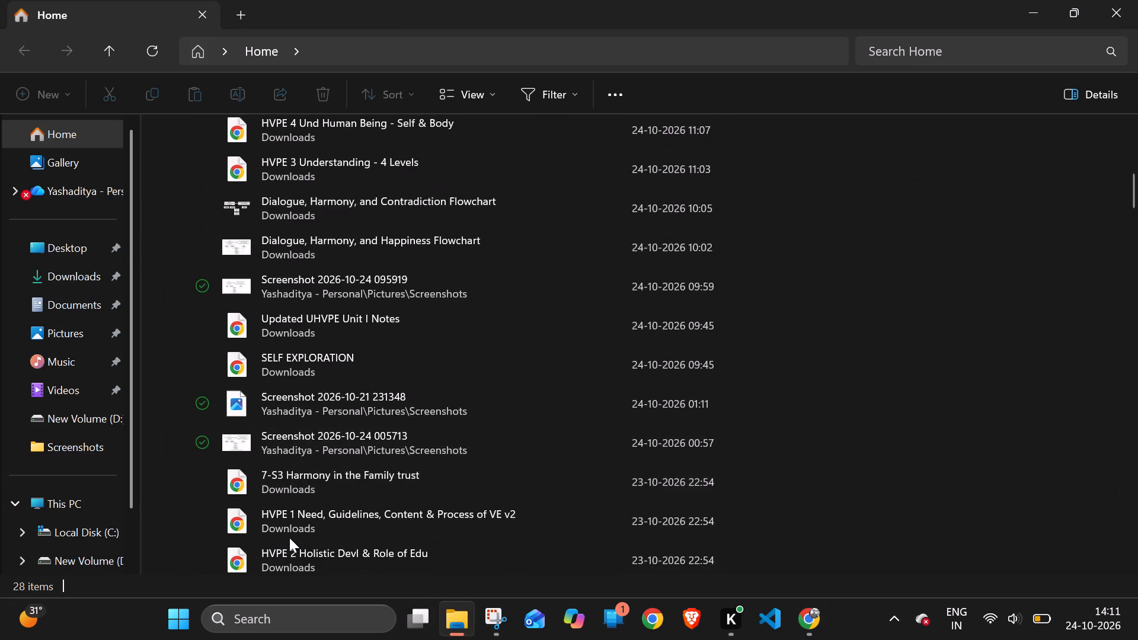
scroll(289, 539, "down", 5)
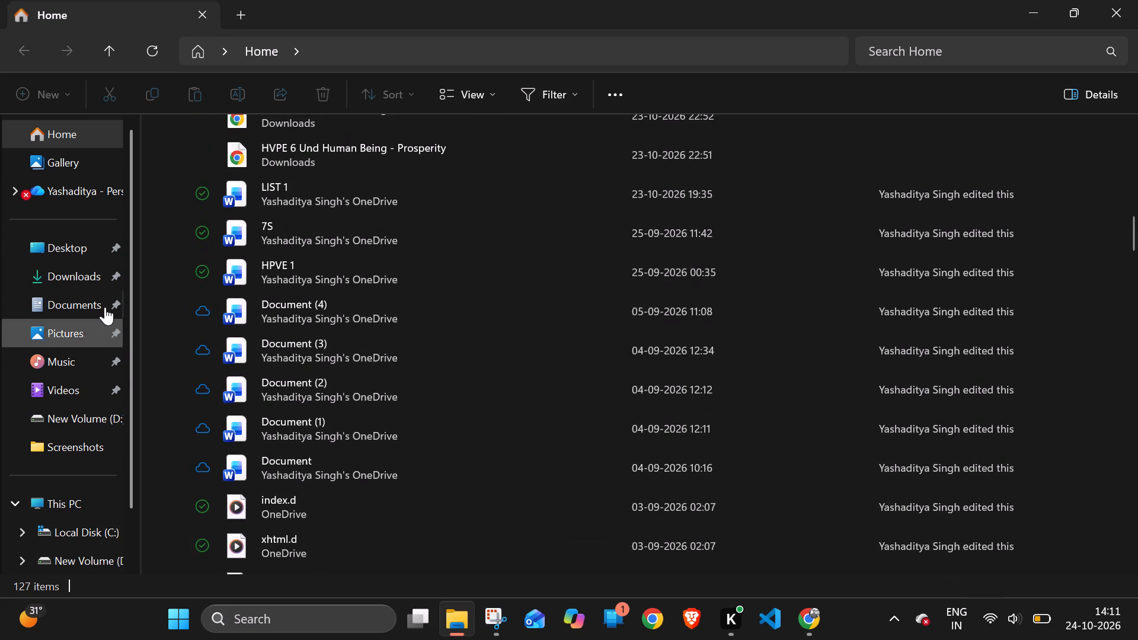
double_click(91, 276)
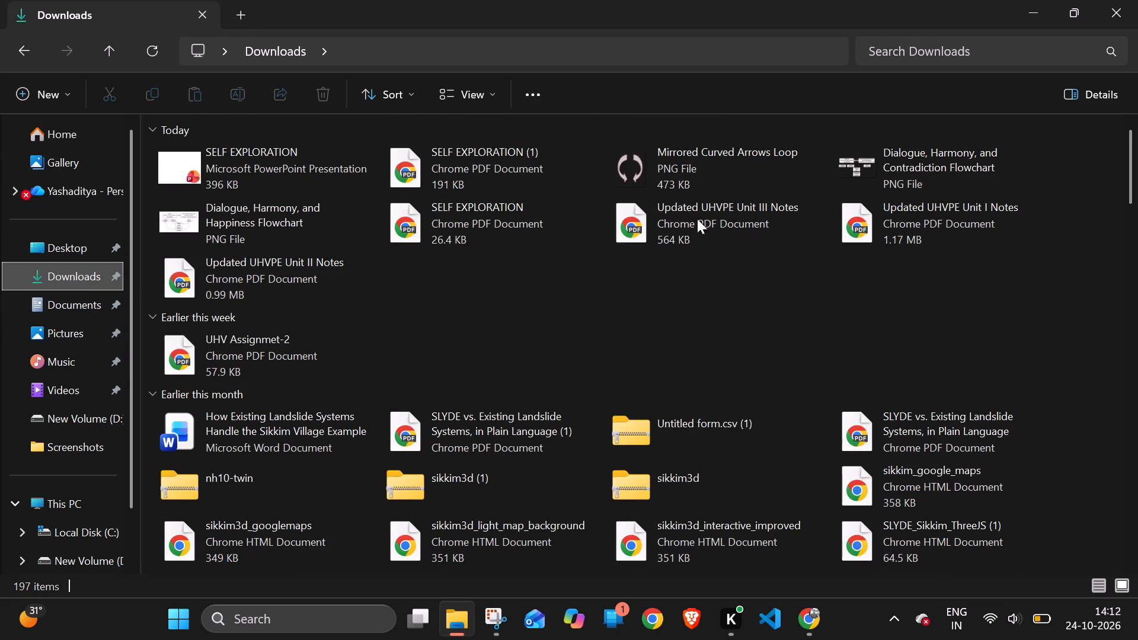
double_click(926, 209)
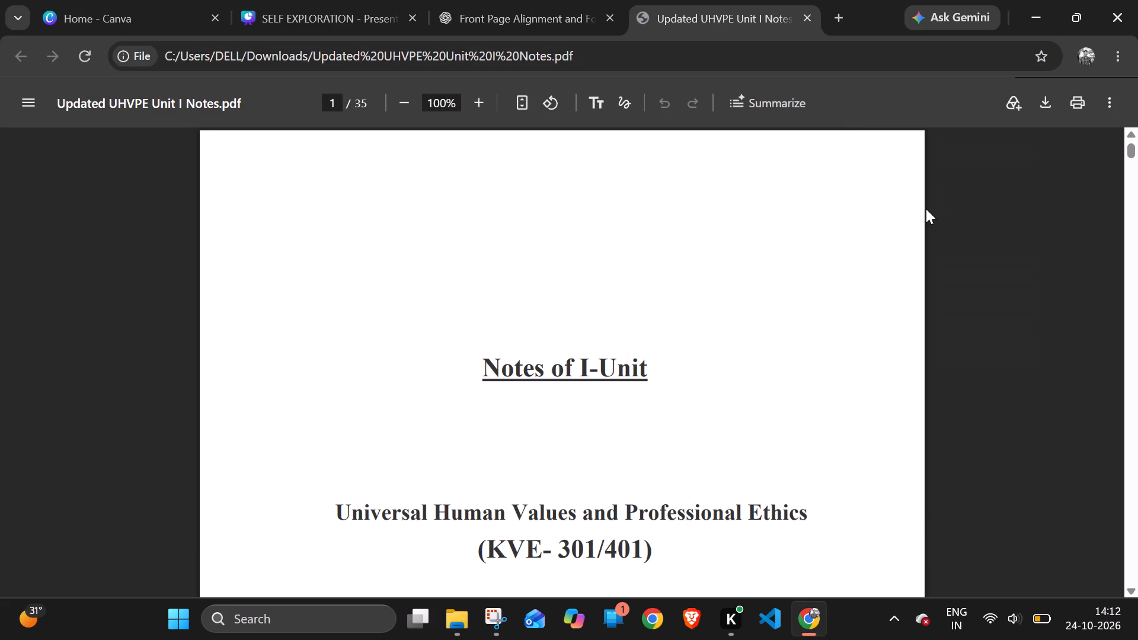
Look through the Unit I notes for the 'What I Am' and 'What I Really Want to Be' dialogue diagram and examine its figure caption.
scroll(618, 335, "down", 2)
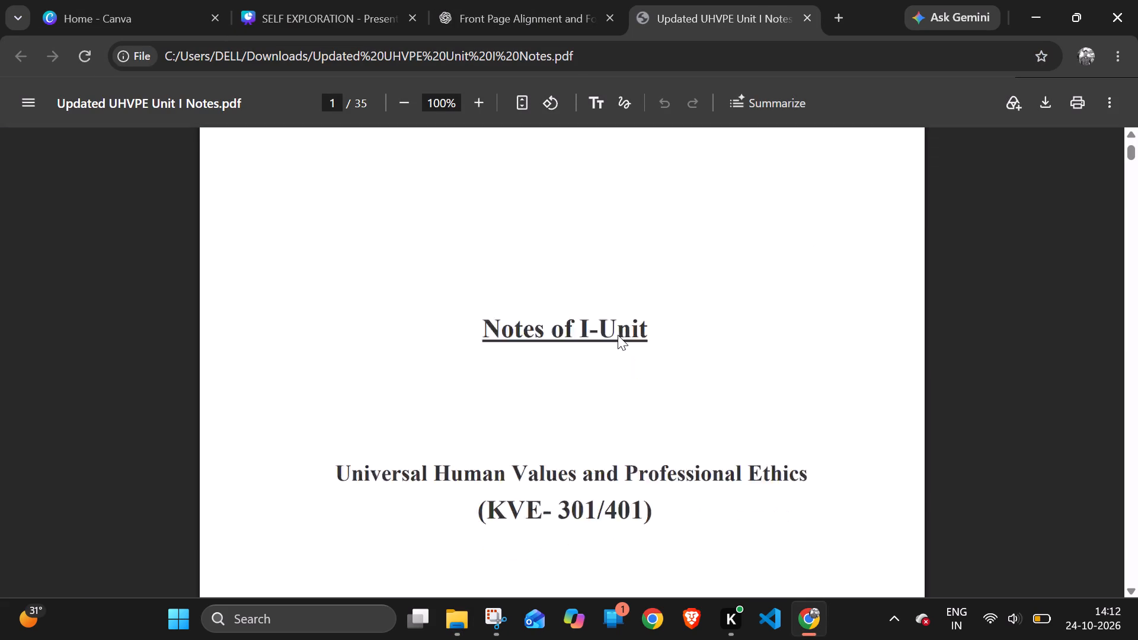
scroll(618, 335, "down", 11)
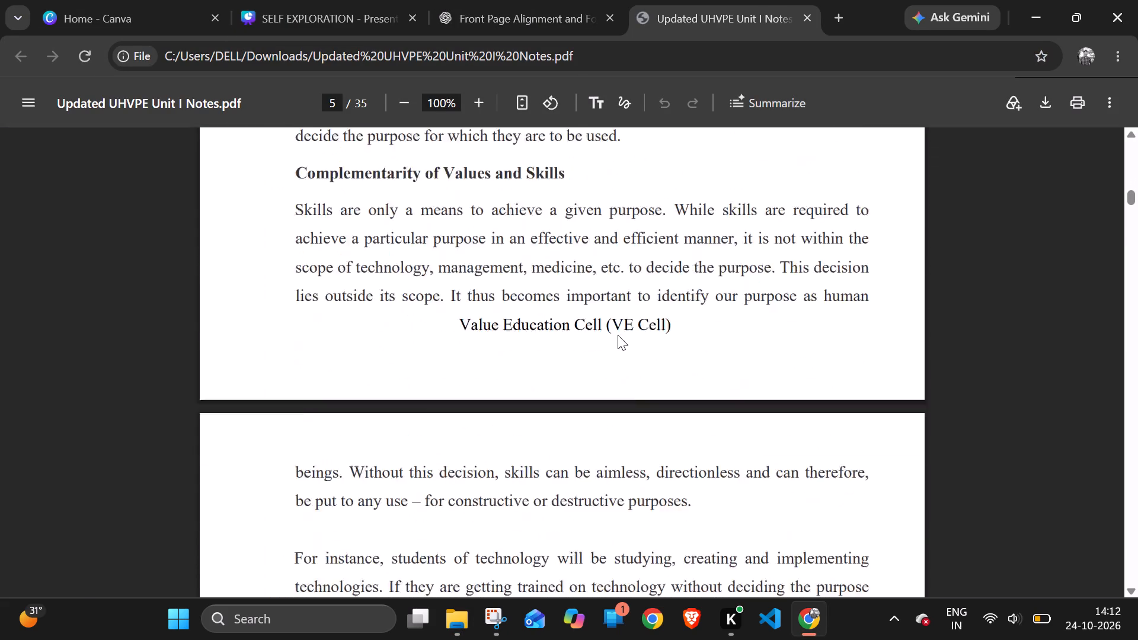
scroll(618, 335, "down", 7)
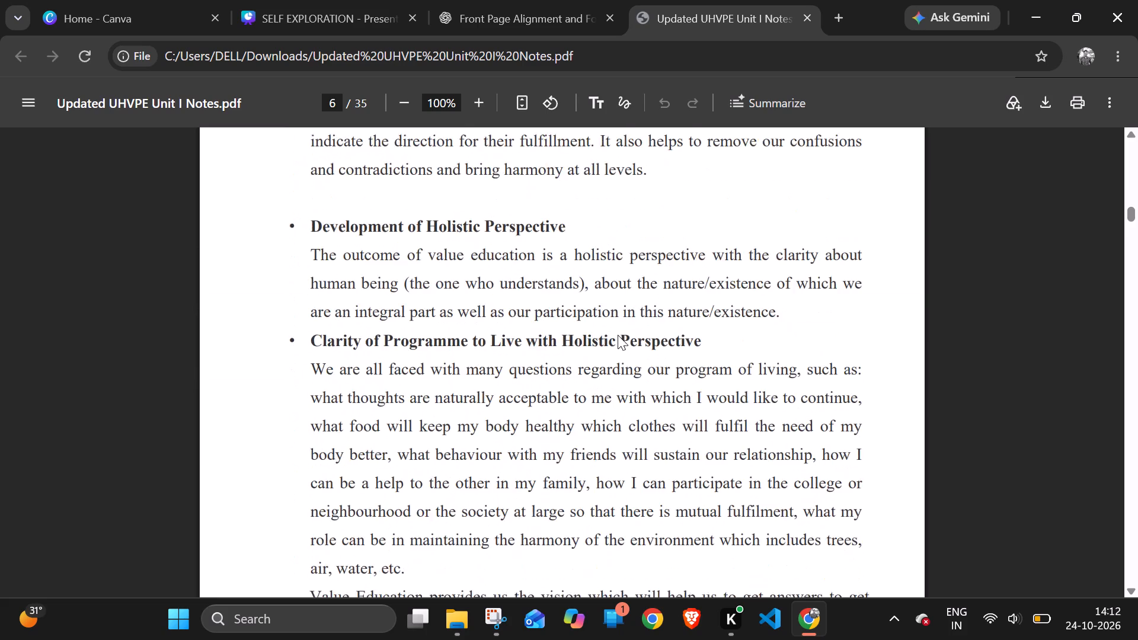
scroll(618, 335, "down", 8)
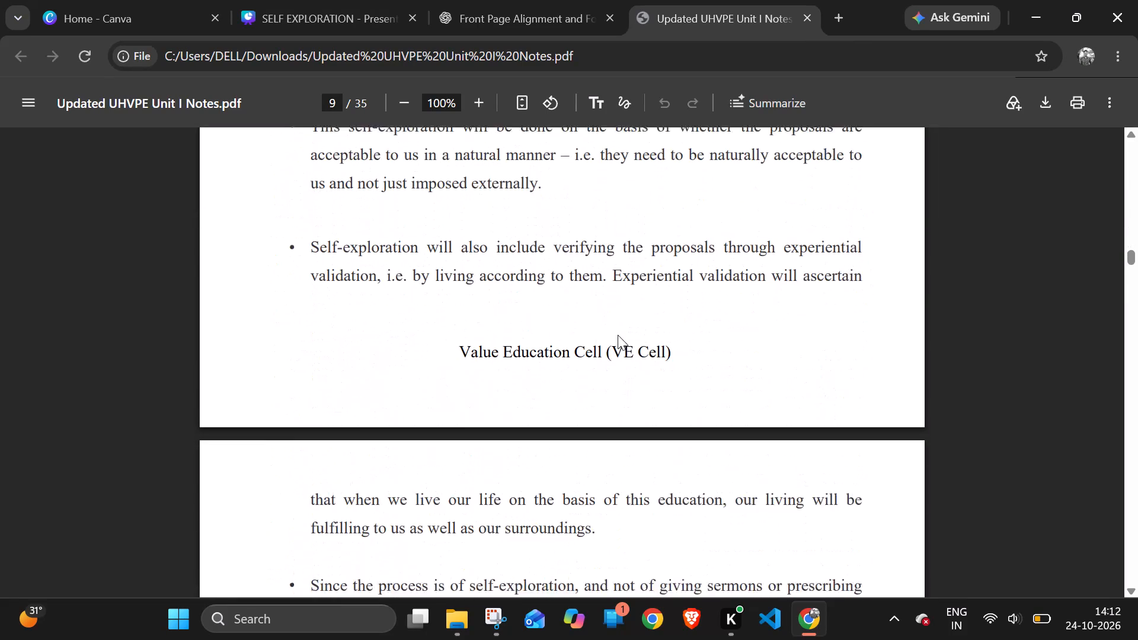
scroll(618, 335, "down", 6)
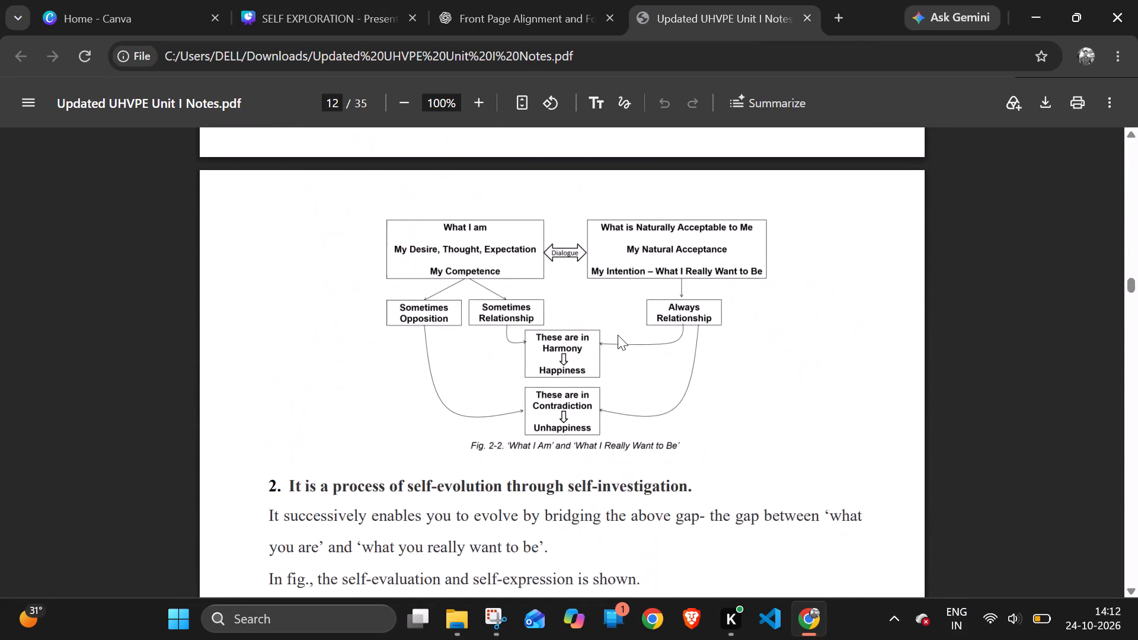
scroll(618, 335, "down", 1)
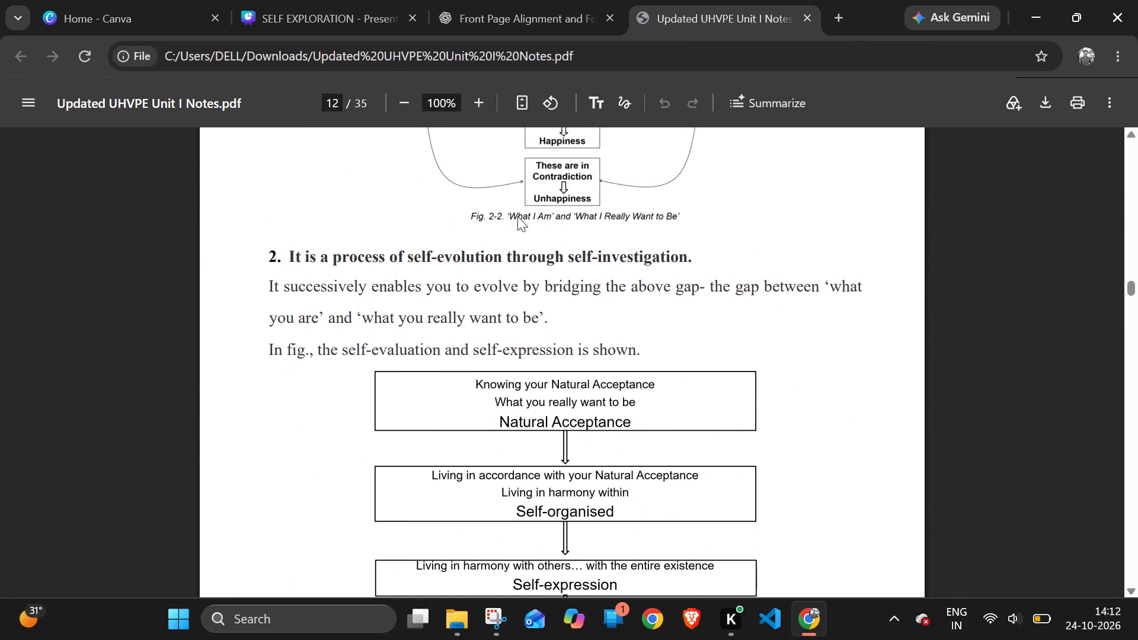
left_click_drag(517, 216, 658, 218)
left_click(658, 218)
left_click(798, 614)
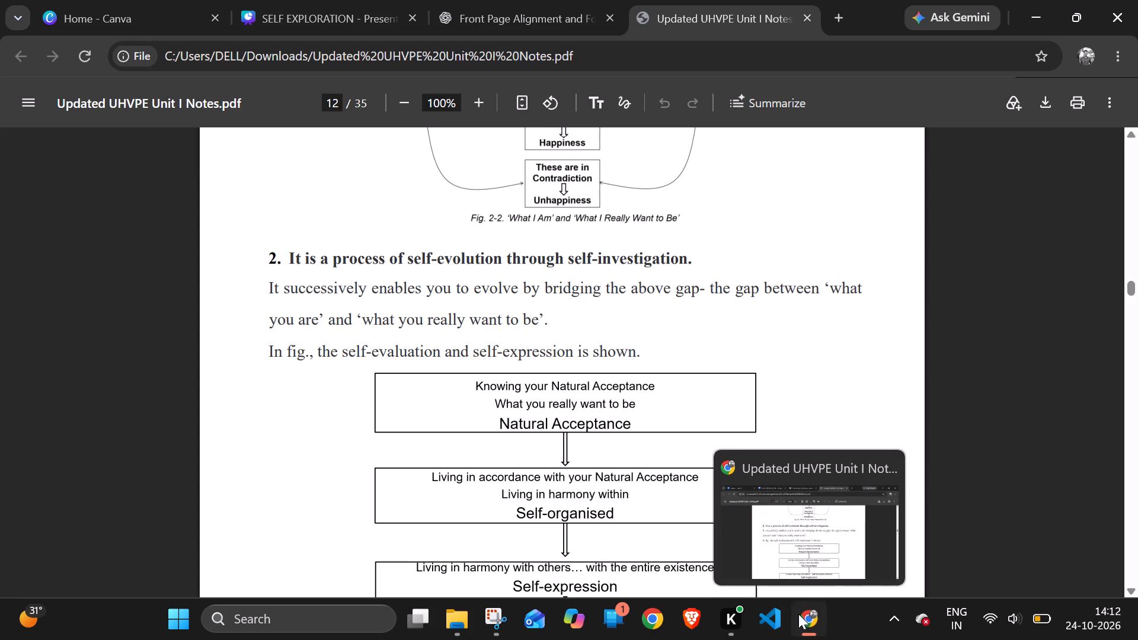
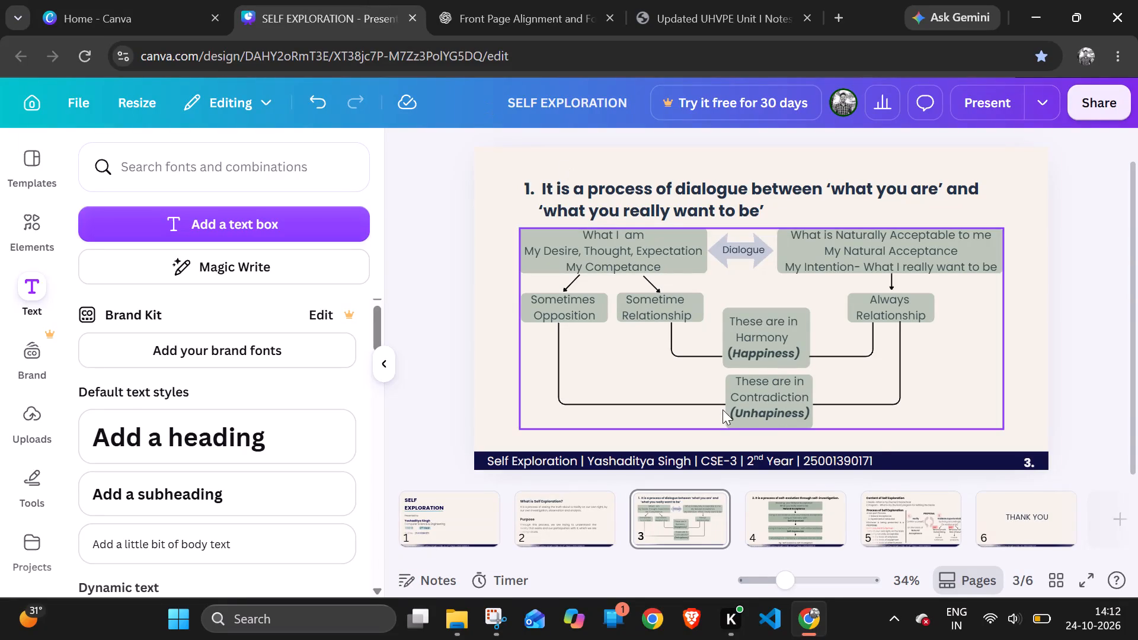
Add a new text box on slide 3 and place it between the Contradiction box and the footer bar.
left_click(204, 219)
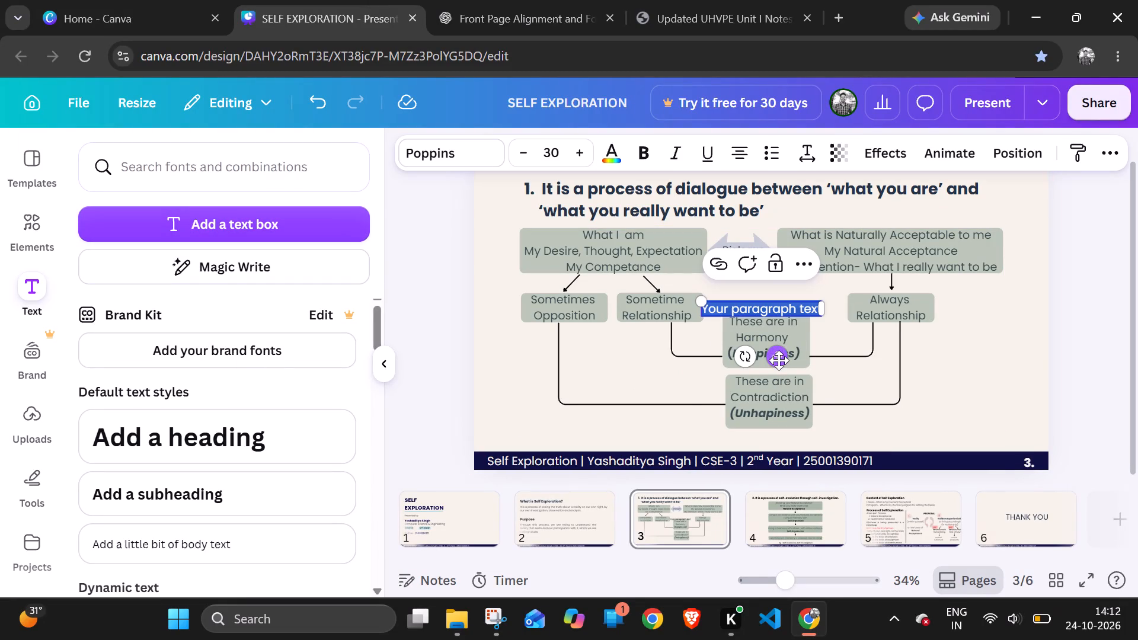
left_click_drag(779, 360, 764, 489)
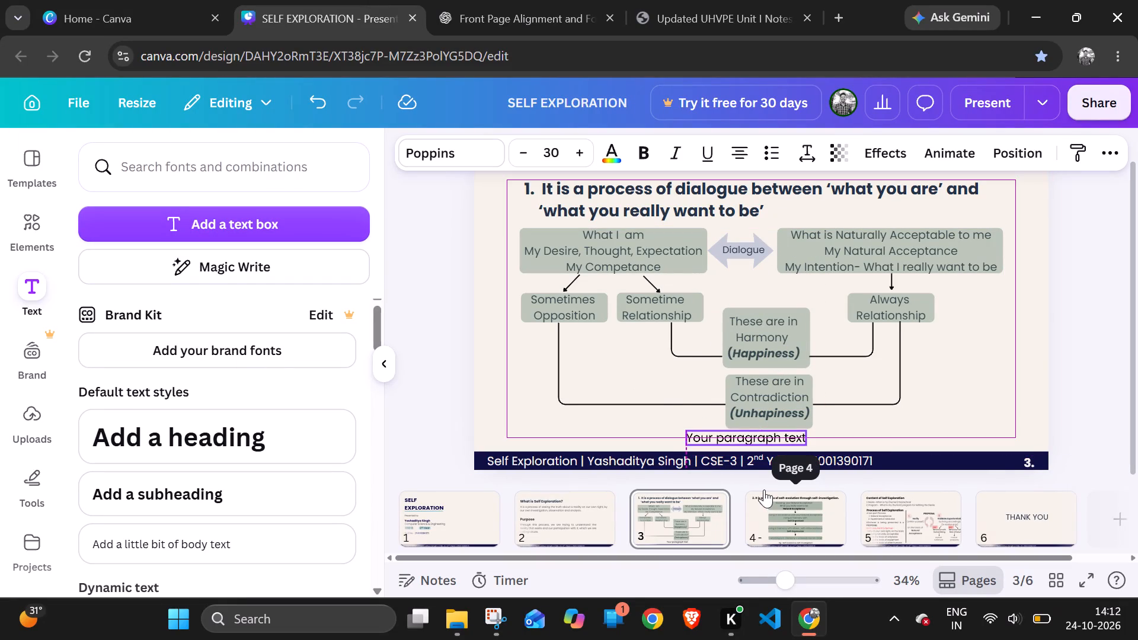
left_click(721, 439)
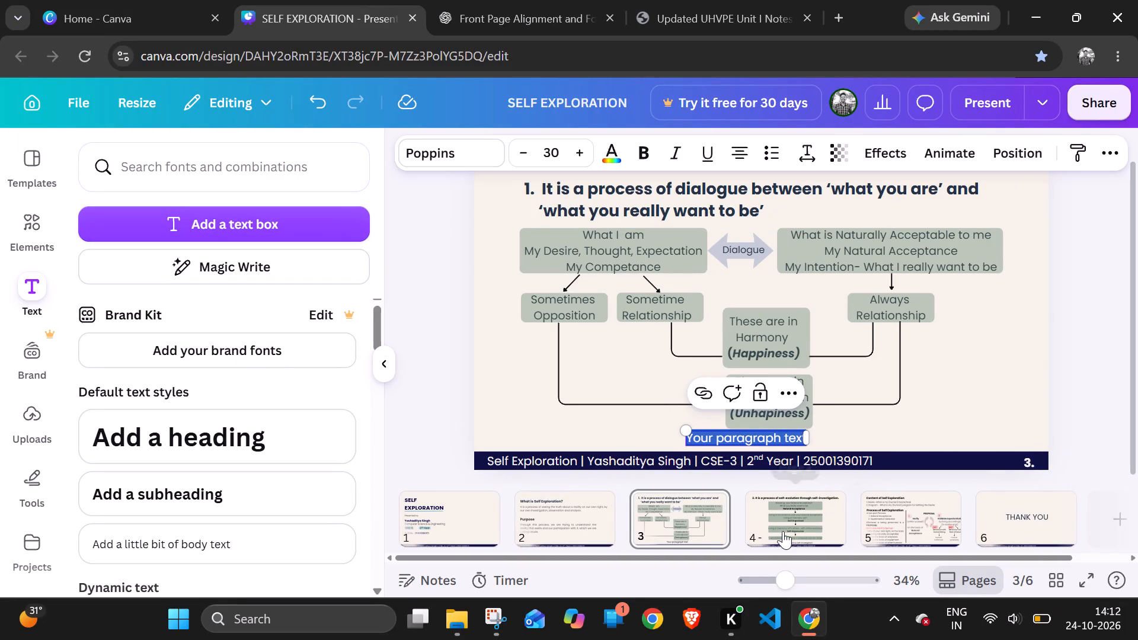
Unlock slide 4's 'Self-Evolution & Self-Investigation' figure caption to check its font formatting, and undo the unlocking.
left_click(785, 526)
left_click(774, 443)
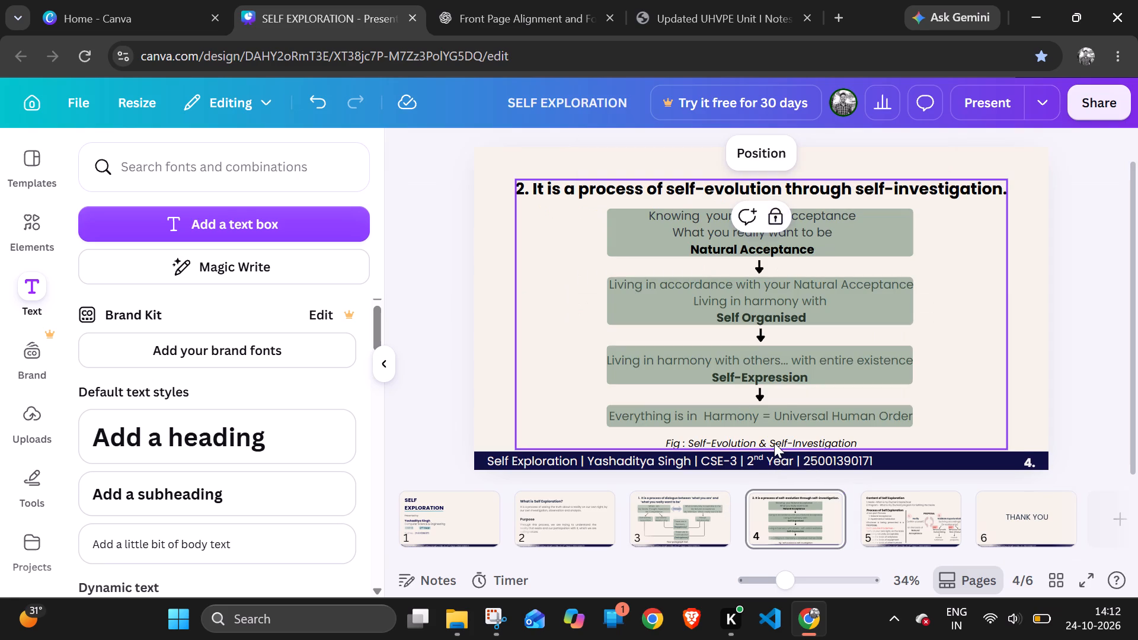
double_click(774, 443)
left_click(774, 443)
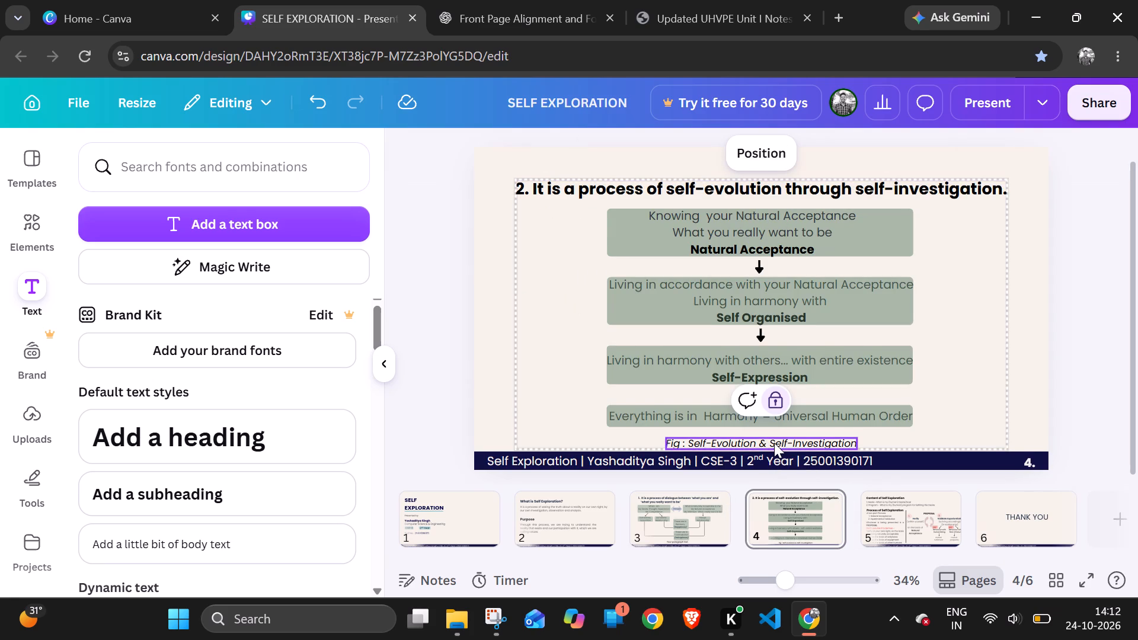
scroll(774, 443, "up", 1)
triple_click(765, 469)
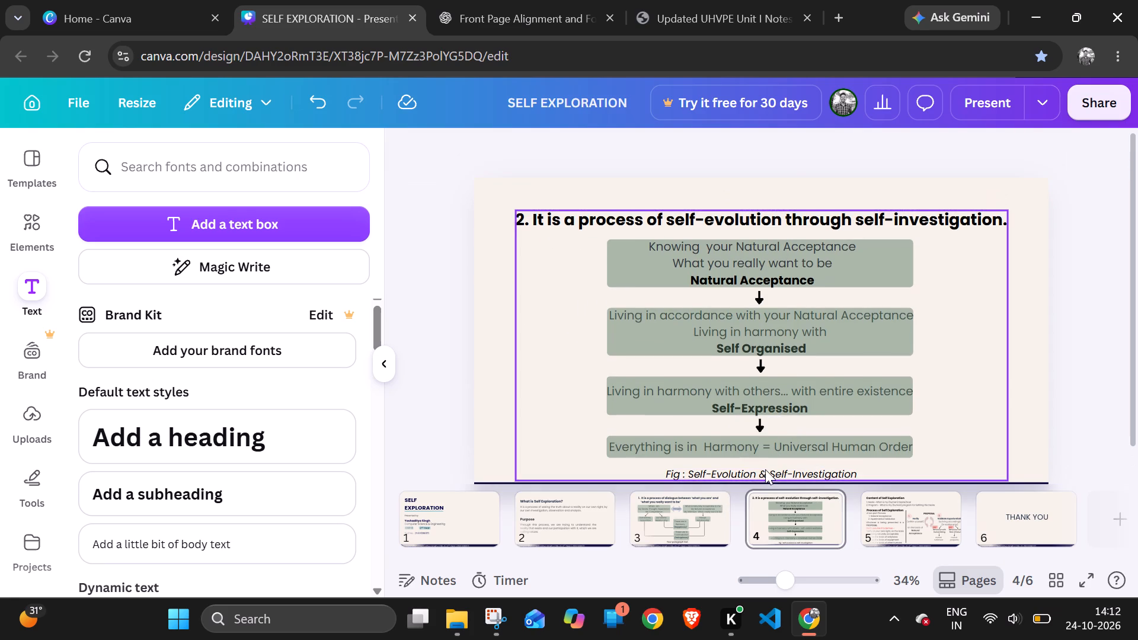
double_click(765, 469)
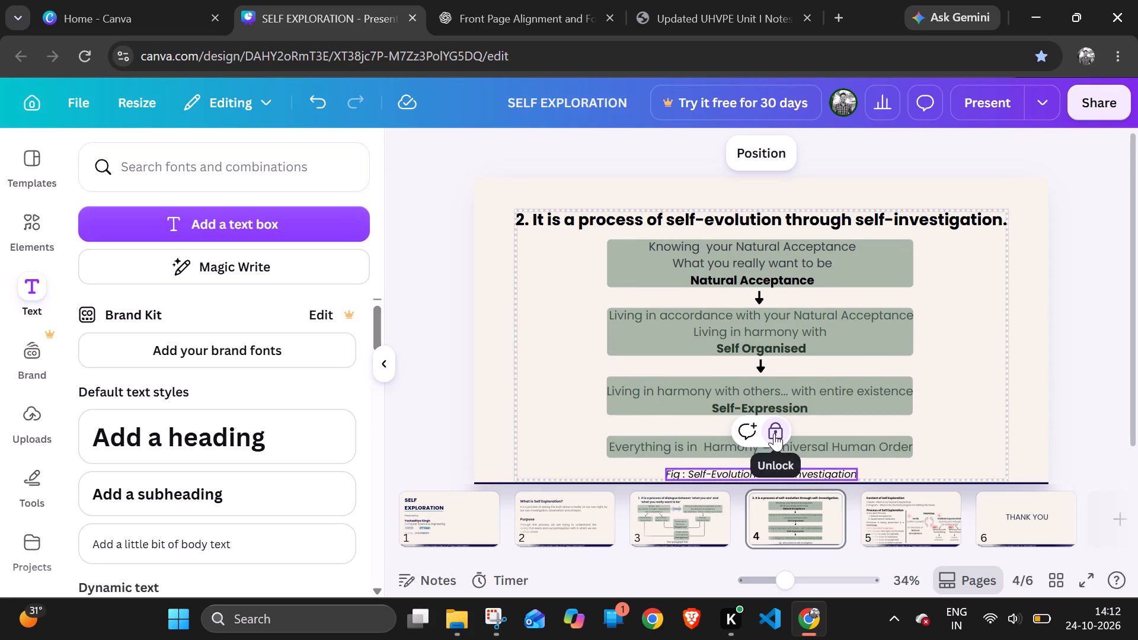
left_click(774, 433)
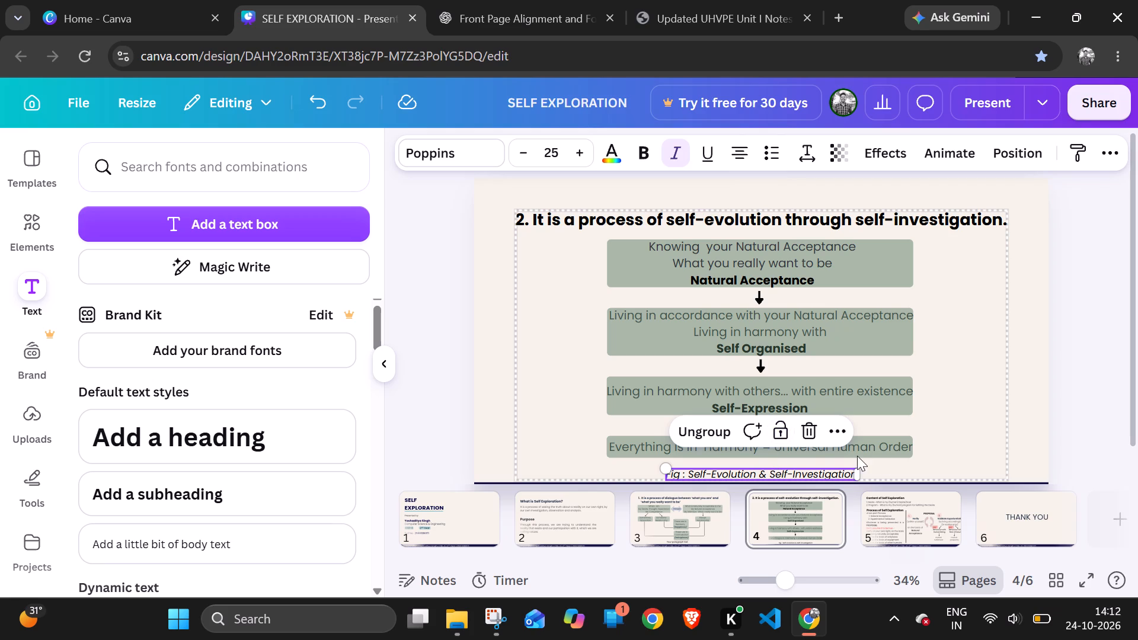
left_click(455, 383)
key("ctrl+z")
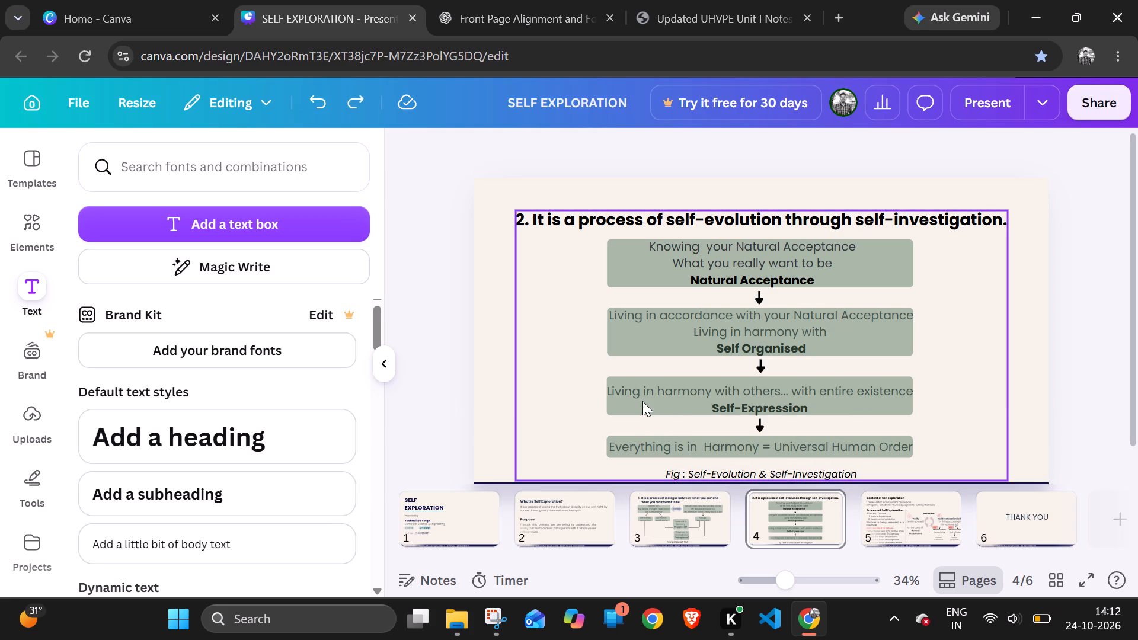
left_click(642, 401)
Clear the placeholder text in slide 3's new text box and set its formatting to size 25 italic.
left_click(672, 514)
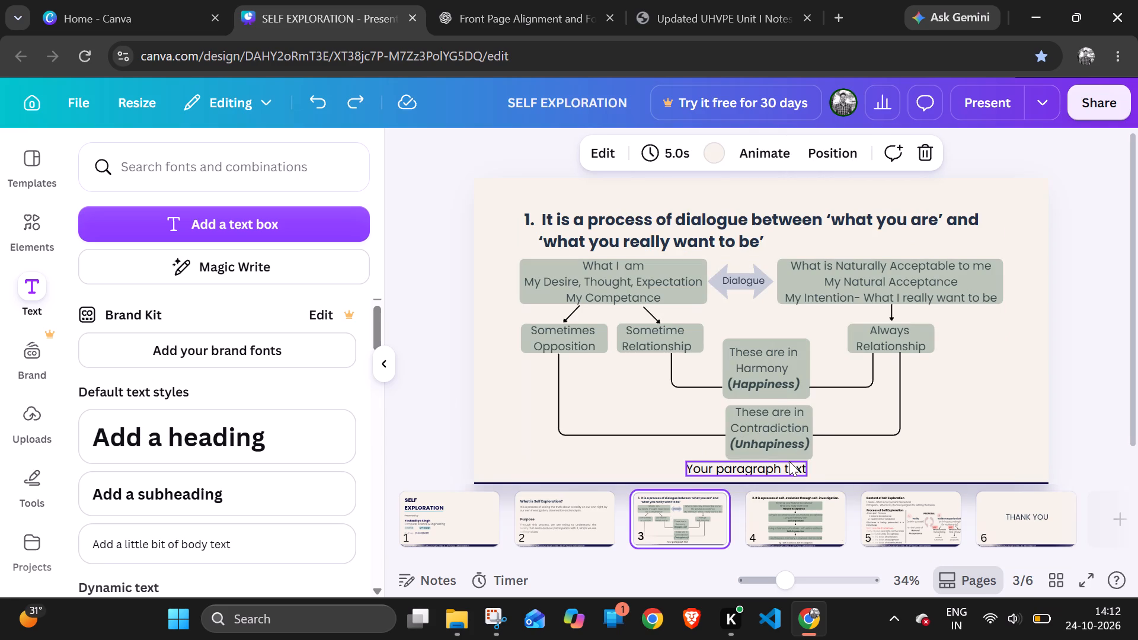
left_click(789, 461)
double_click(789, 461)
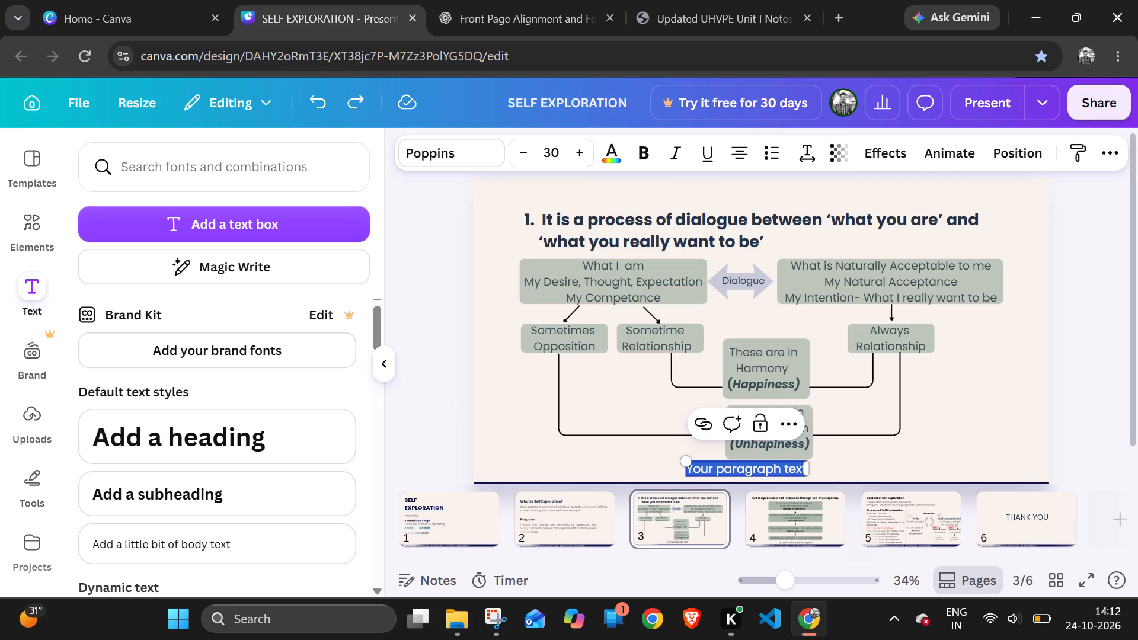
key("BackSpace")
left_click(562, 145)
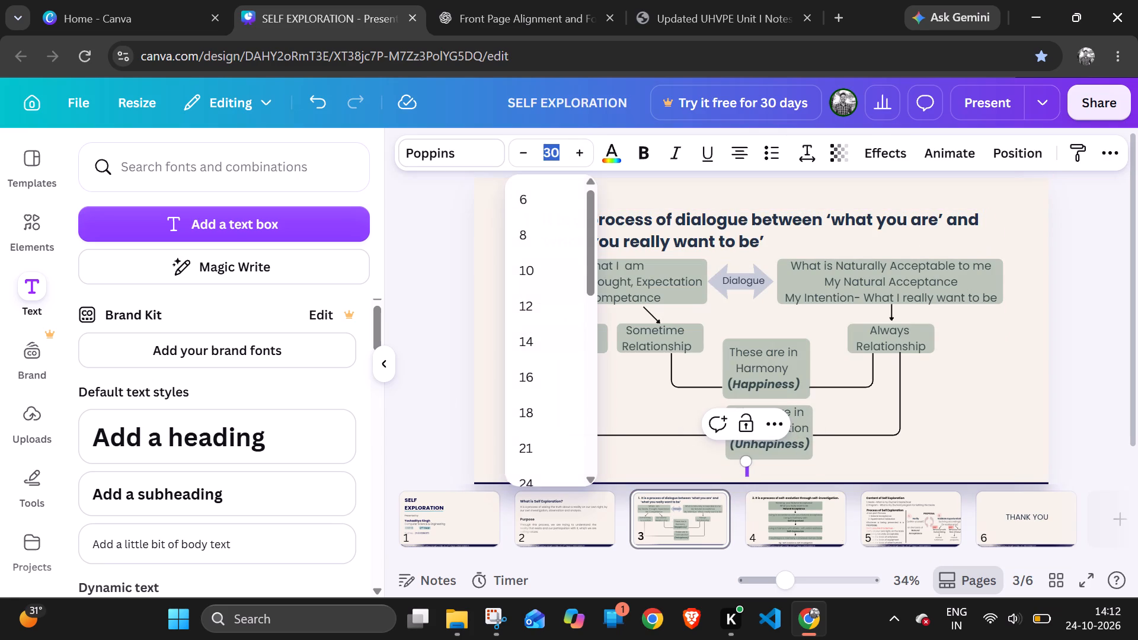
key("BackSpace")
type("25")
right_click(675, 149)
left_click(675, 149)
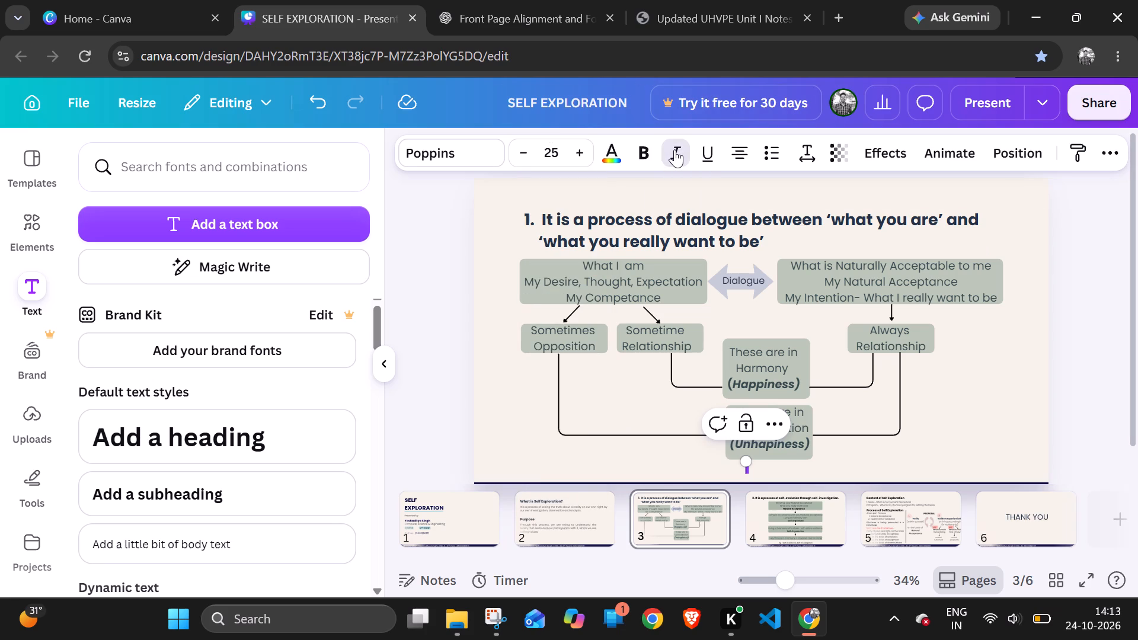
Enter the slide 3 caption "Fig : 'What I am' and 'What I really want to be'", checking its wording against the Unit I notes.
key("shift+f")
key("i")
key("g")
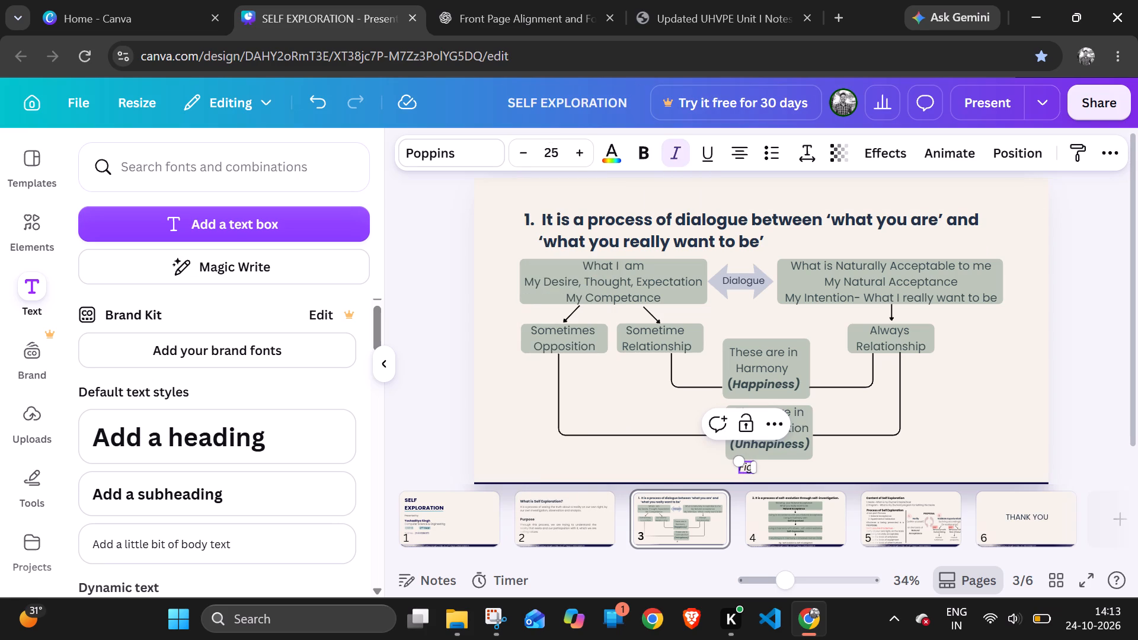
key("space")
type(":")
key("space")
key("apostrophe")
type("Wha")
type("t")
key("space")
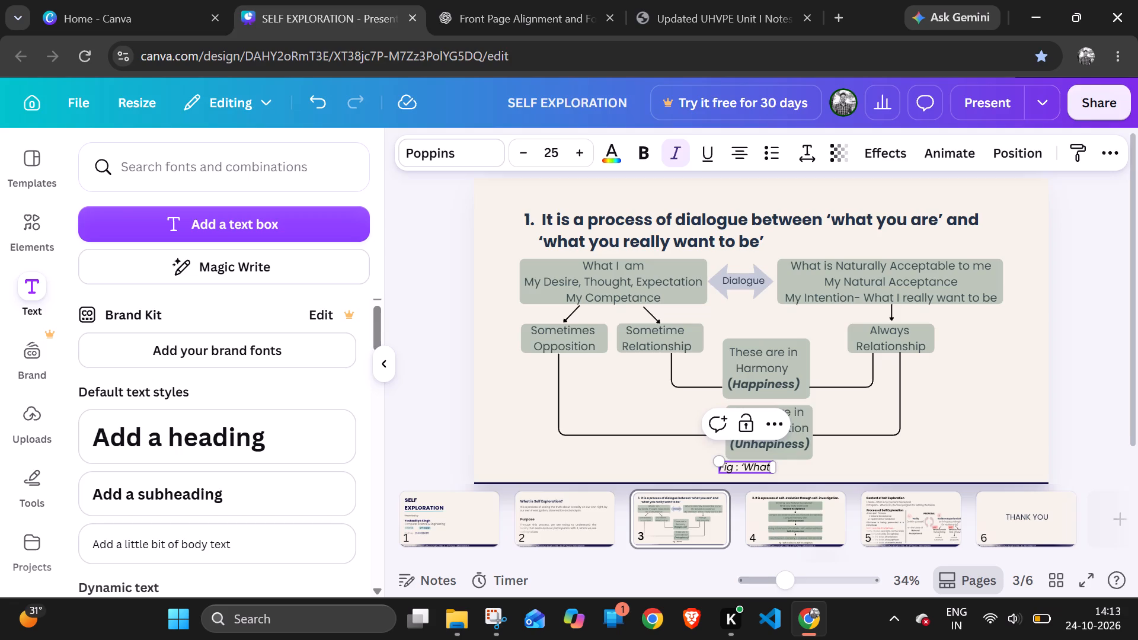
key("ctrl+Tab")
key("ctrl+Tab")
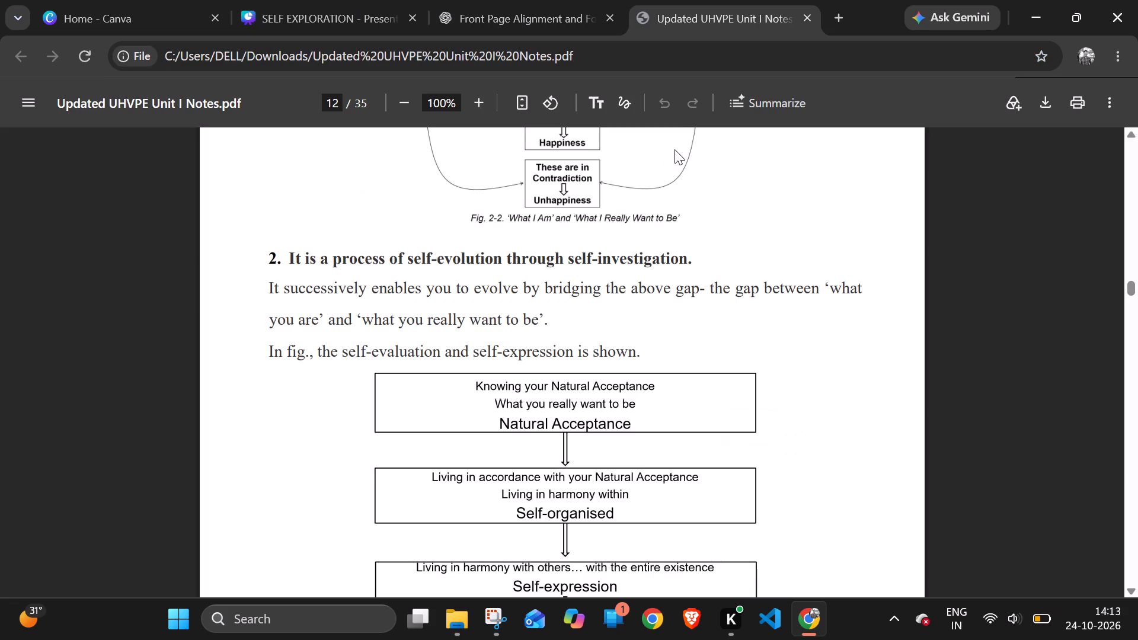
key("ctrl+Tab")
key("ctrl+Tab")
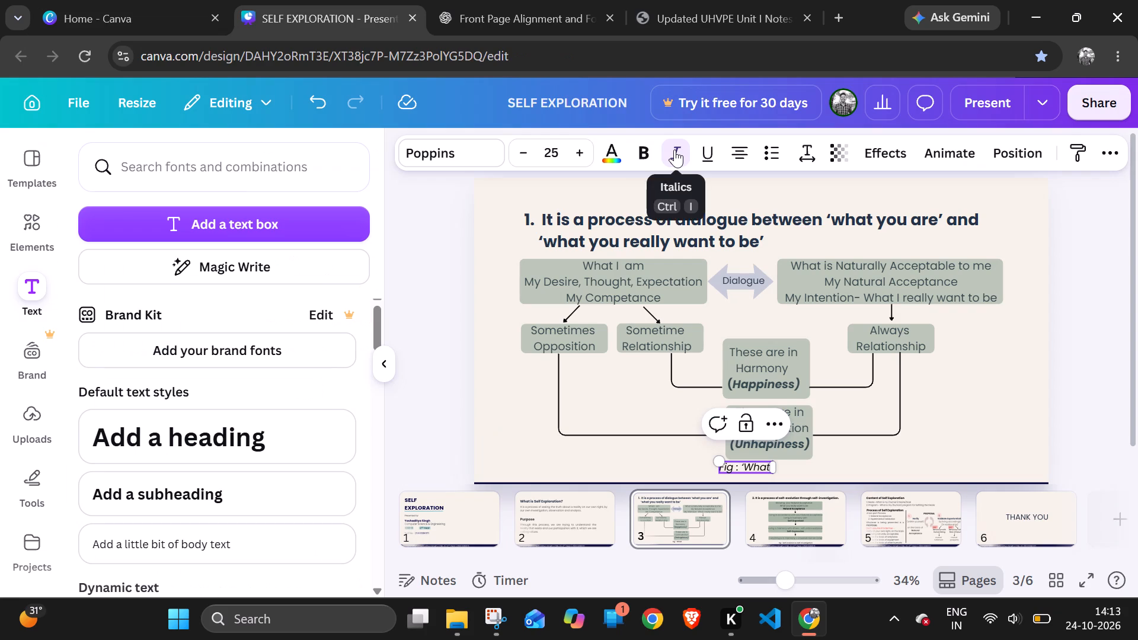
key("space")
type("I am")
key("space")
key("BackSpace")
type("'")
key("space")
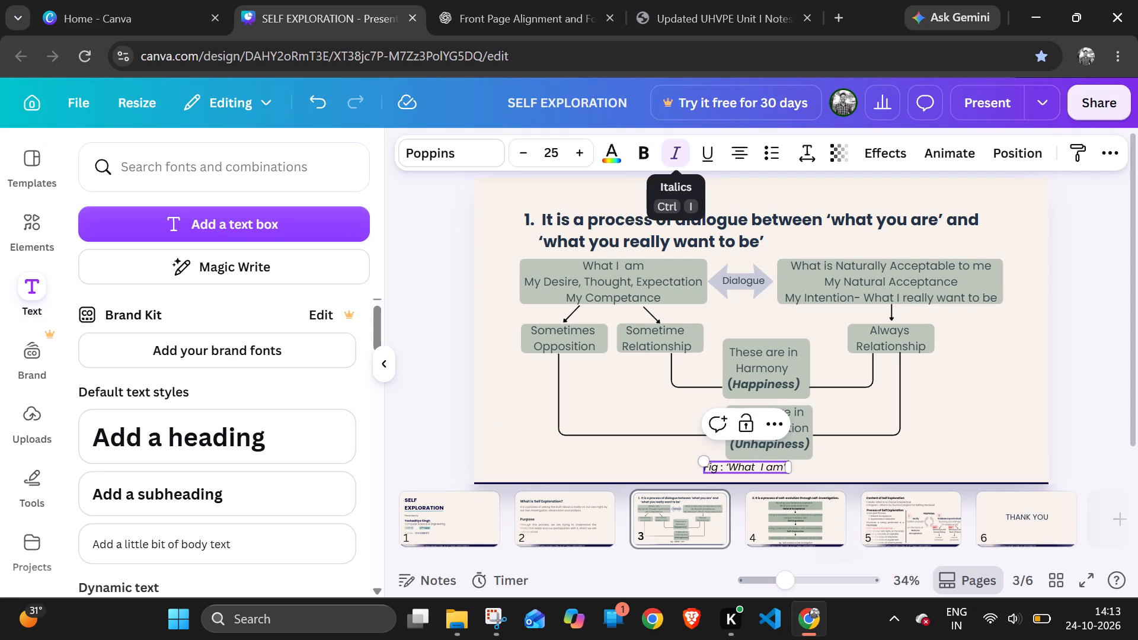
type("and")
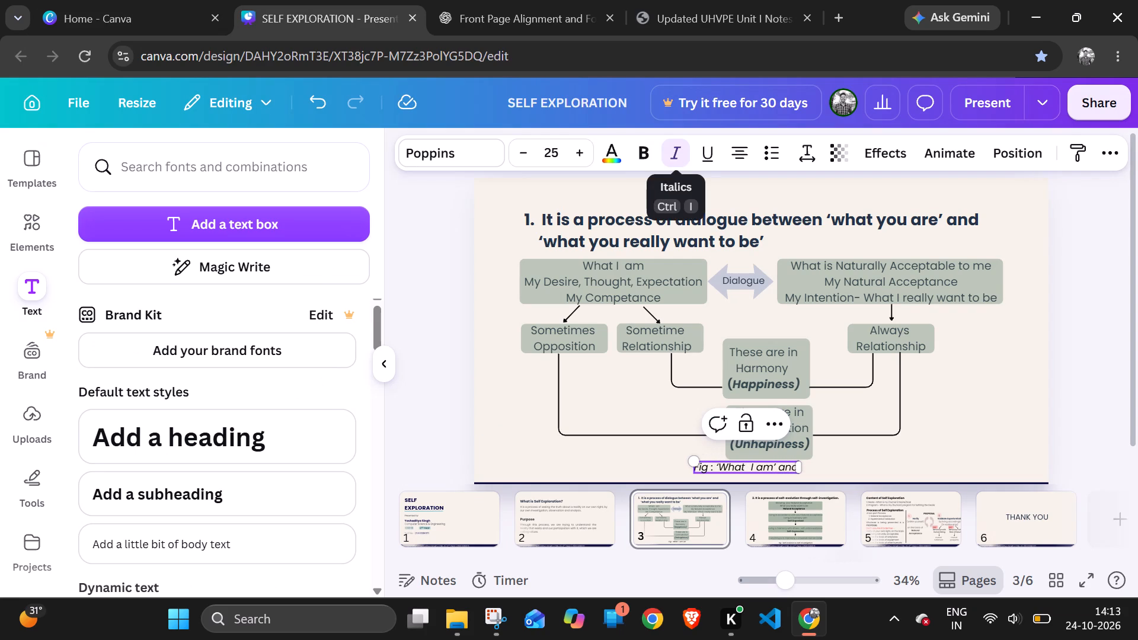
key("space")
key("apostrophe")
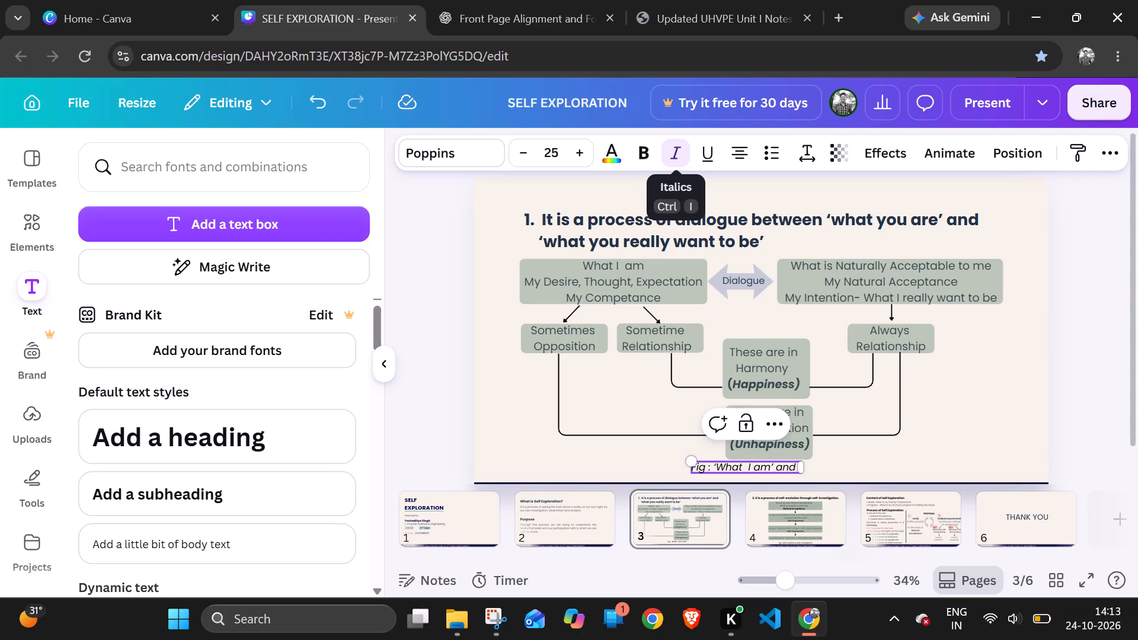
type("Whay")
key("BackSpace")
type("t i")
key("space")
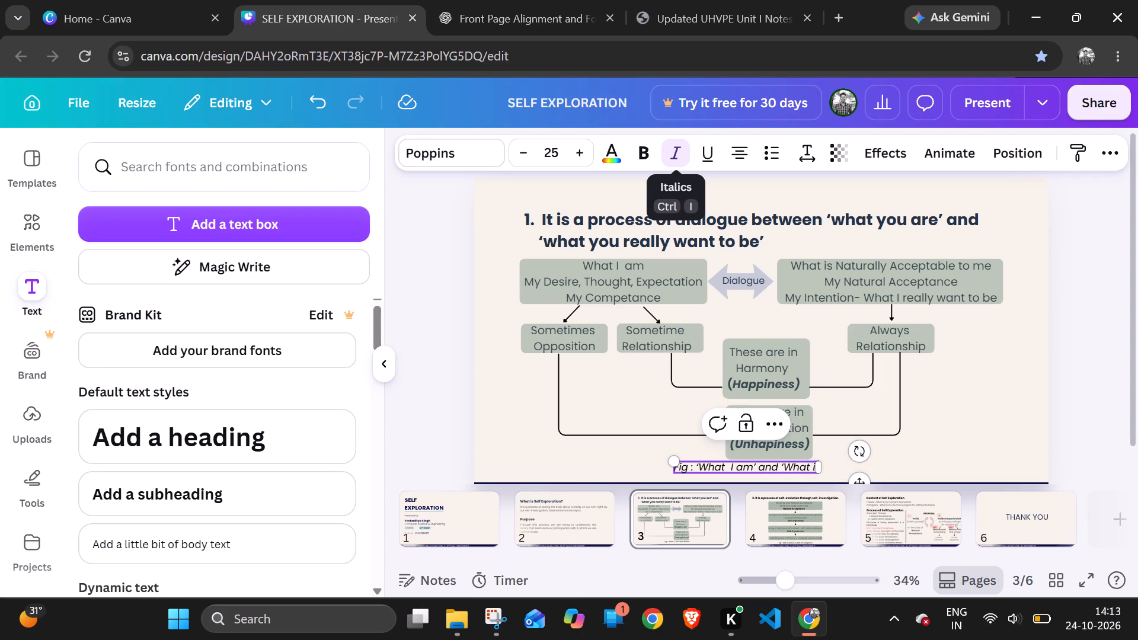
key("BackSpace")
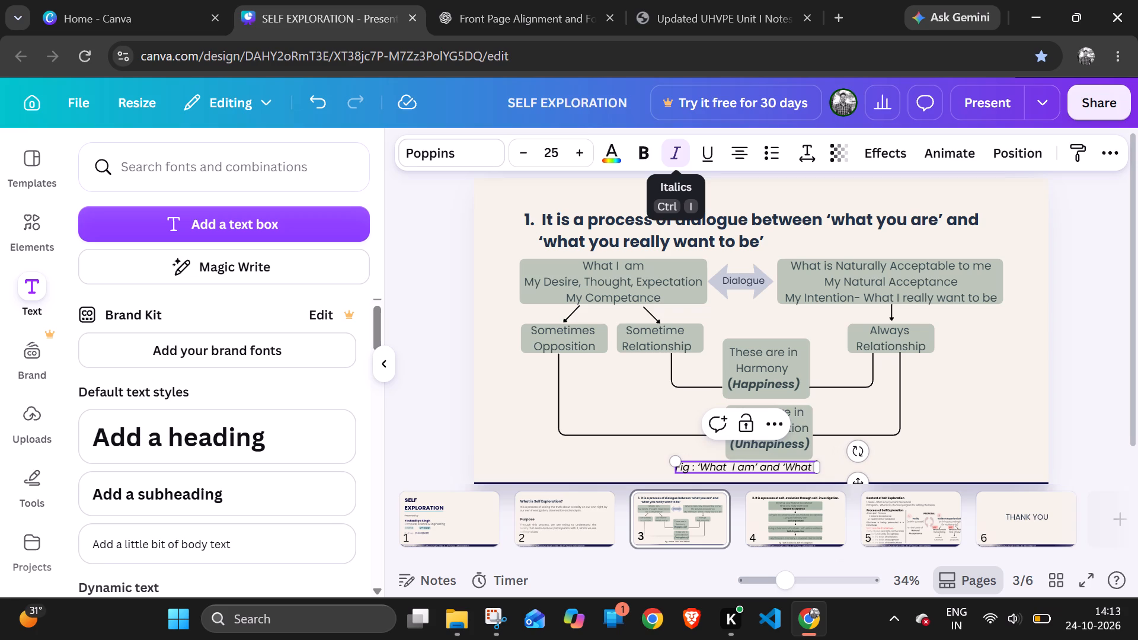
type("I")
key("space")
key("BackSpace")
key("BackSpace")
type("I")
key("space")
key("BackSpace")
key("BackSpace")
key("BackSpace")
type("I")
key("space")
type("rea")
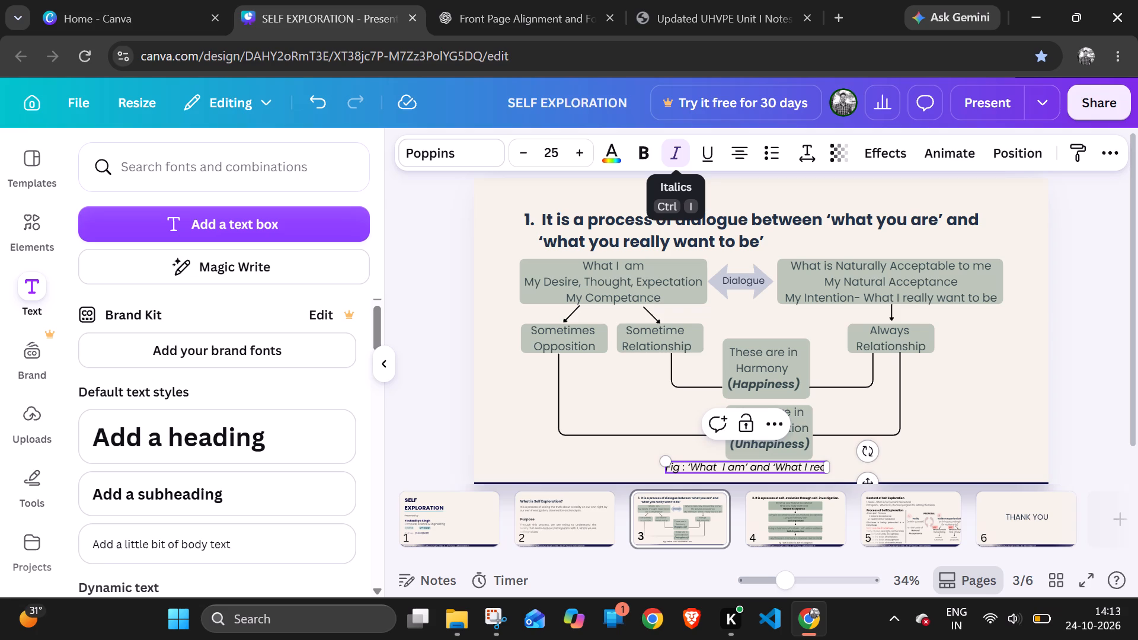
key("l")
key("l")
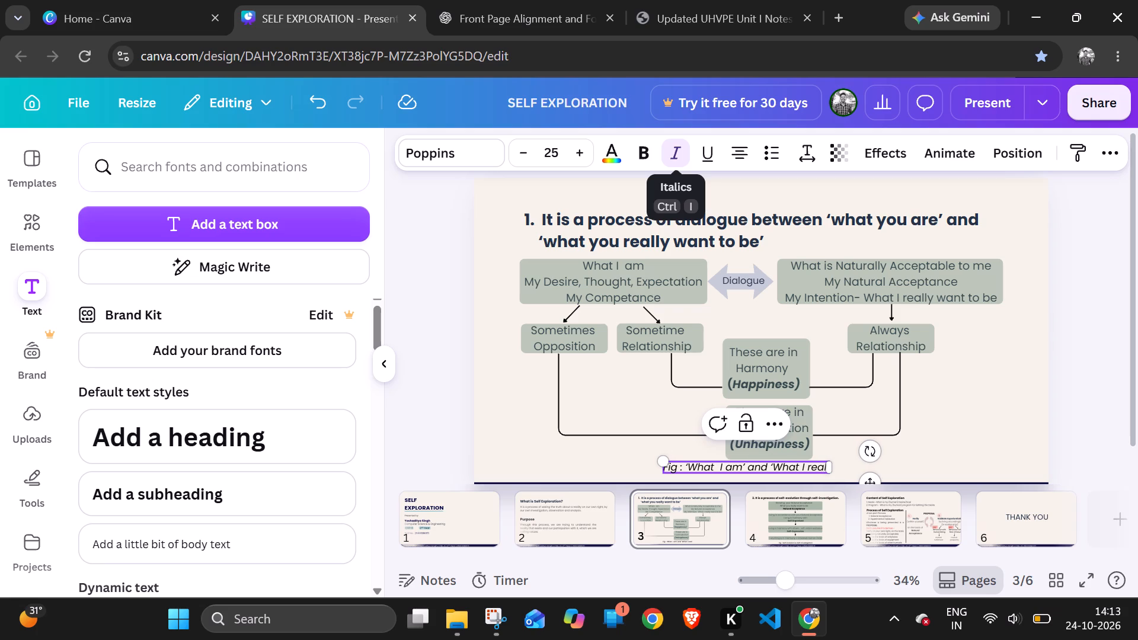
type("y")
key("space")
key("shift+w")
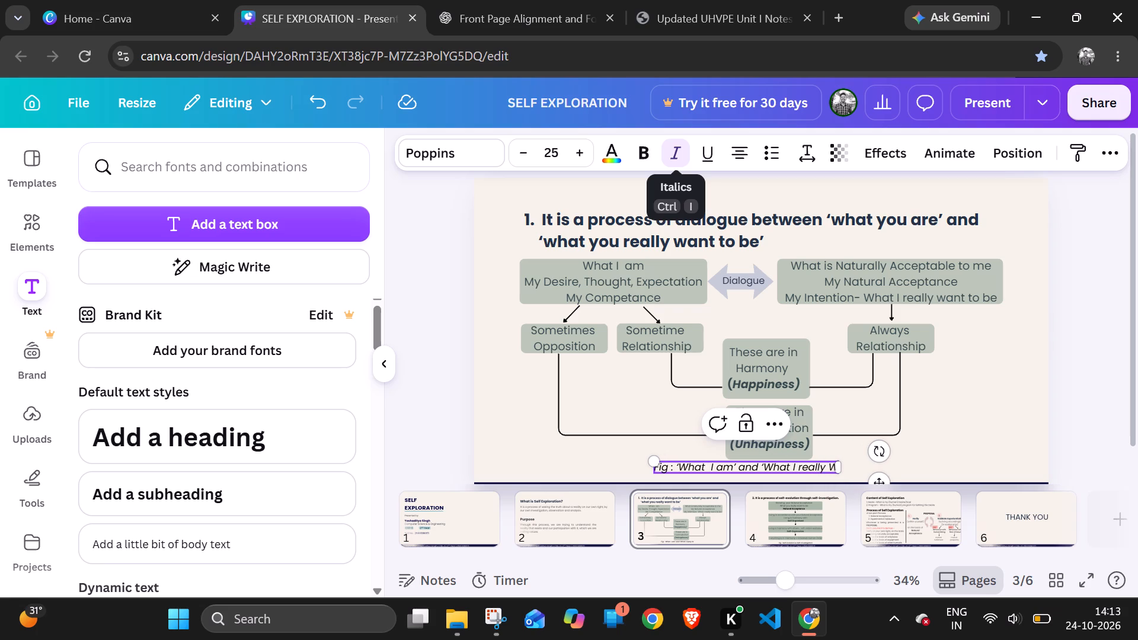
key("BackSpace")
type("wa")
type("nt to be'")
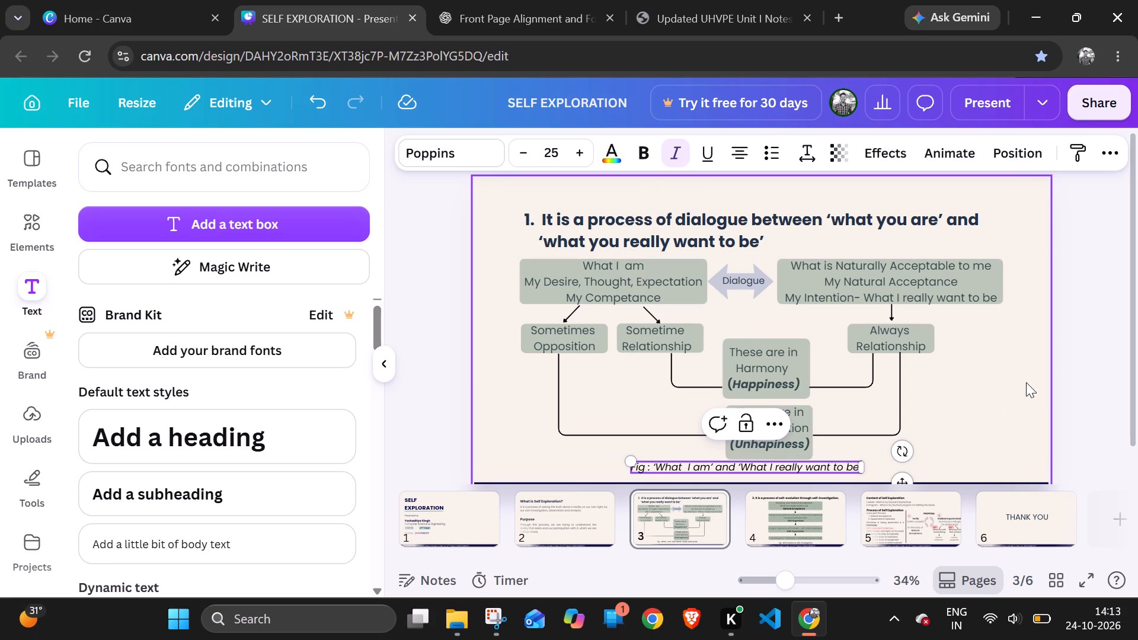
Change the text colour of slide 3's figure caption below the diagram to Dark greyblue #343a40.
left_click(789, 467)
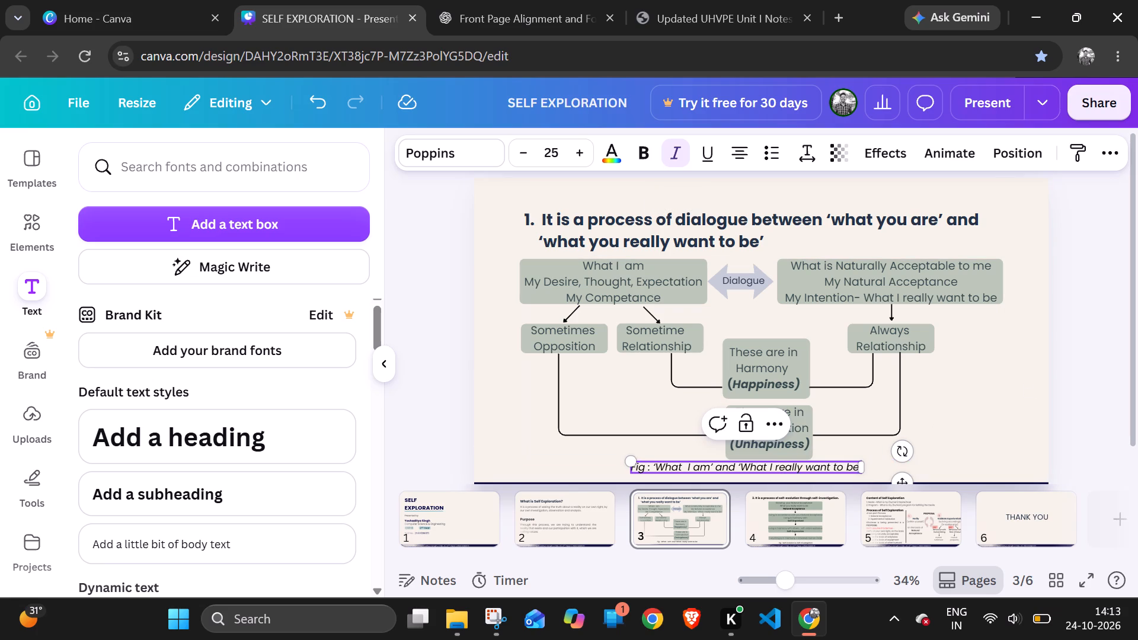
right_click(789, 467)
double_click(789, 467)
key("ctrl+a")
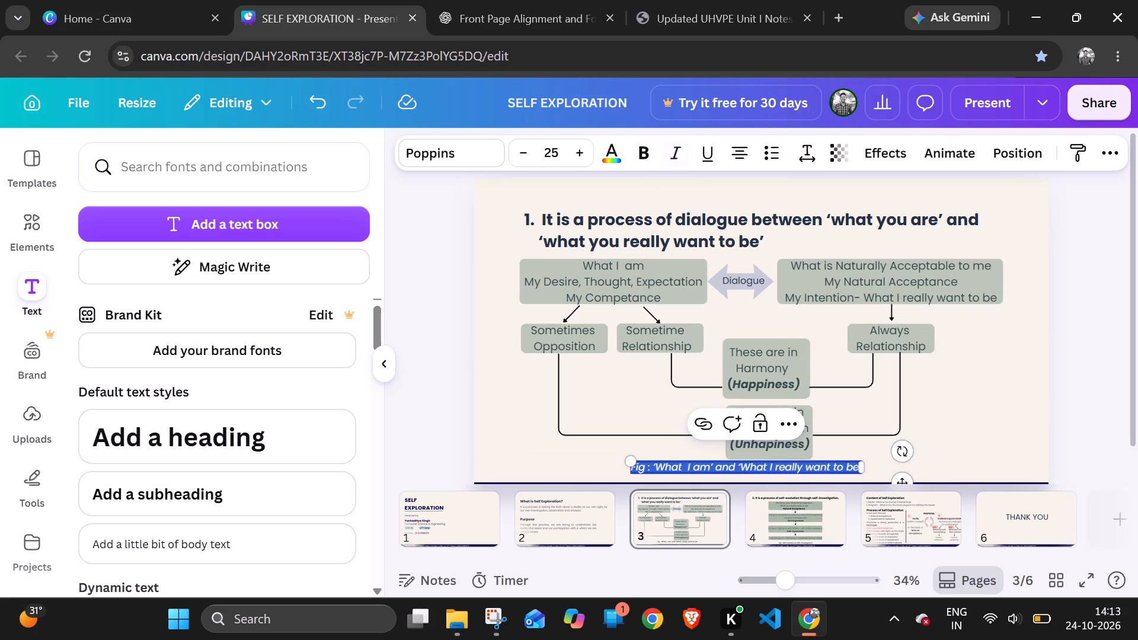
left_click(618, 149)
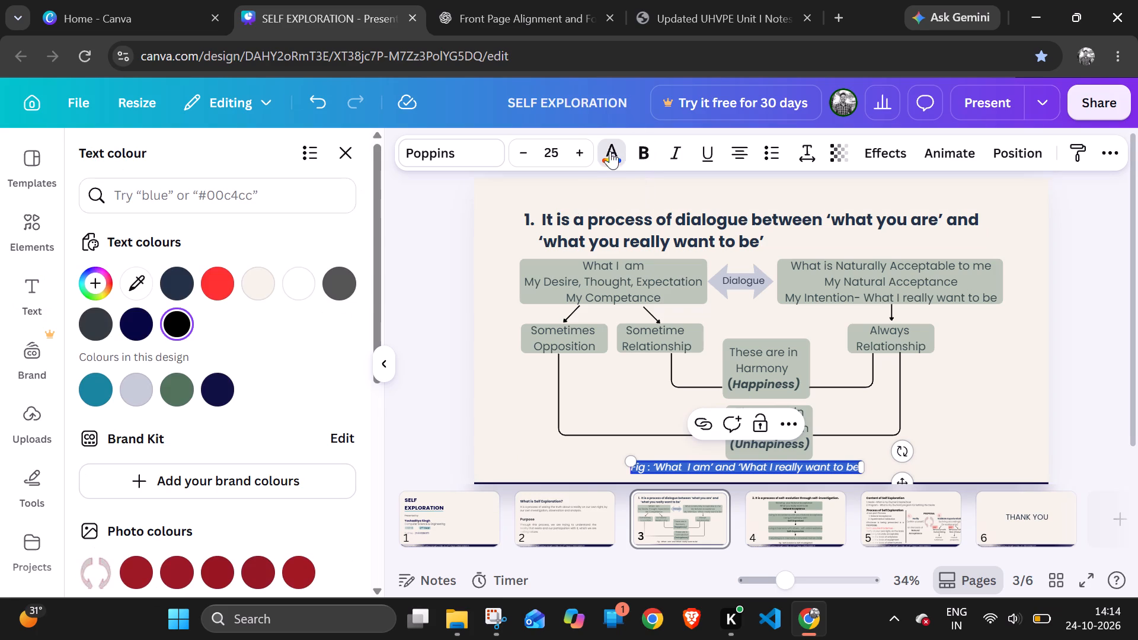
left_click(104, 319)
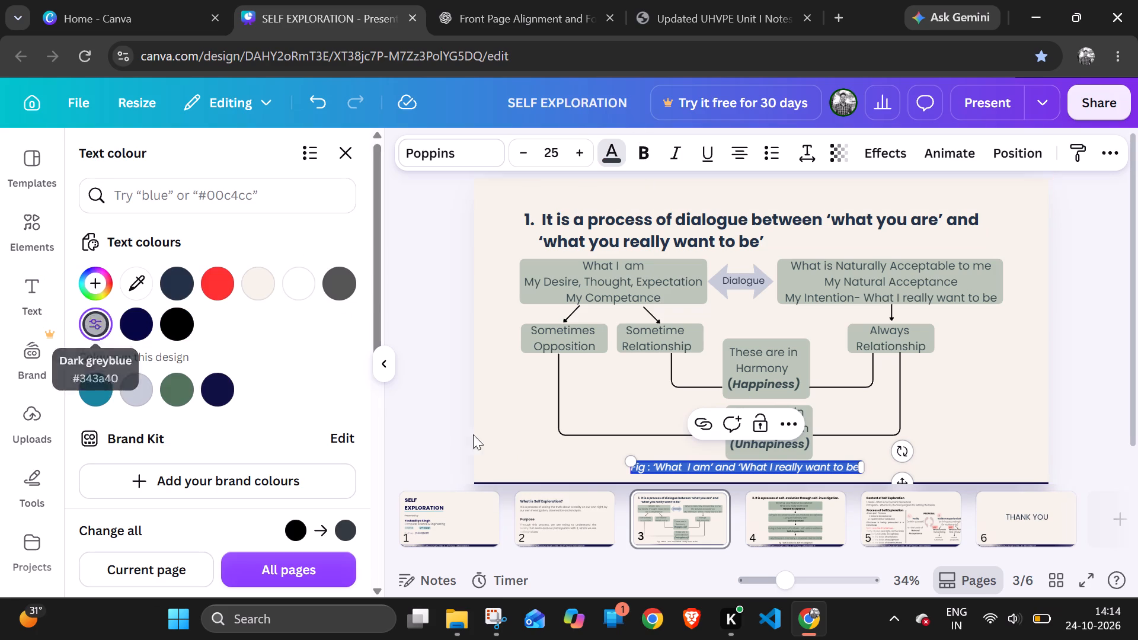
left_click(449, 429)
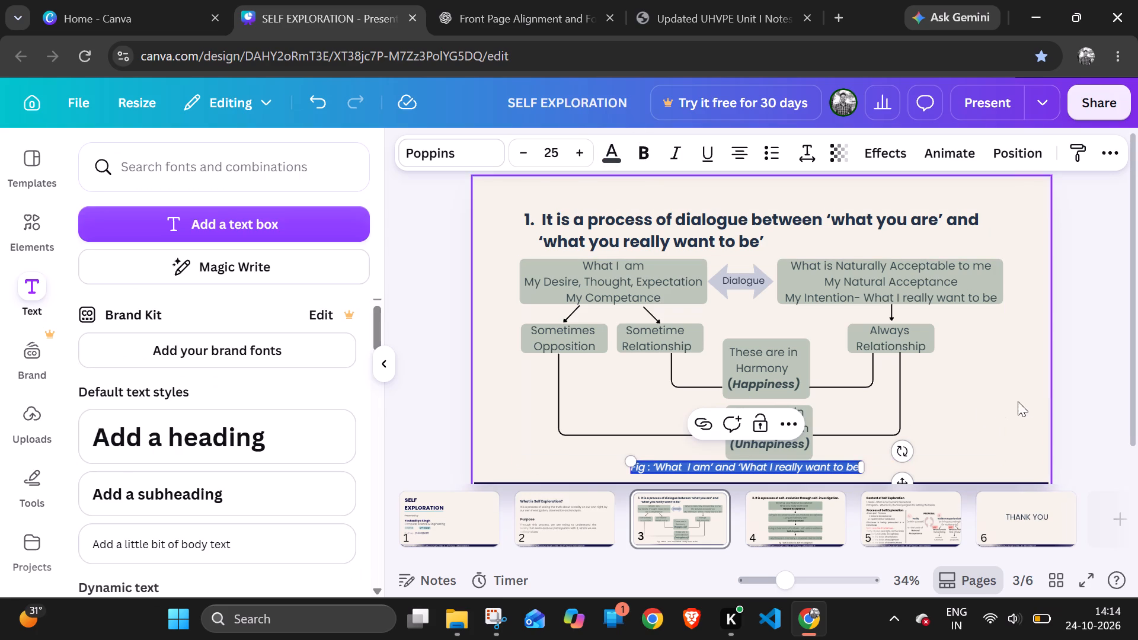
left_click(1099, 386)
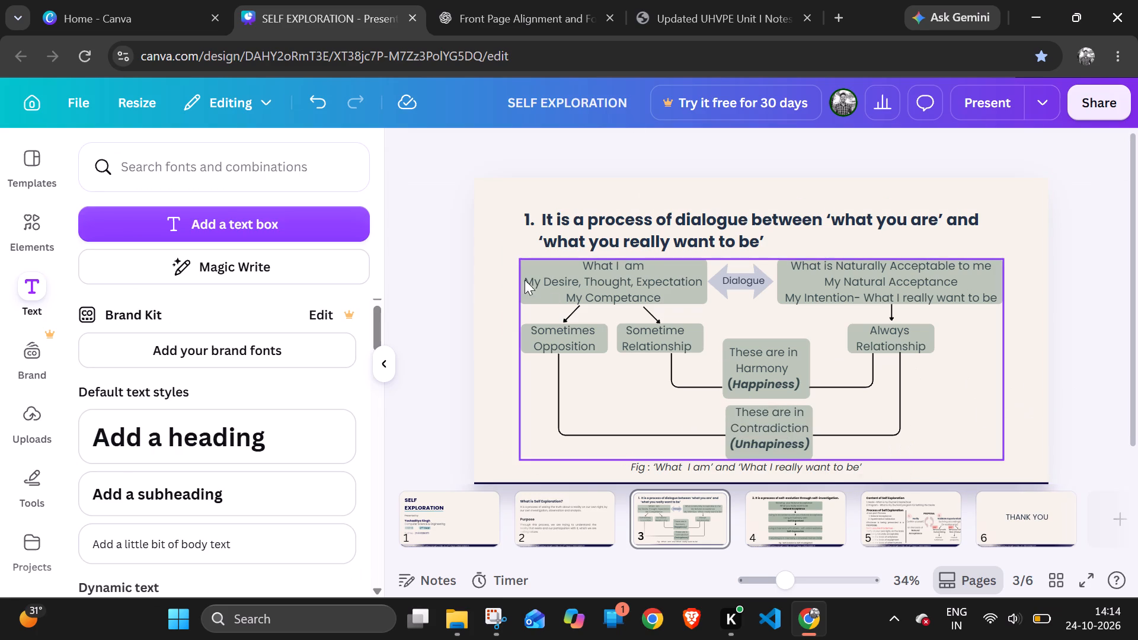
Group slide 3's dialogue diagram with its figure caption and lock the group.
left_click_drag(503, 265, 882, 465)
left_click(711, 219)
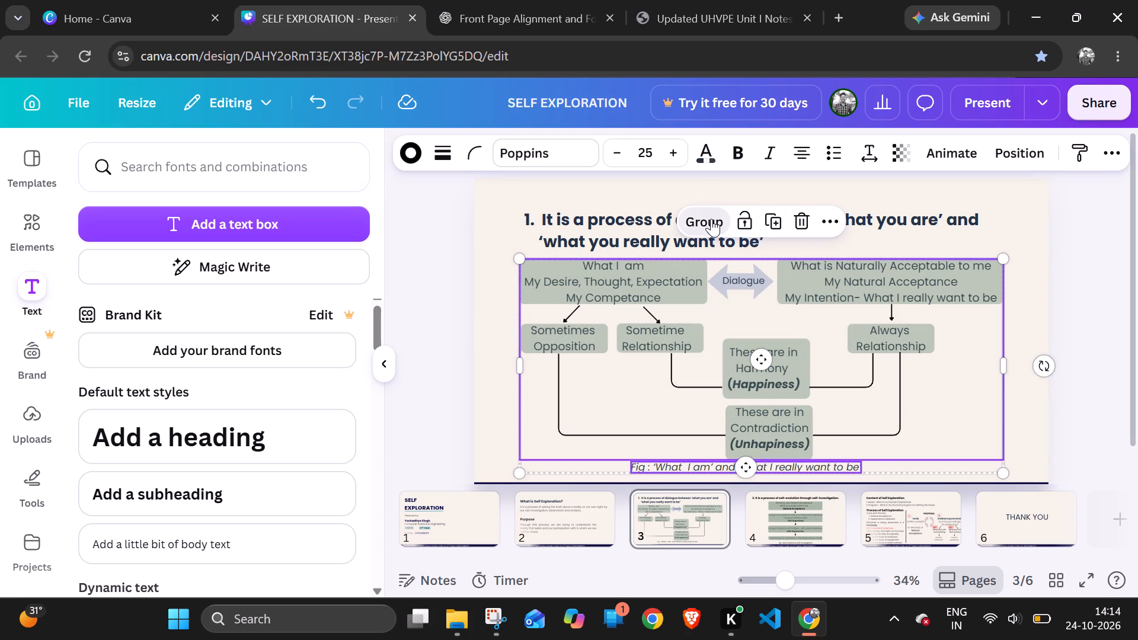
left_click(768, 218)
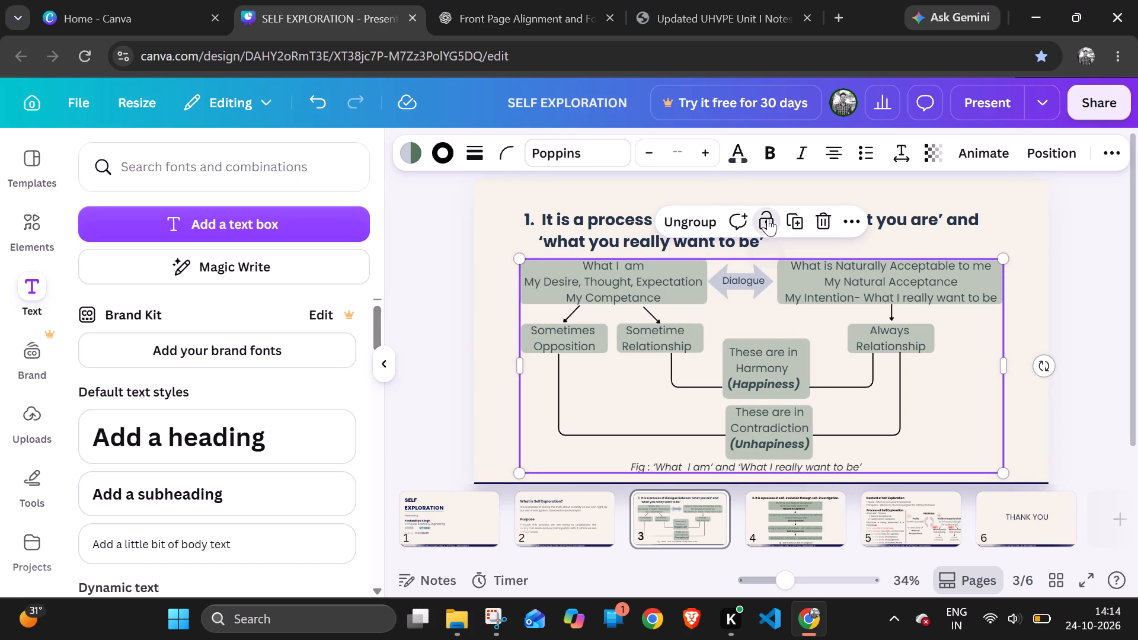
left_click(490, 333)
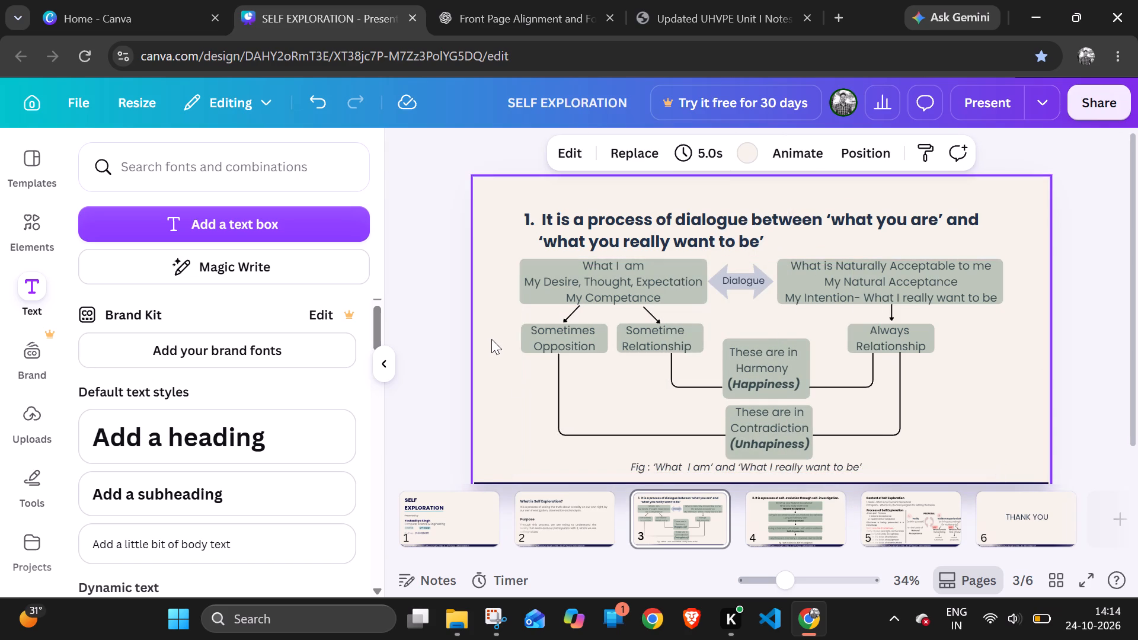
Review slides 2, 4 and 5, and select the PROPOSAL diagram group on slide 5.
left_click(572, 517)
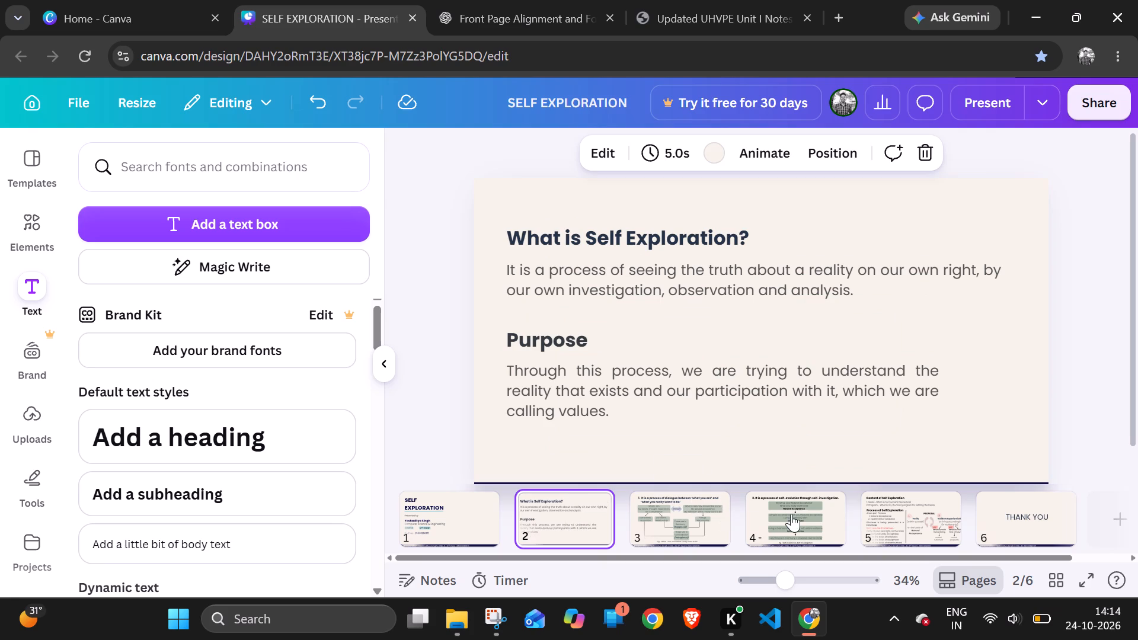
left_click(791, 514)
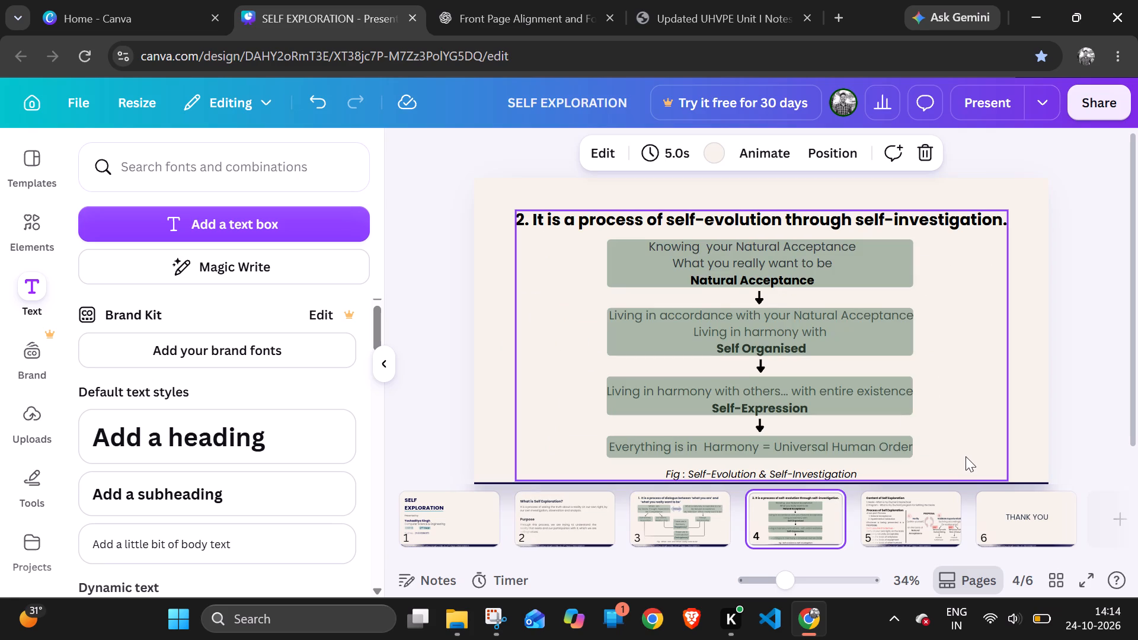
left_click(916, 501)
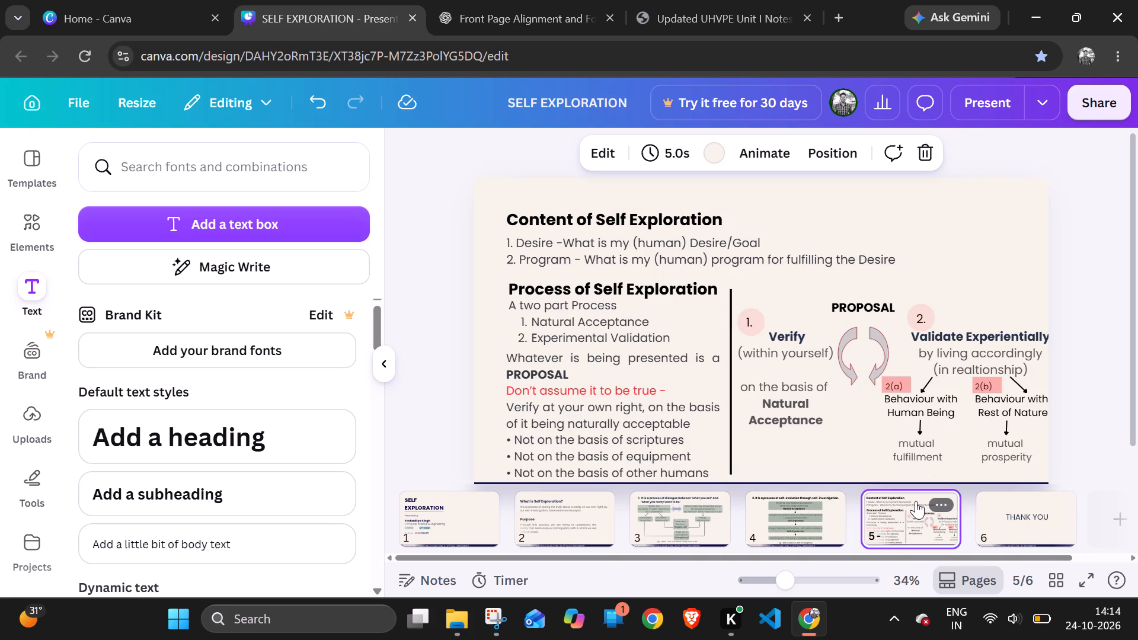
left_click(801, 442)
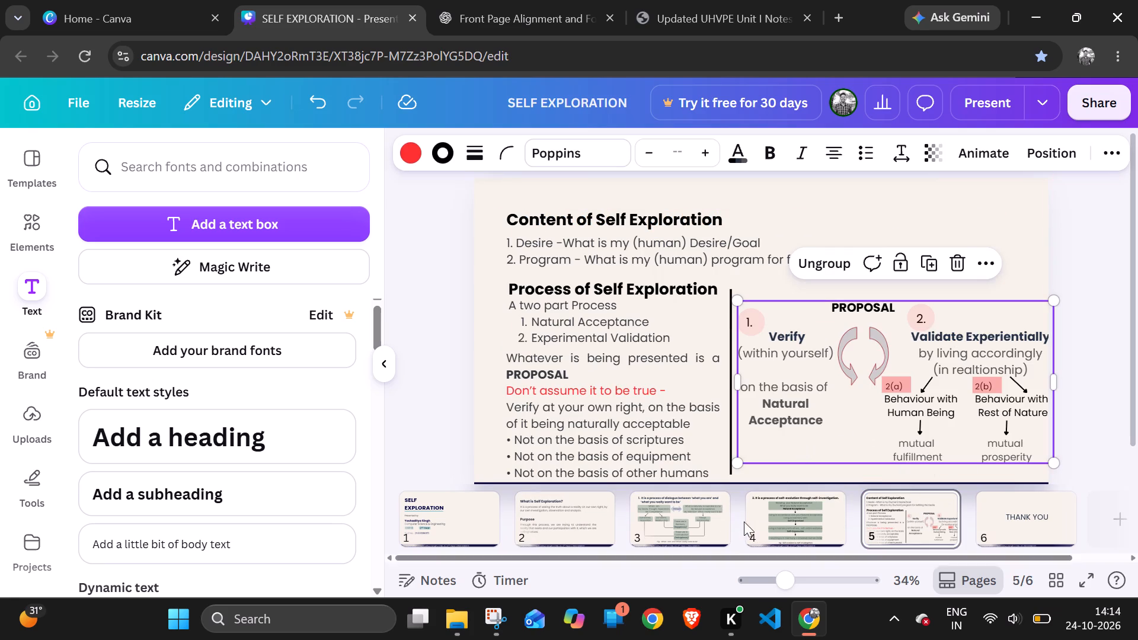
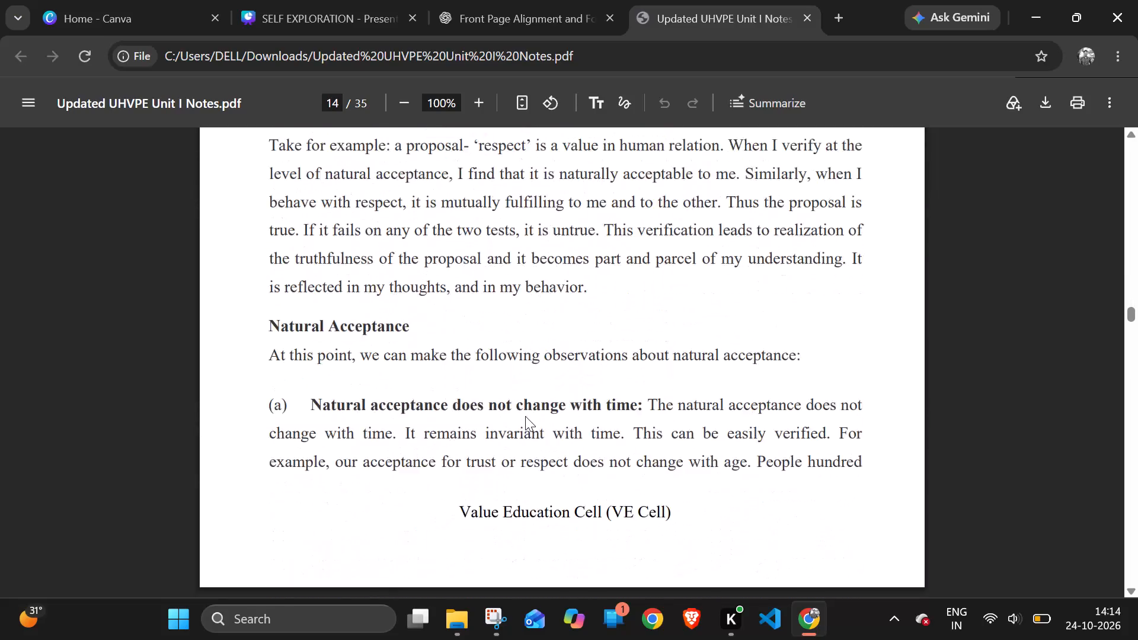
scroll(525, 416, "up", 1)
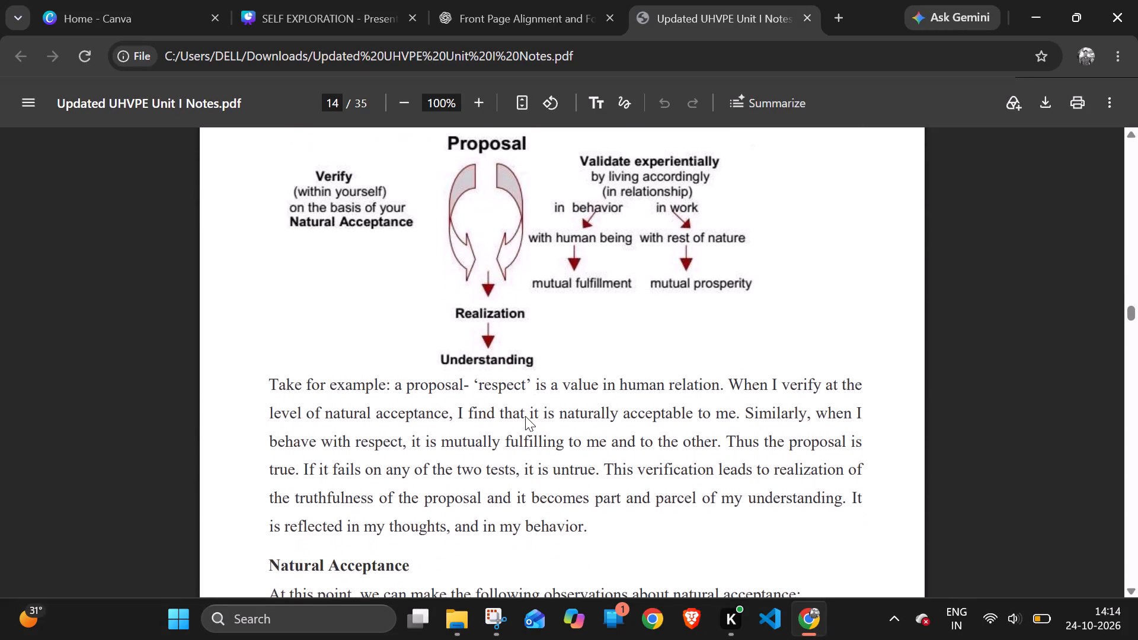
scroll(525, 416, "up", 1)
scroll(525, 416, "right", 1)
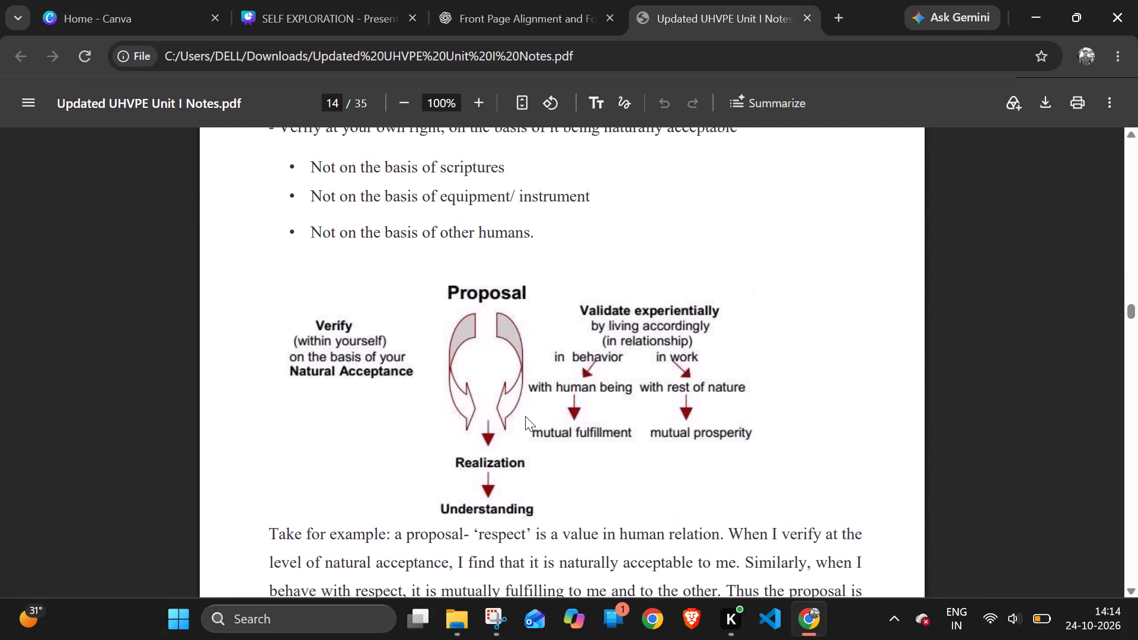
scroll(525, 416, "right", 2)
scroll(525, 416, "down", 1)
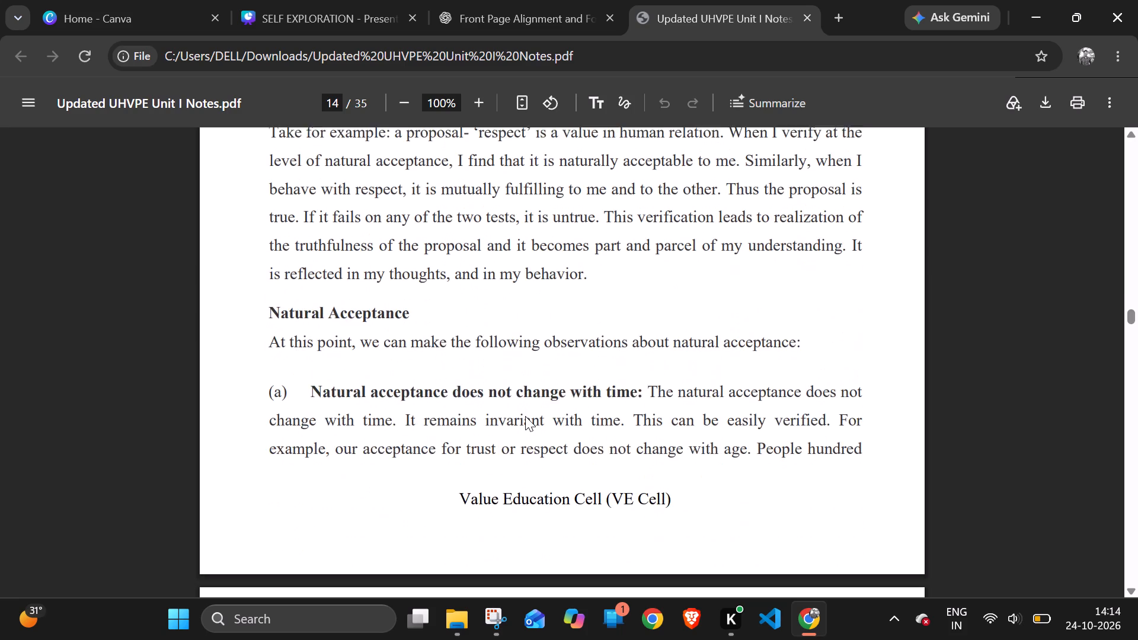
scroll(525, 416, "down", 4)
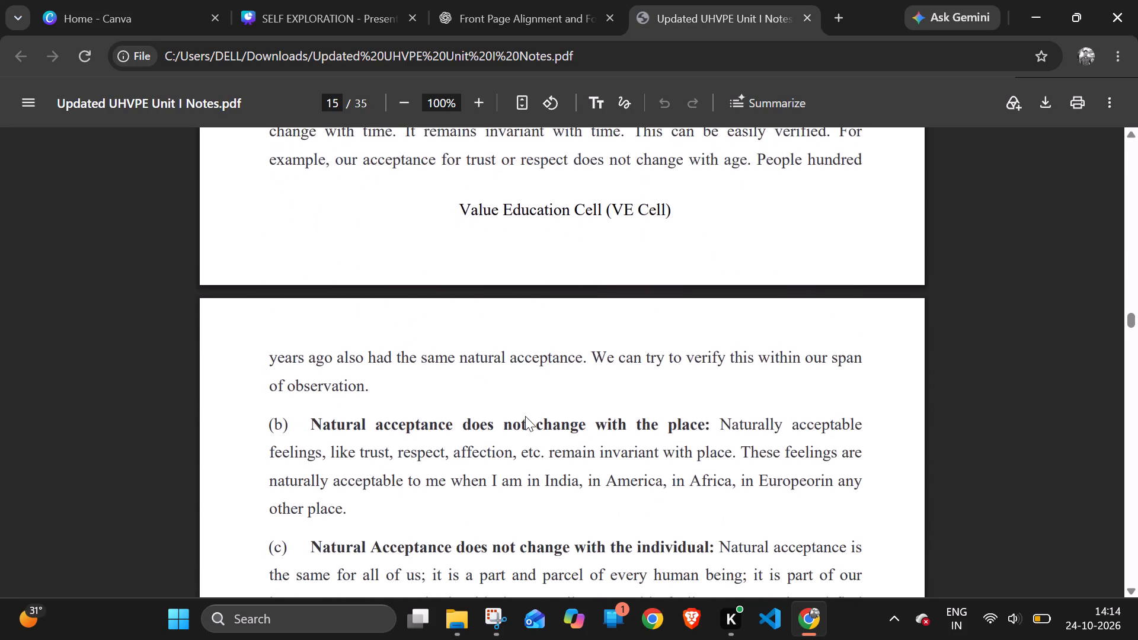
scroll(525, 416, "down", 2)
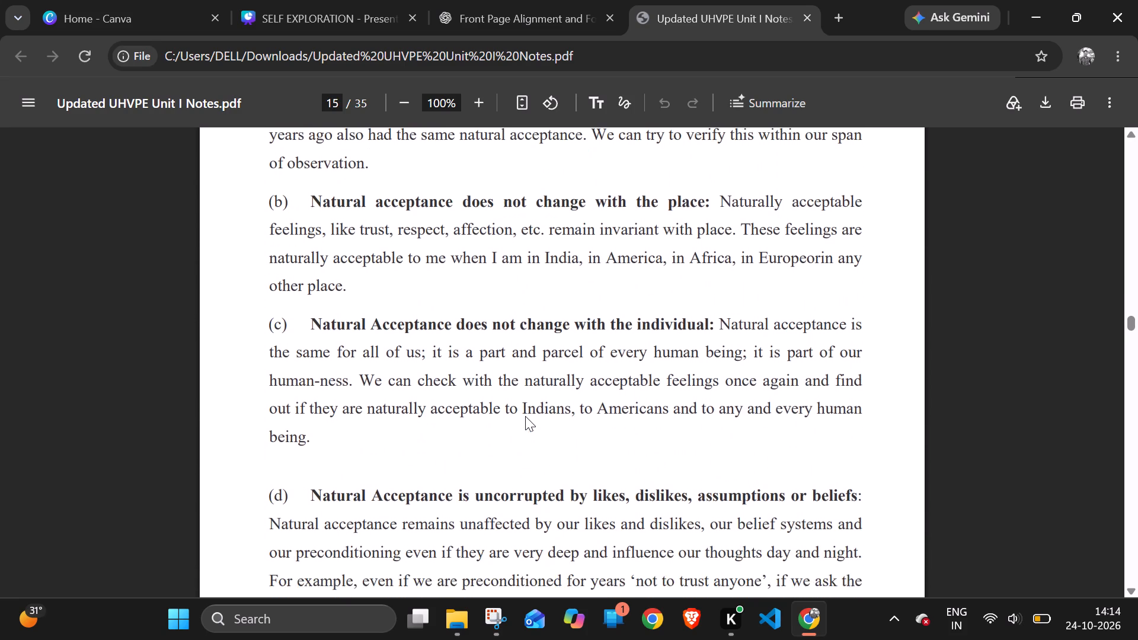
scroll(525, 416, "down", 6)
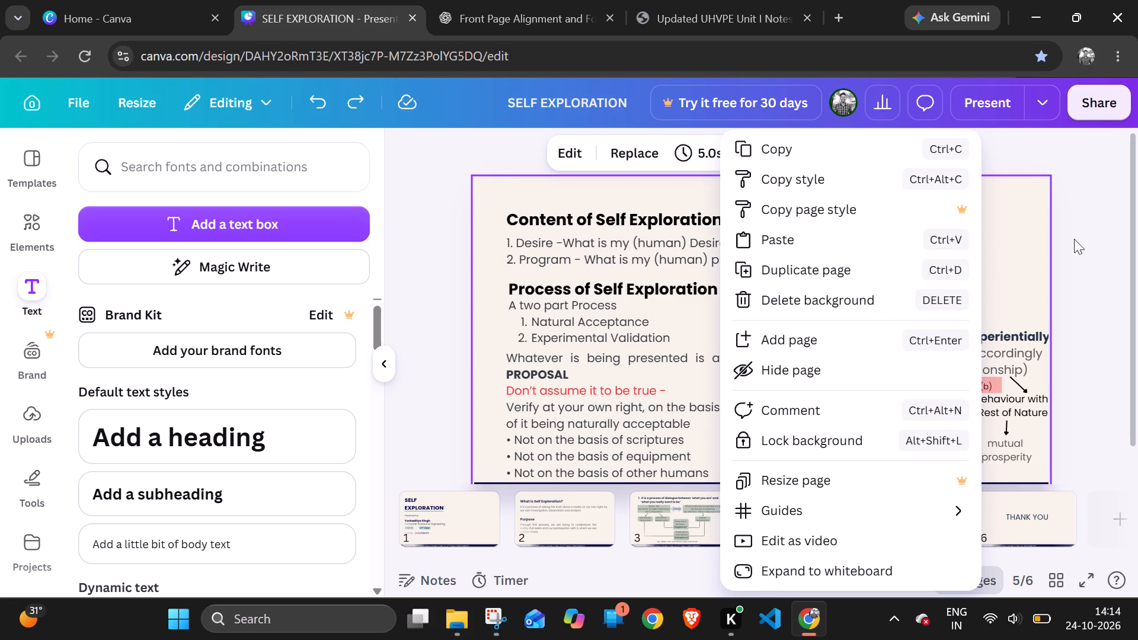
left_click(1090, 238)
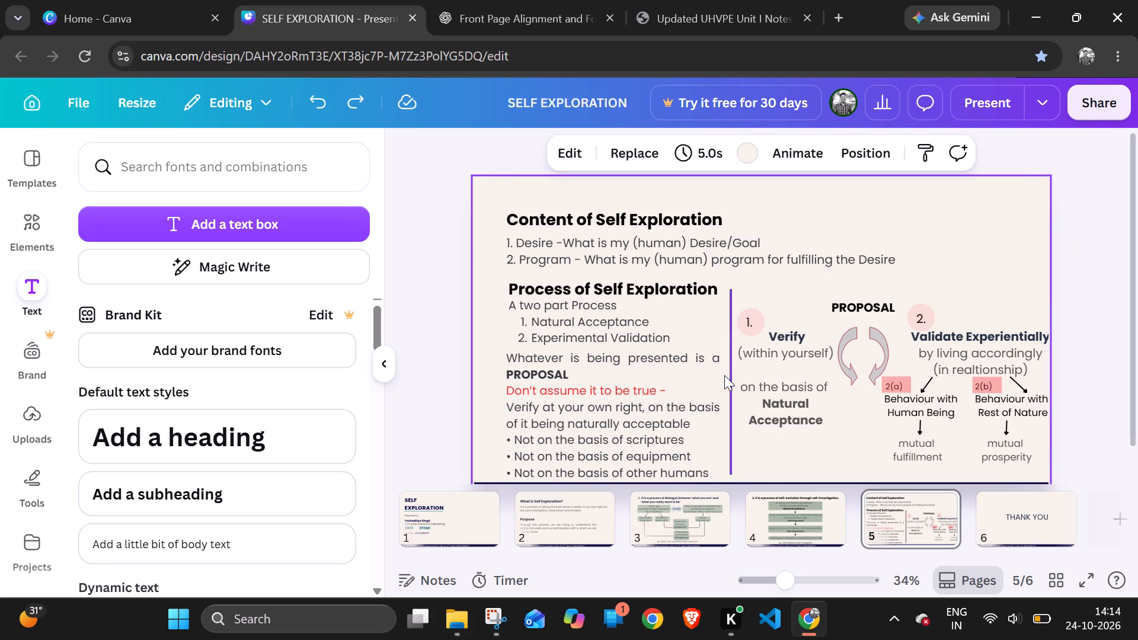
Lock the PROPOSAL diagram group on slide 5.
left_click(778, 375)
left_click(903, 259)
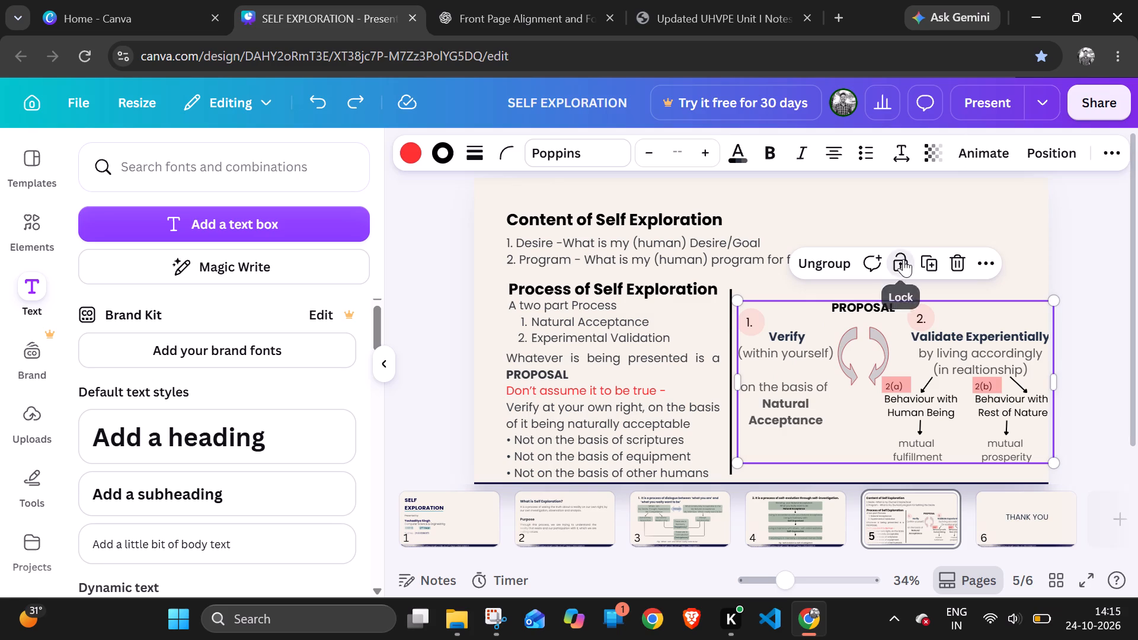
left_click(1136, 281)
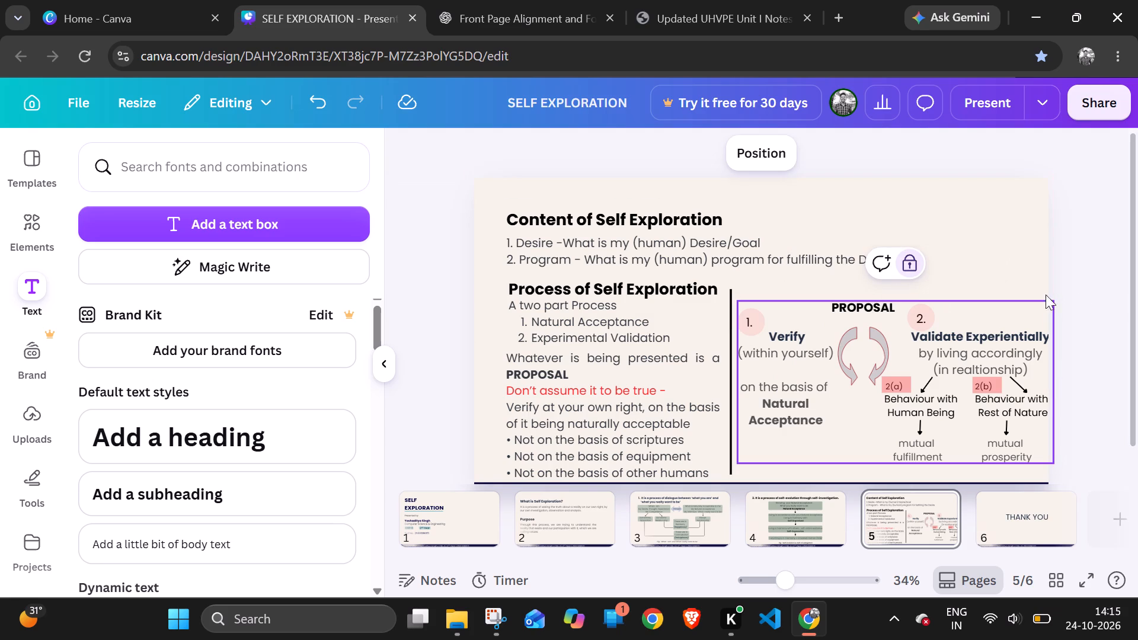
left_click(659, 308)
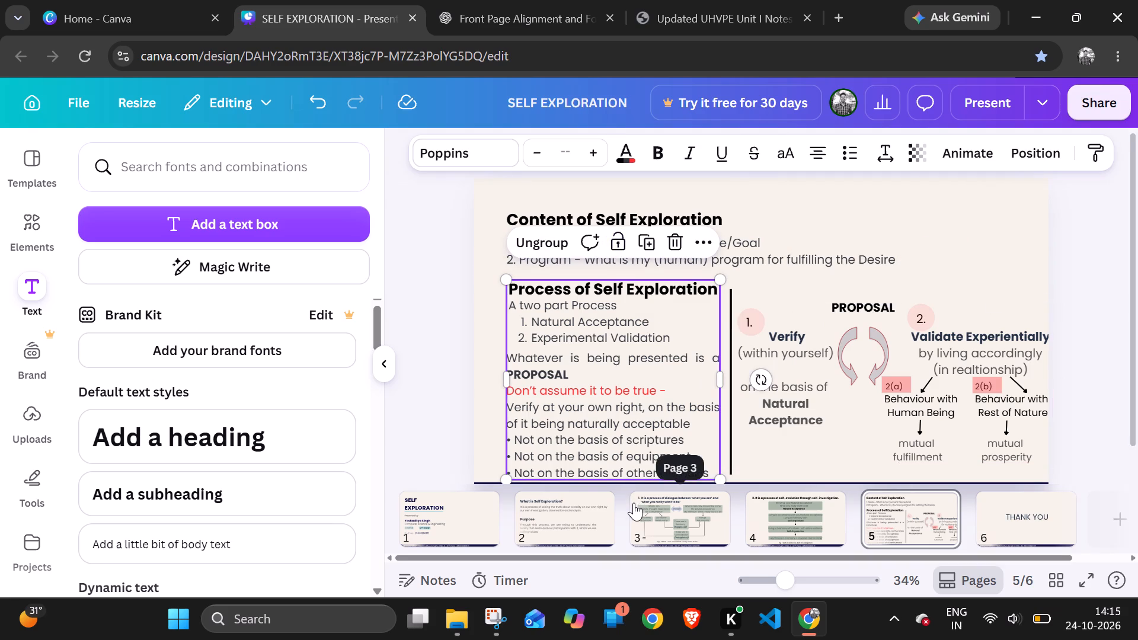
left_click(410, 414)
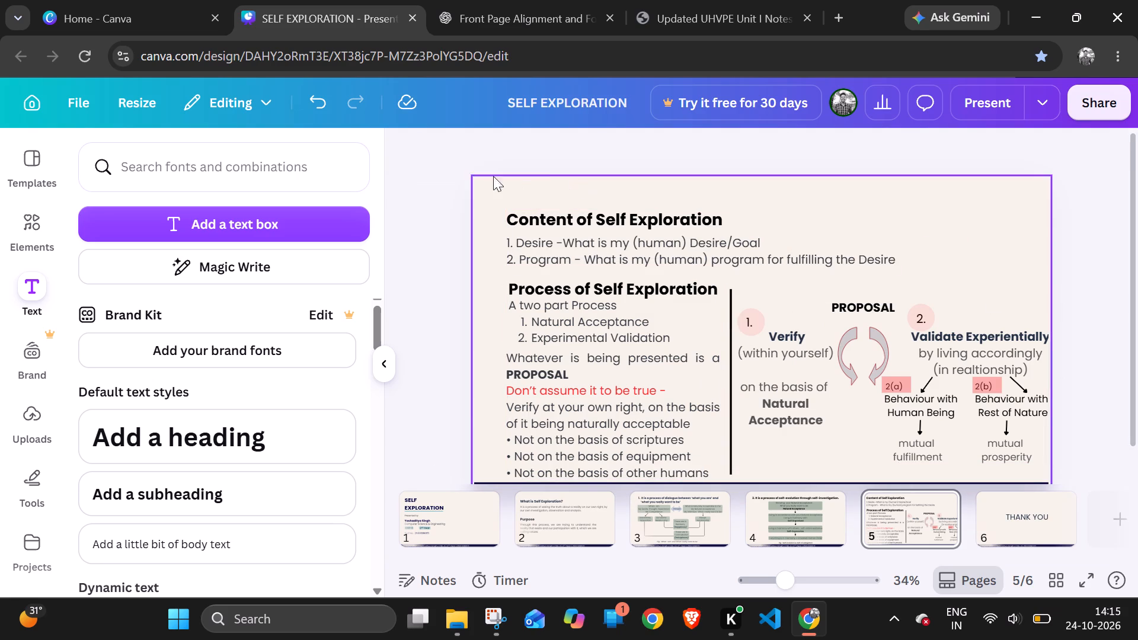
Present the deck full screen and review all six slides, checking content, diagrams and footers before returning to editing.
left_click(992, 105)
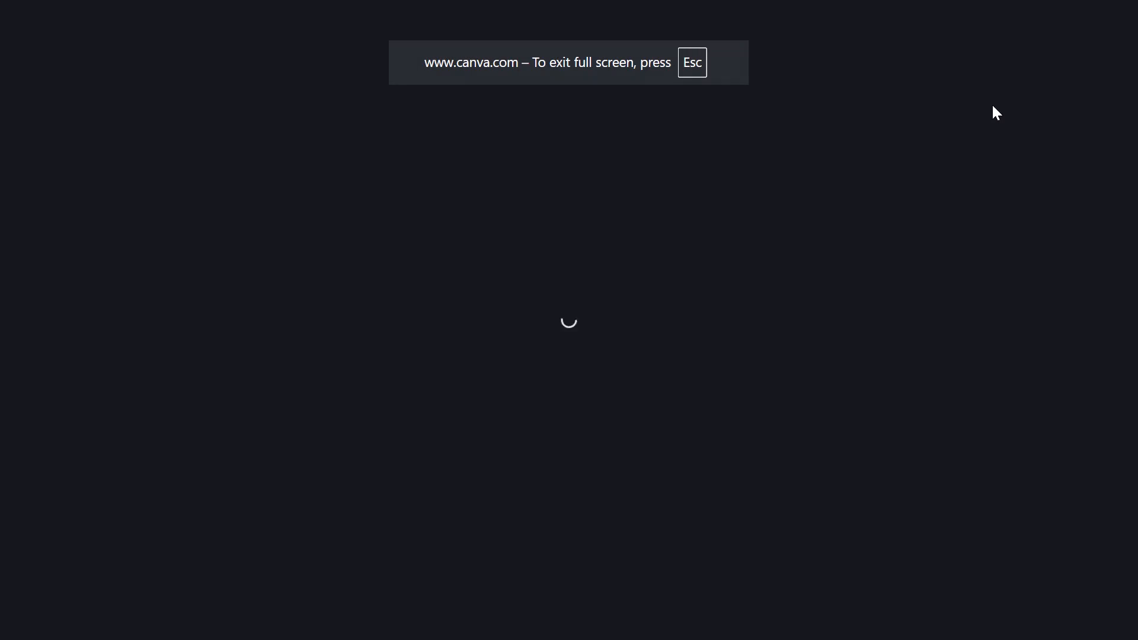
key("Left")
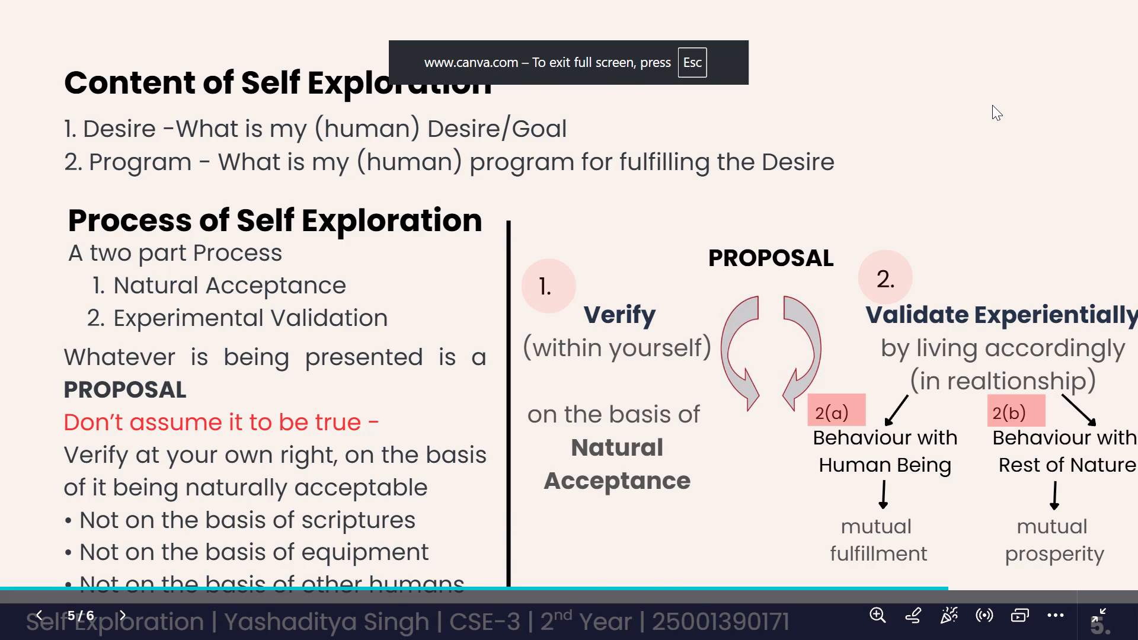
key("Left")
key("Left")
key("Left")
key("Left")
key("Left")
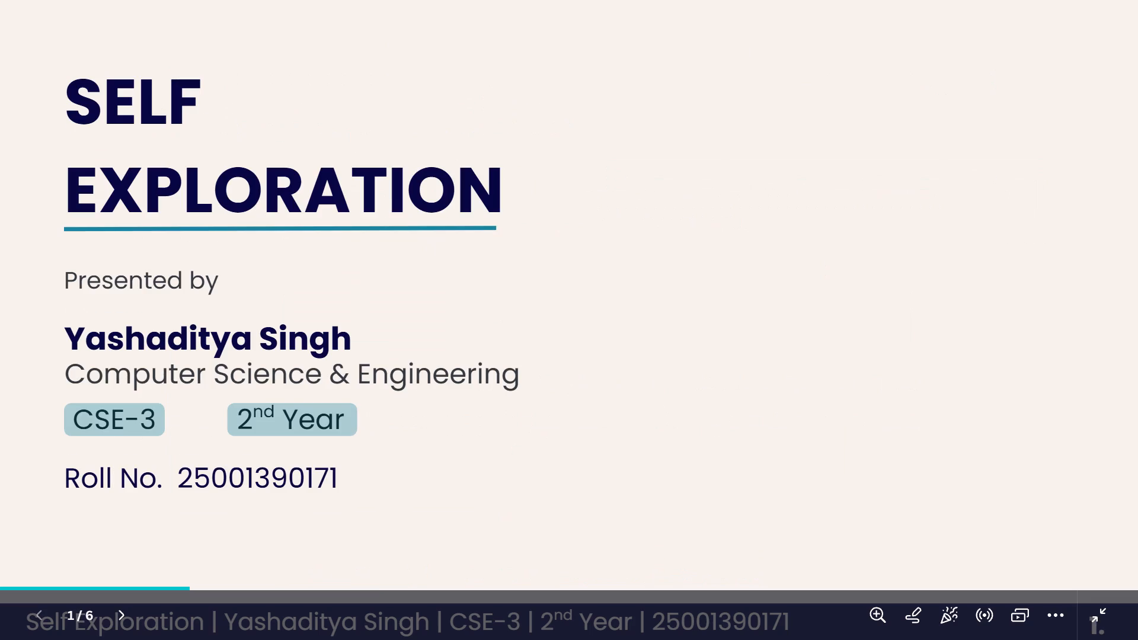
left_click(992, 105)
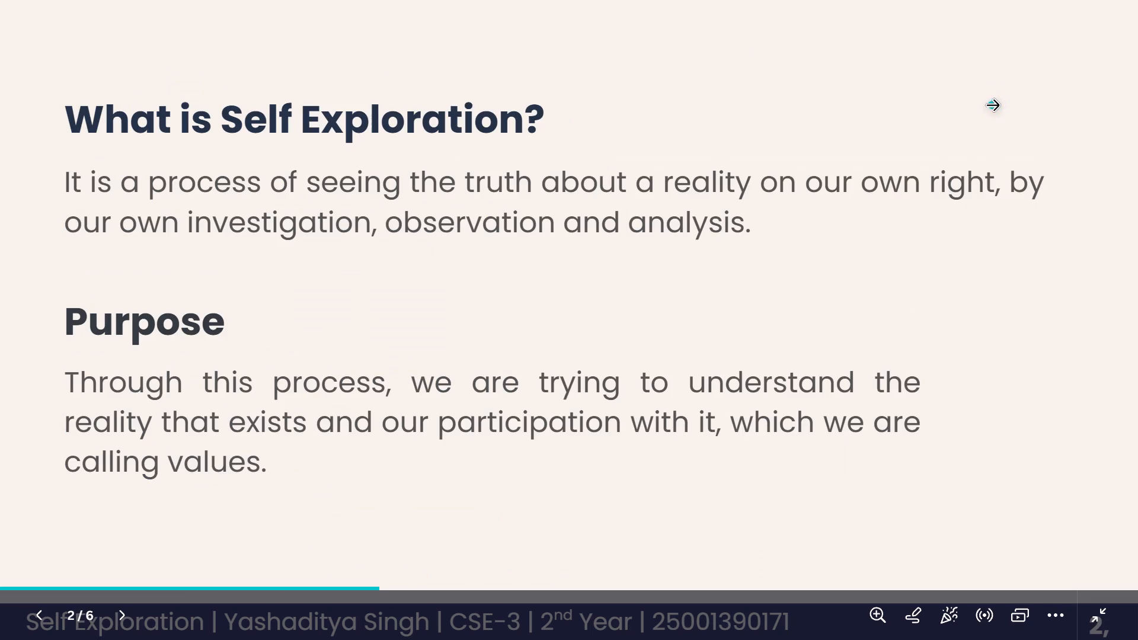
key("Left")
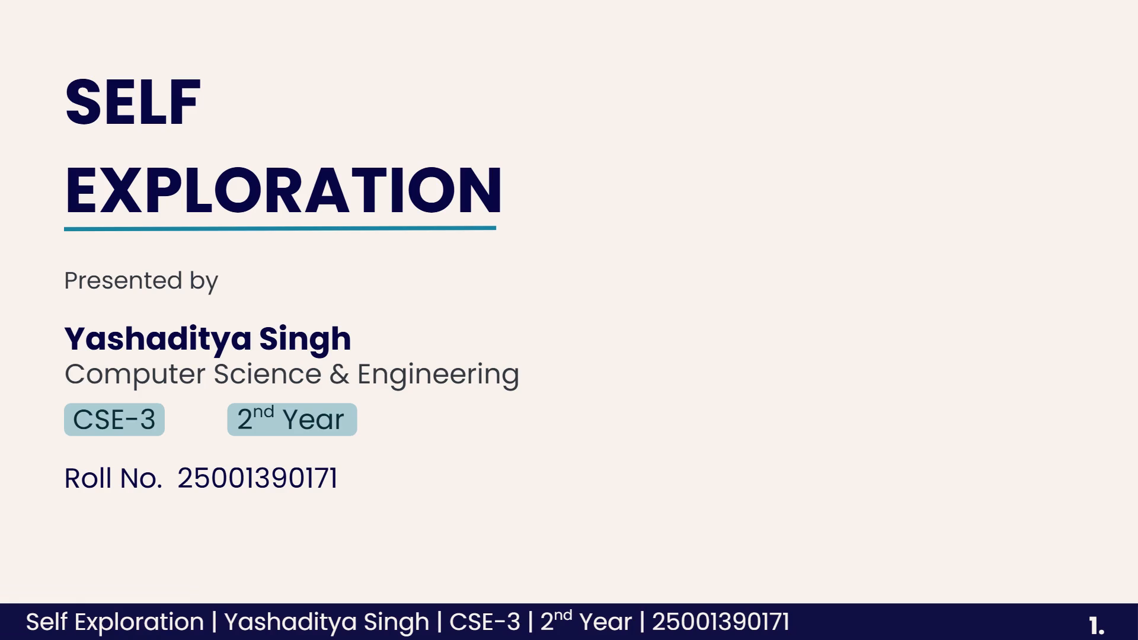
key("Right")
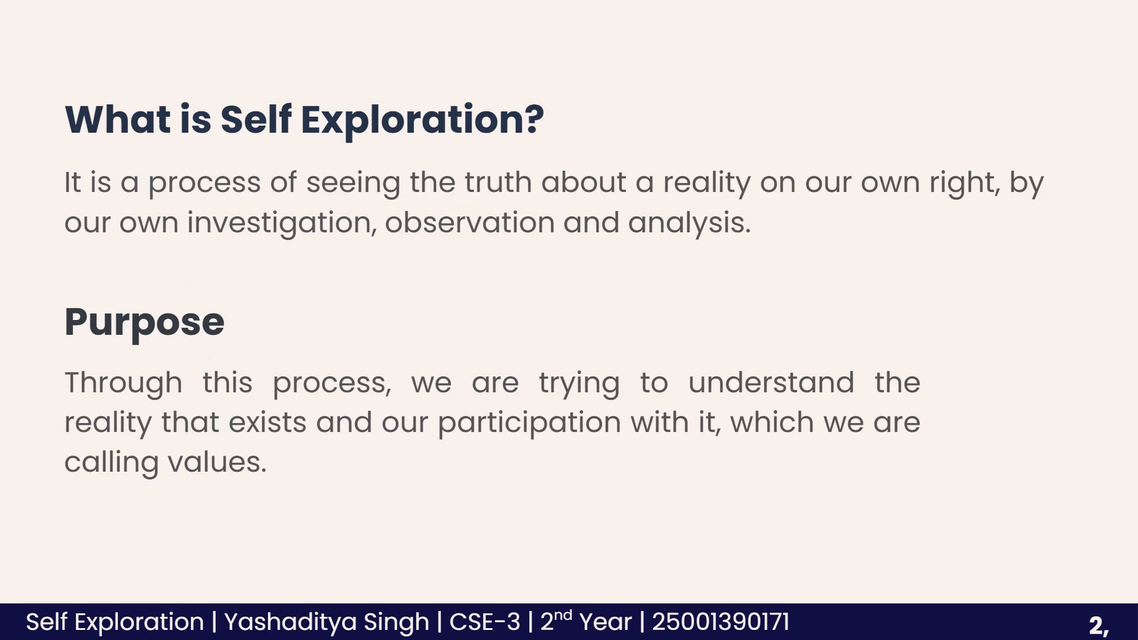
key("Right")
key("Right")
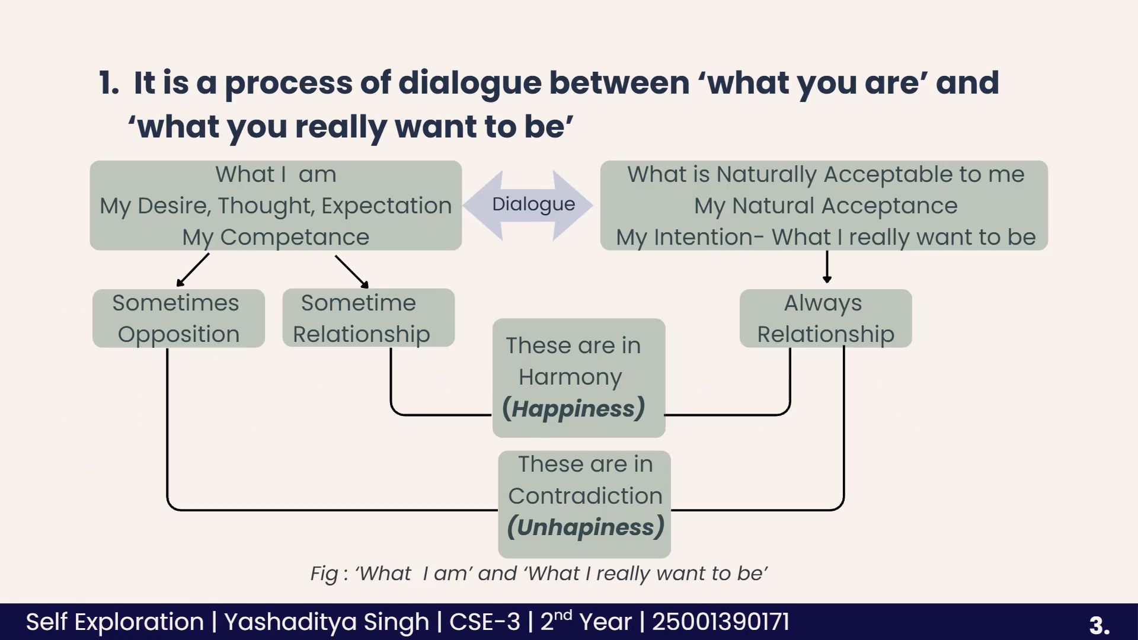
key("Right")
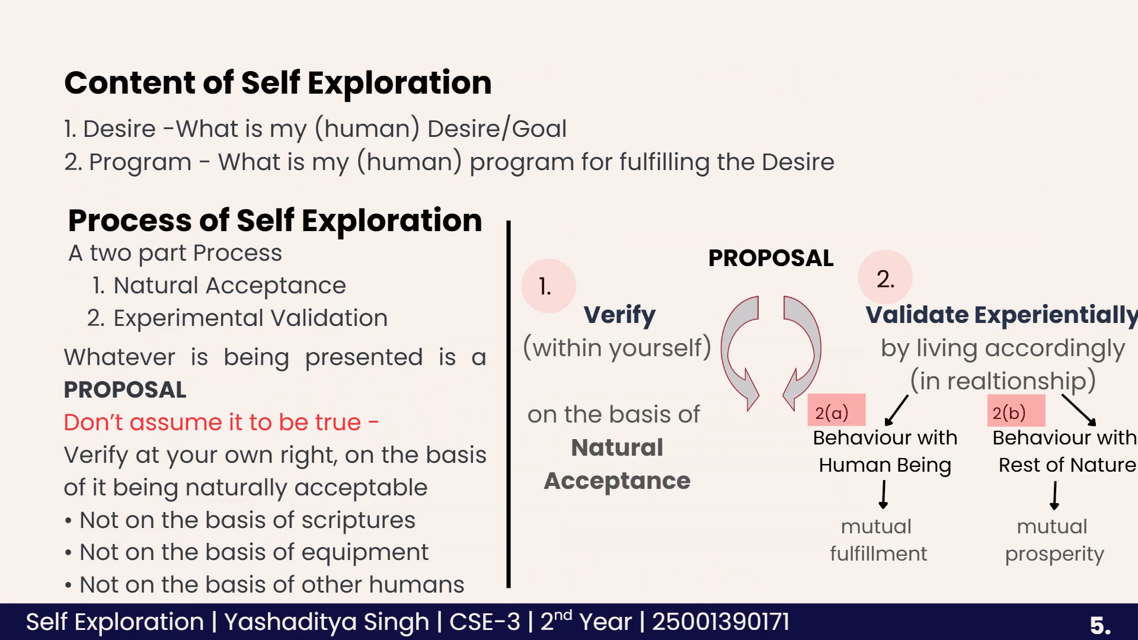
key("Left")
key("Left")
key("Left")
key("Left")
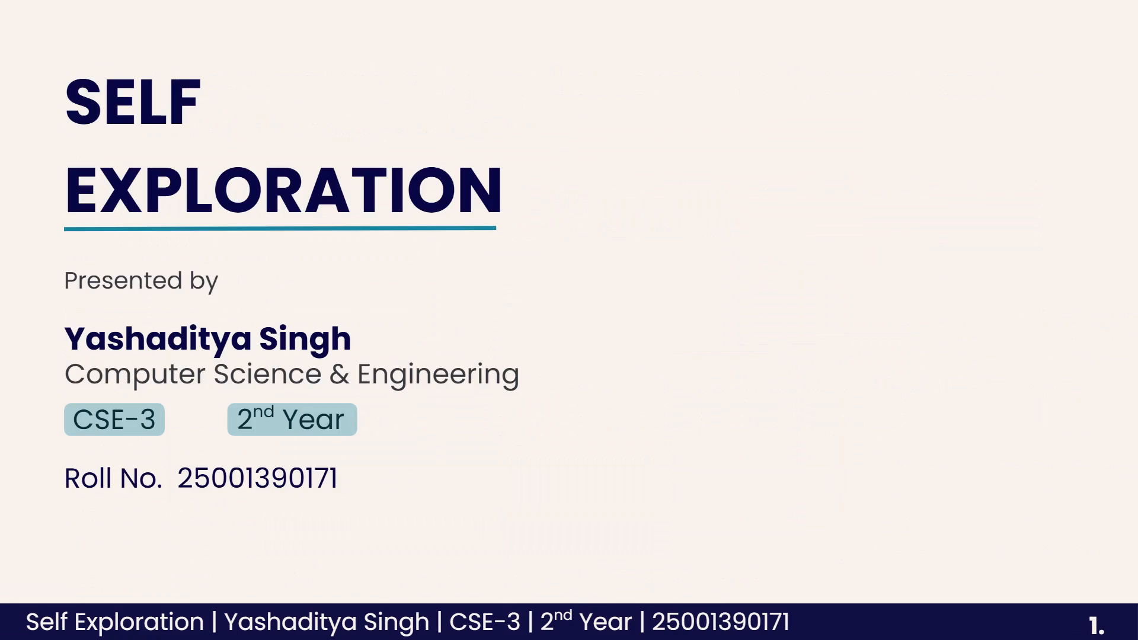
key("Right")
key("Right")
key("Right")
key("Right")
key("Right")
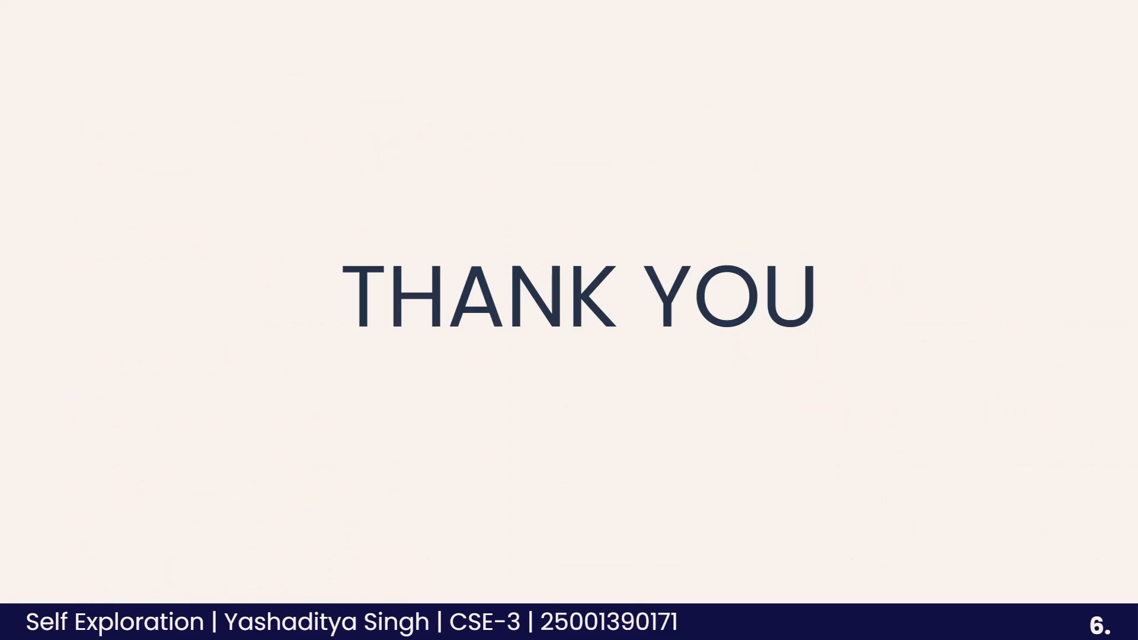
key("Right")
key("Left")
key("Left")
key("Left")
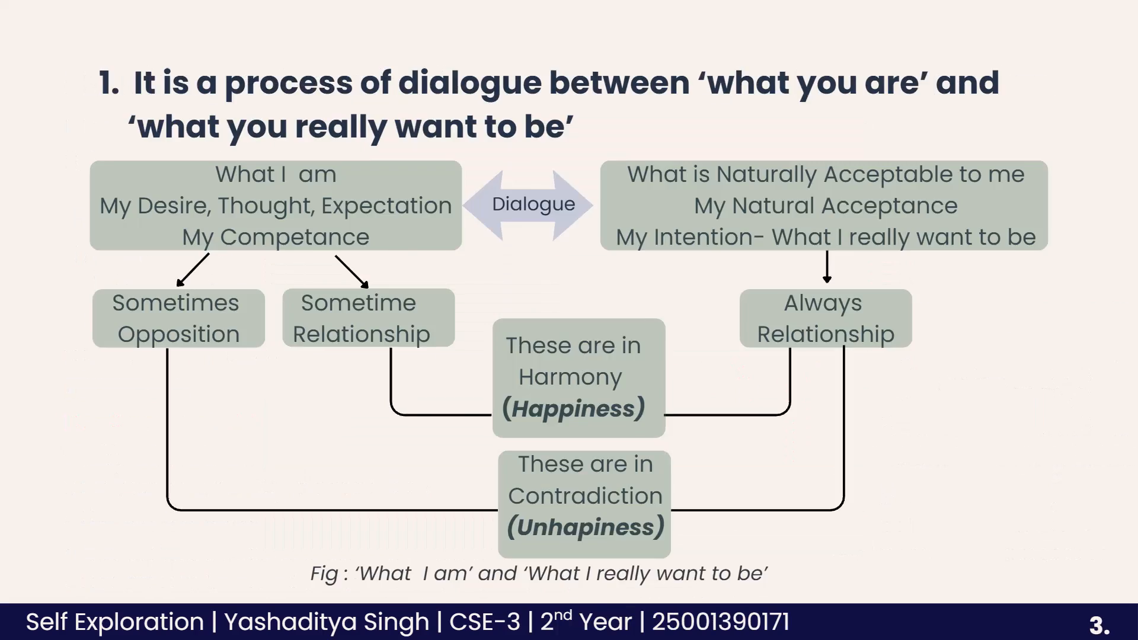
key("Left")
key("Left")
key("Right")
key("Right")
key("Right")
key("Right")
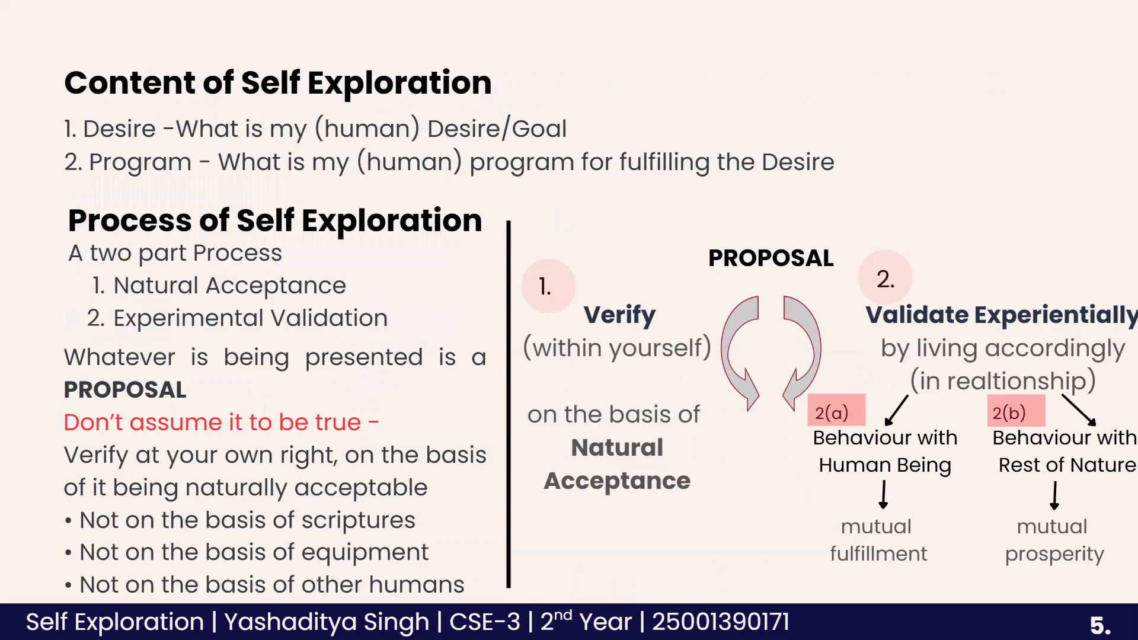
key("Right")
key("Left")
key("Left")
key("Left")
key("Left")
key("Left")
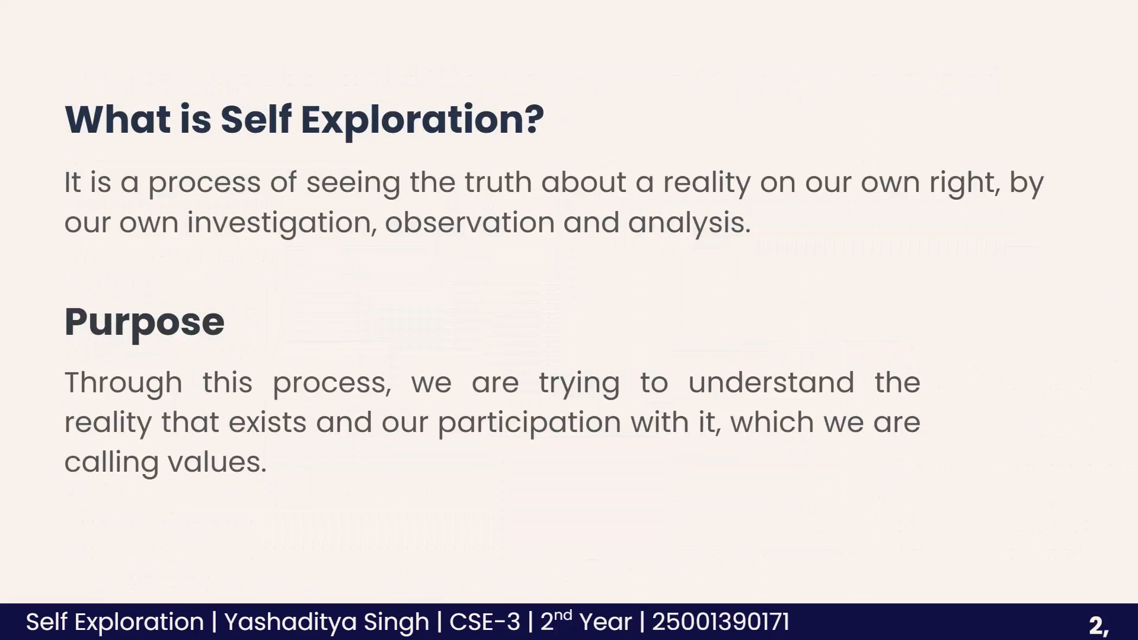
key("Left")
key("Escape")
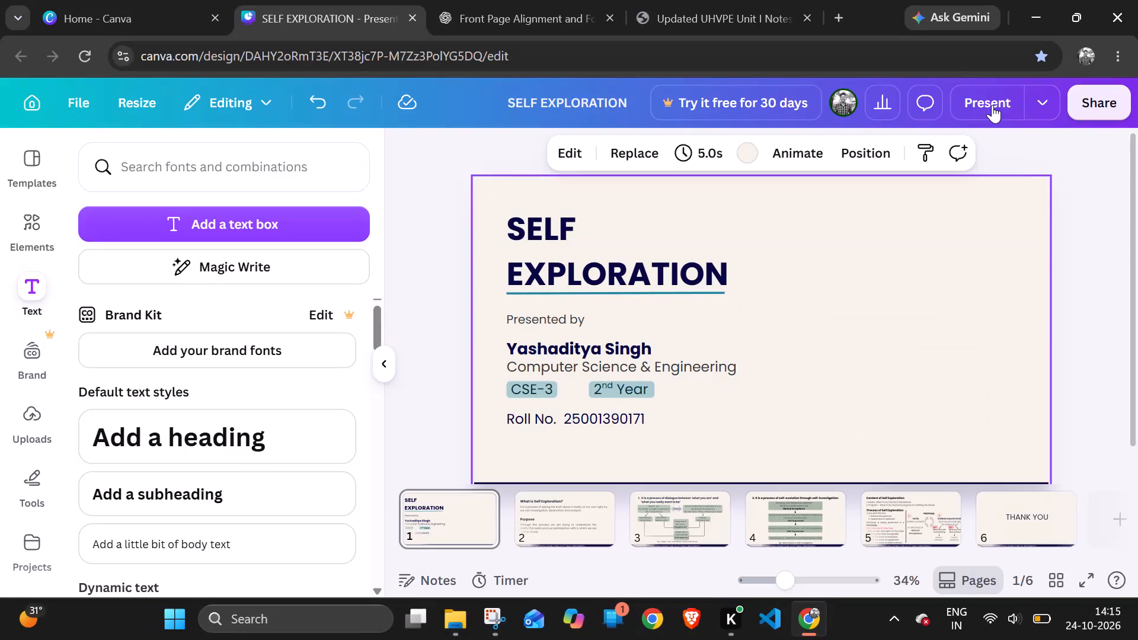
Replace the page number in slide 2's navy footer with "2.".
left_click(574, 514)
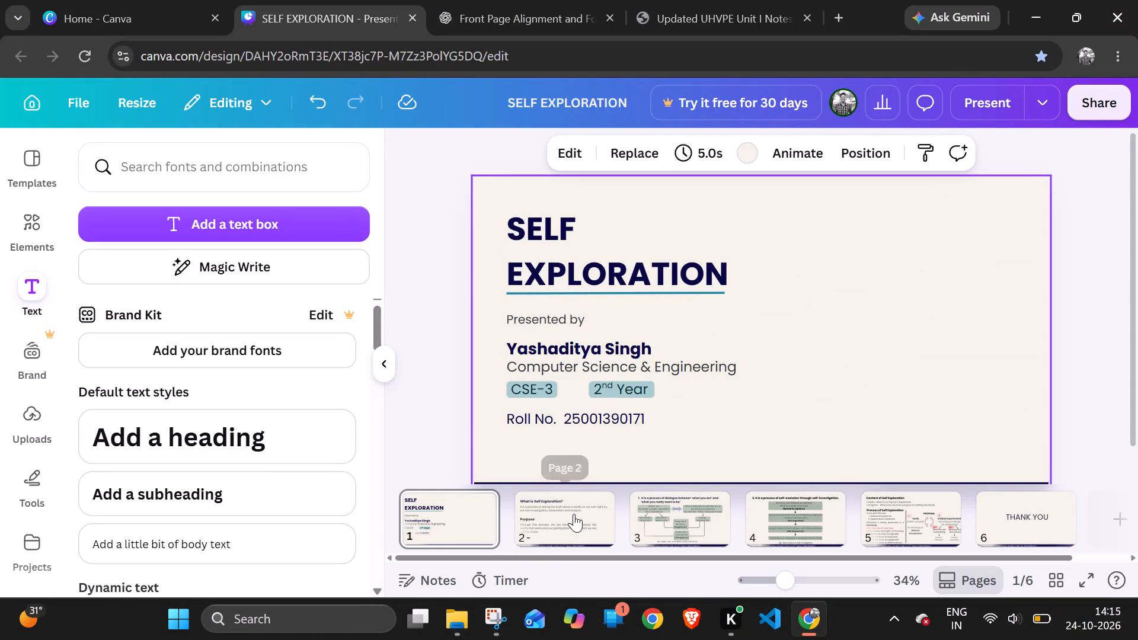
scroll(990, 425, "down", 2)
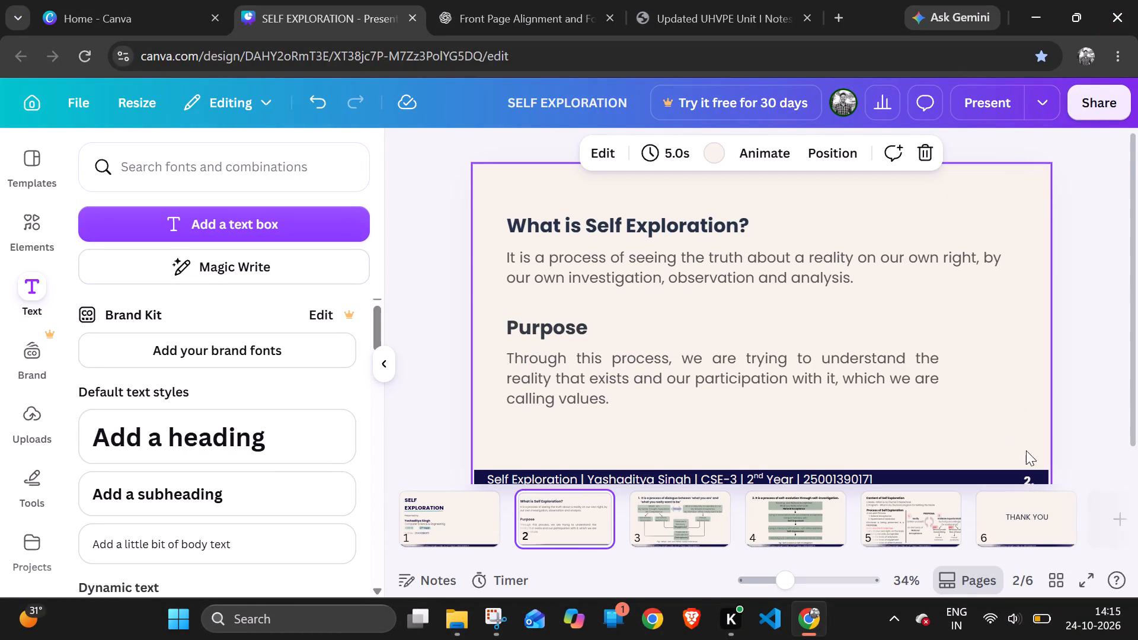
double_click(1032, 462)
left_click(1032, 462)
left_click(1032, 462)
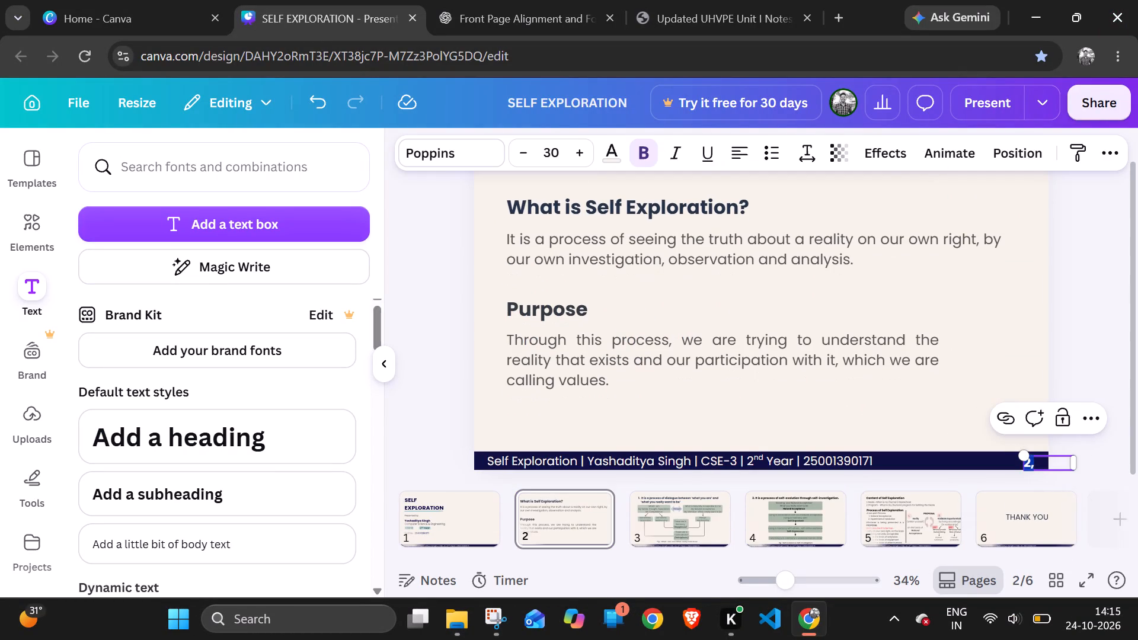
key("BackSpace")
key("Right")
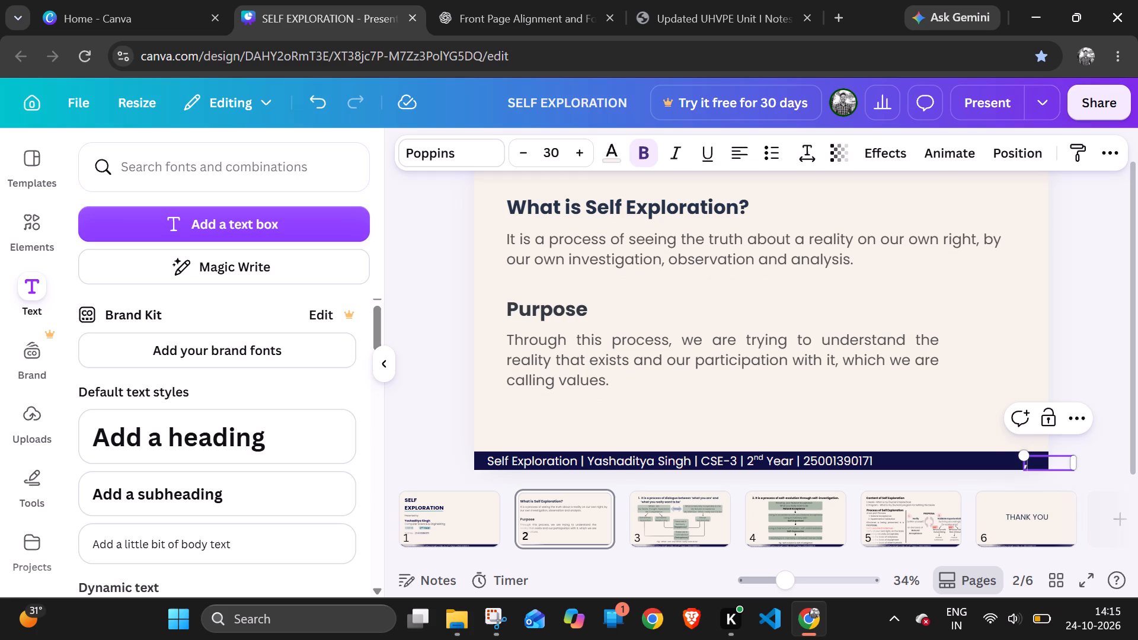
key("BackSpace")
key("2")
key("period")
left_click(1089, 356)
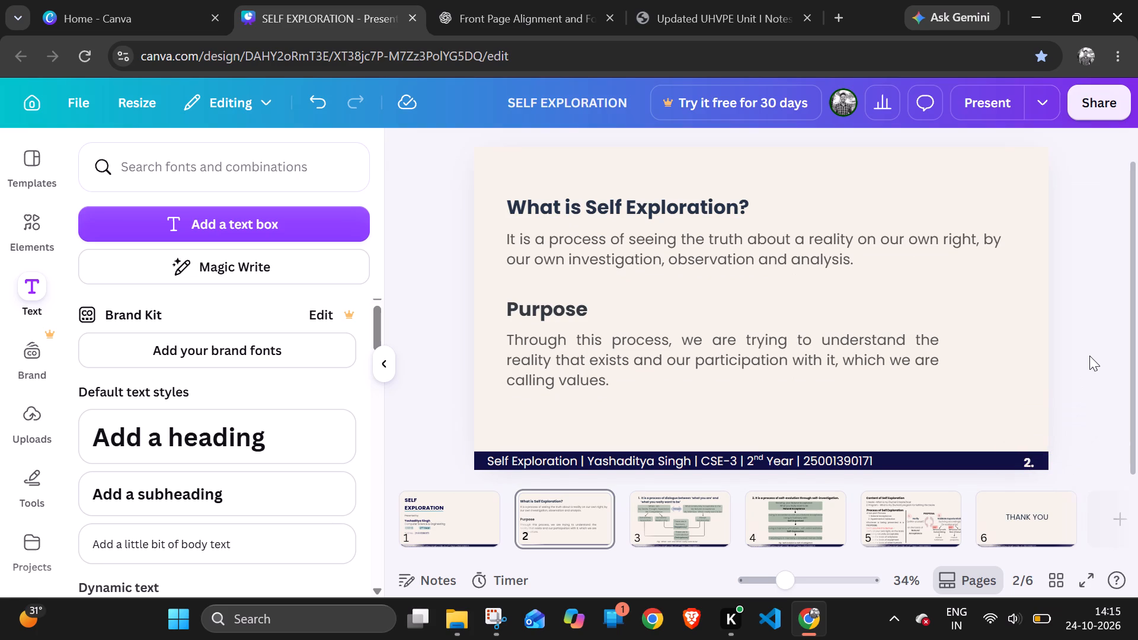
Download all pages of the presentation as a PDF with the Digital preset.
left_click(1089, 91)
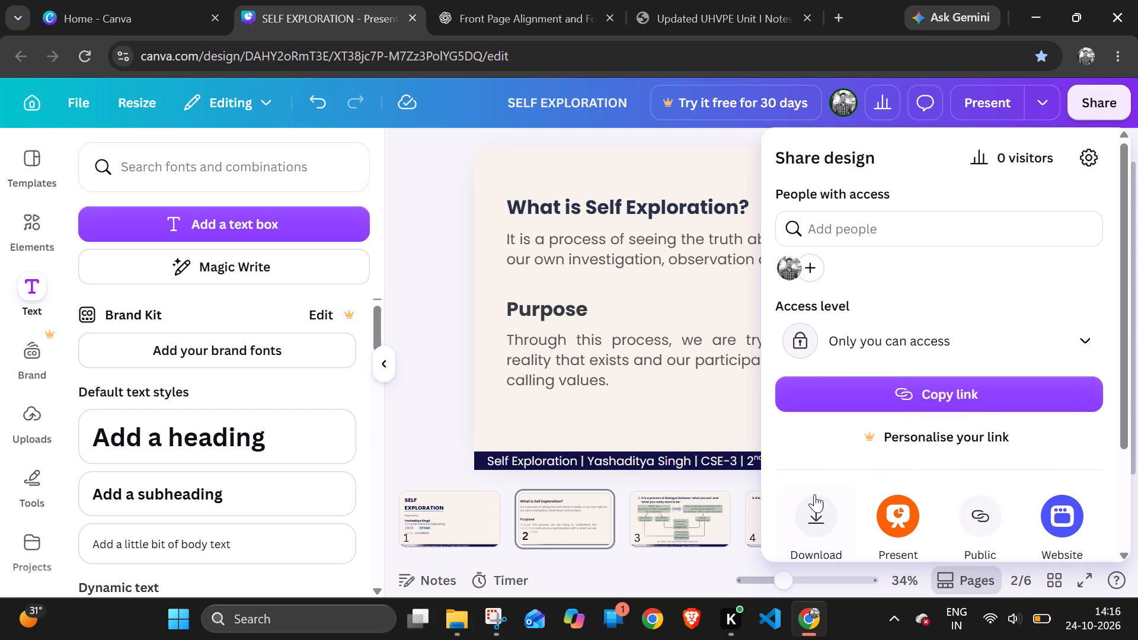
left_click(814, 494)
scroll(905, 372, "down", 3)
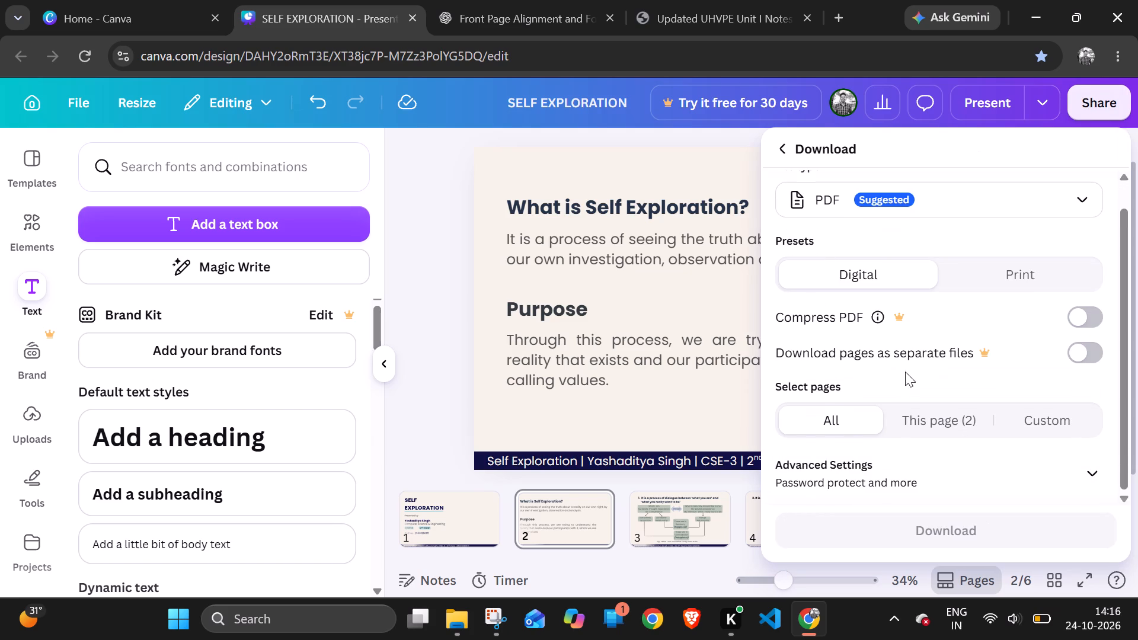
left_click(913, 539)
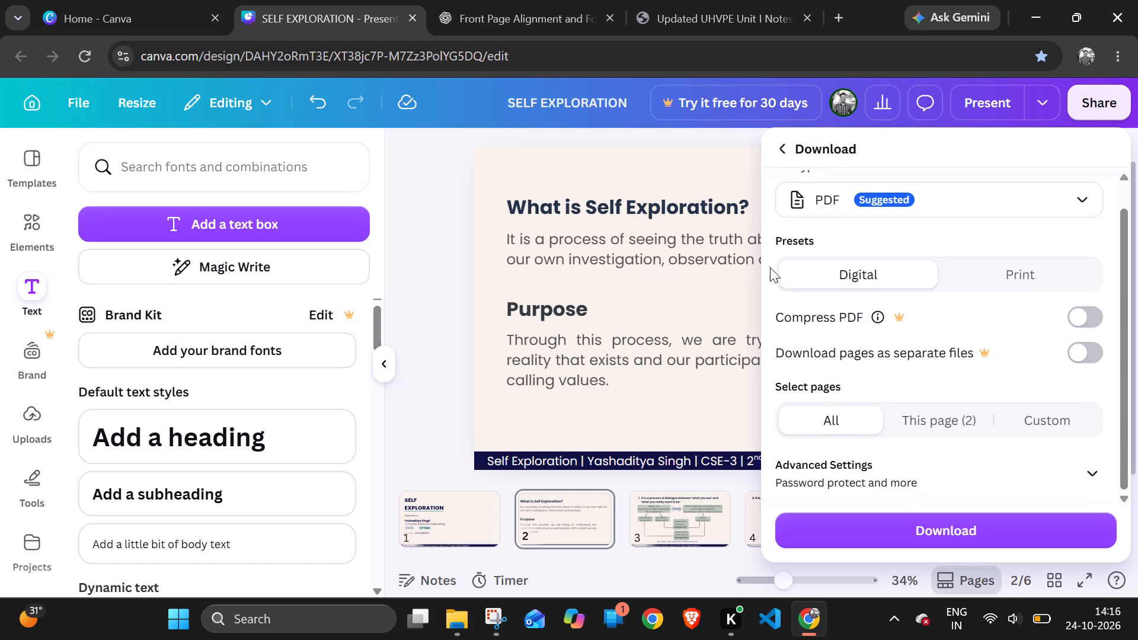
left_click(867, 534)
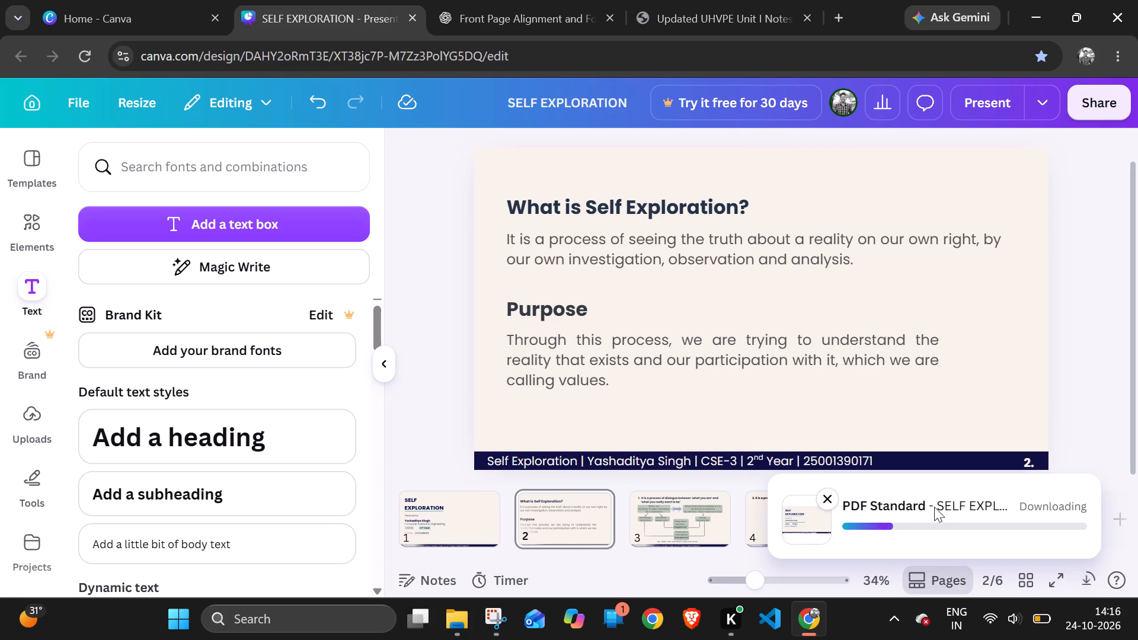
Open WhatsApp Web in a new browser tab, and return to the SELF EXPLORATION presentation by way of the Unit I notes.
left_click(831, 16)
type("web")
key("Return")
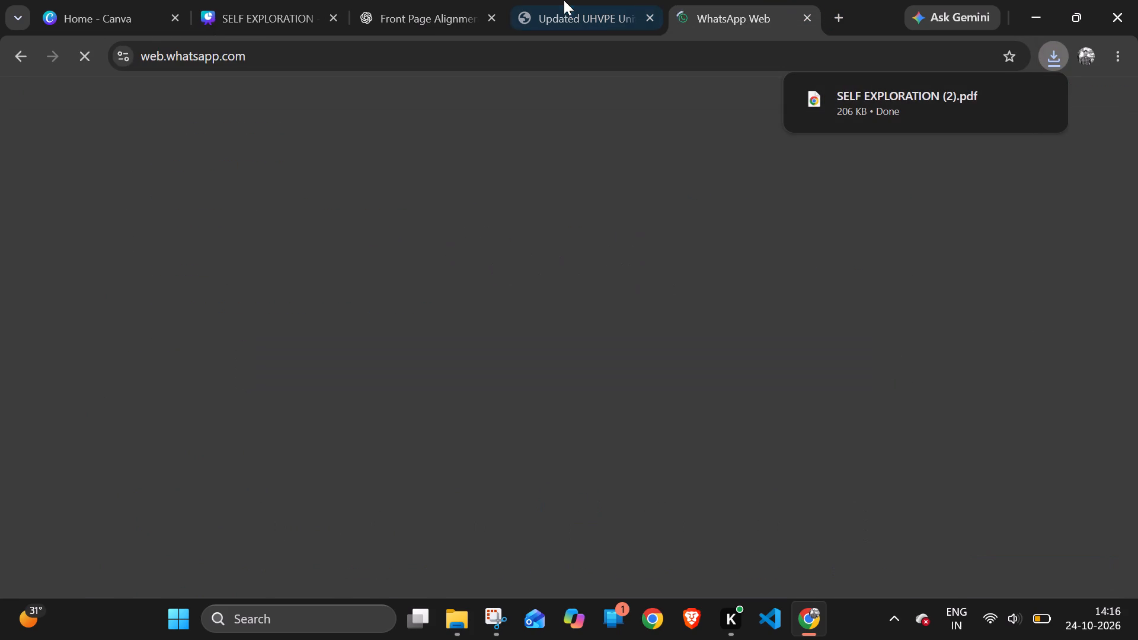
left_click(562, 0)
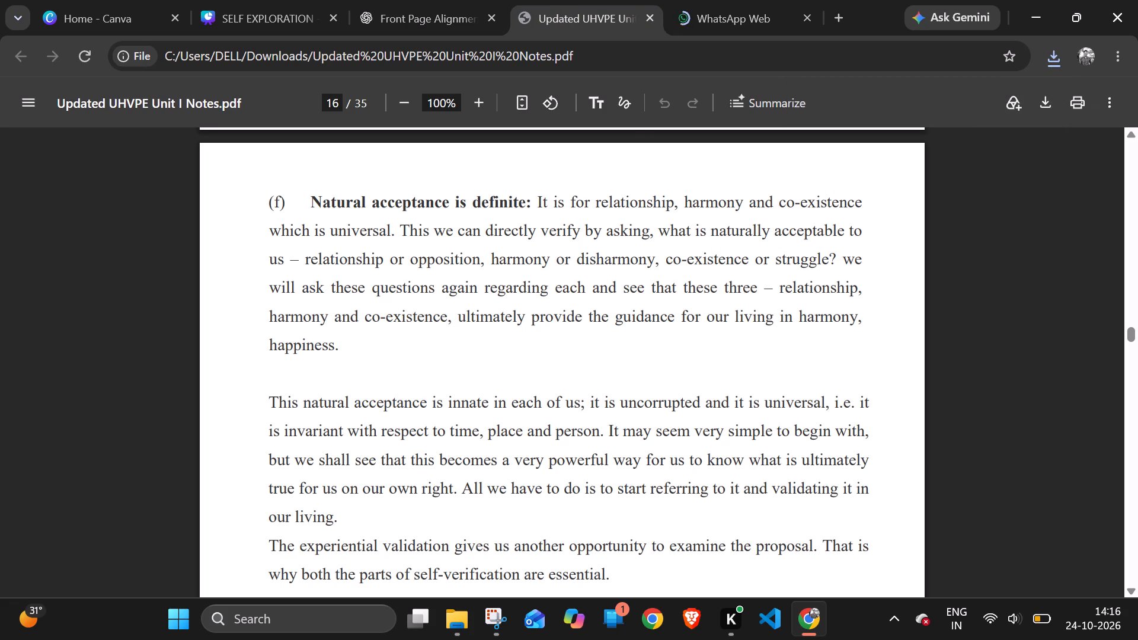
left_click(264, 0)
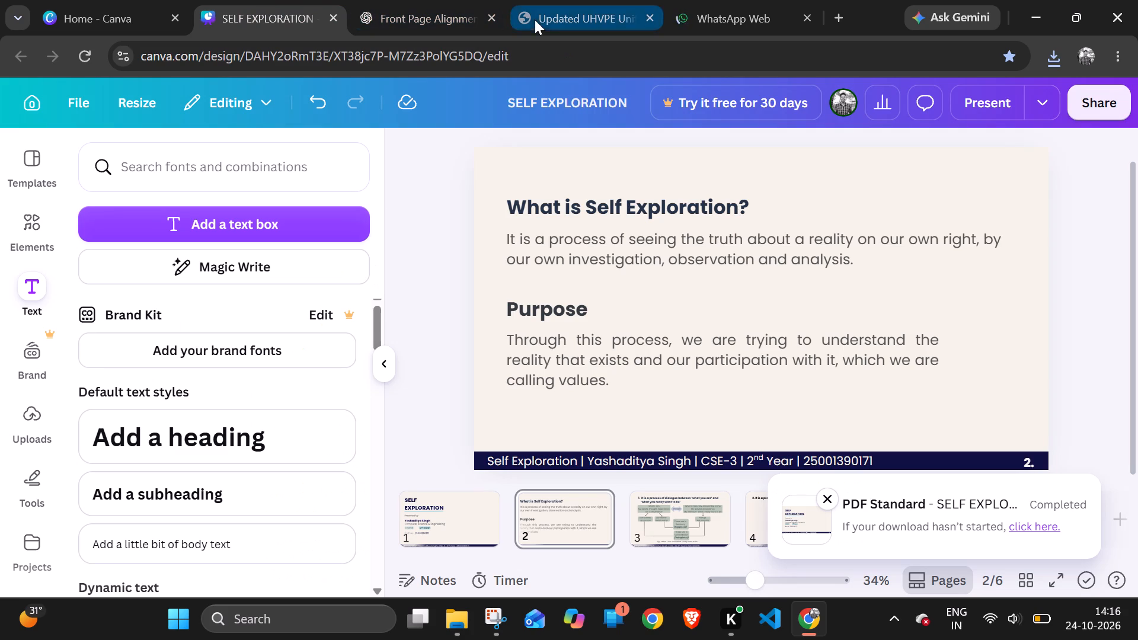